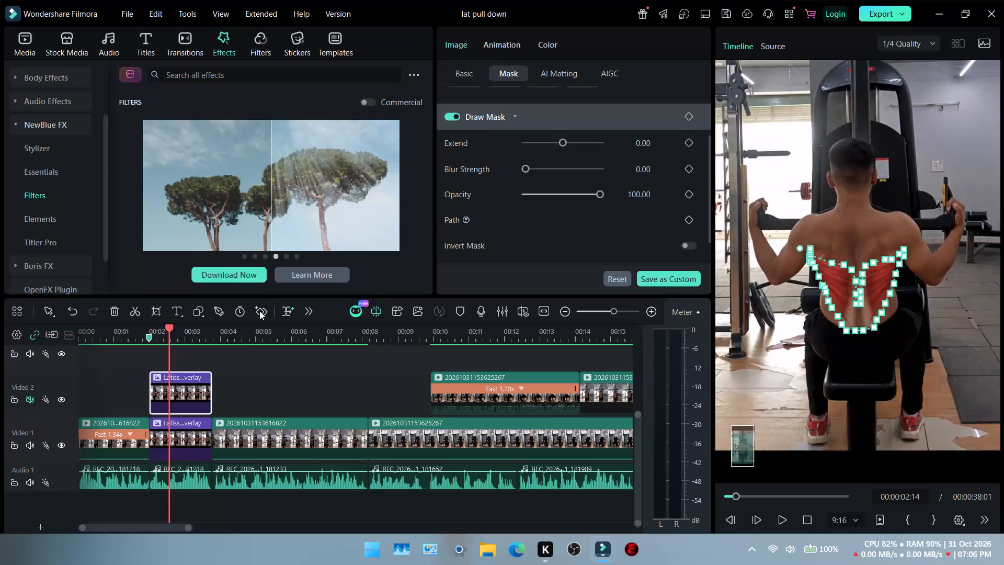
Download and install the NewBlue FX effect plugin, postponing the restart until the project is saved.
{"action": "left_click", "coordinate": [233, 280]}
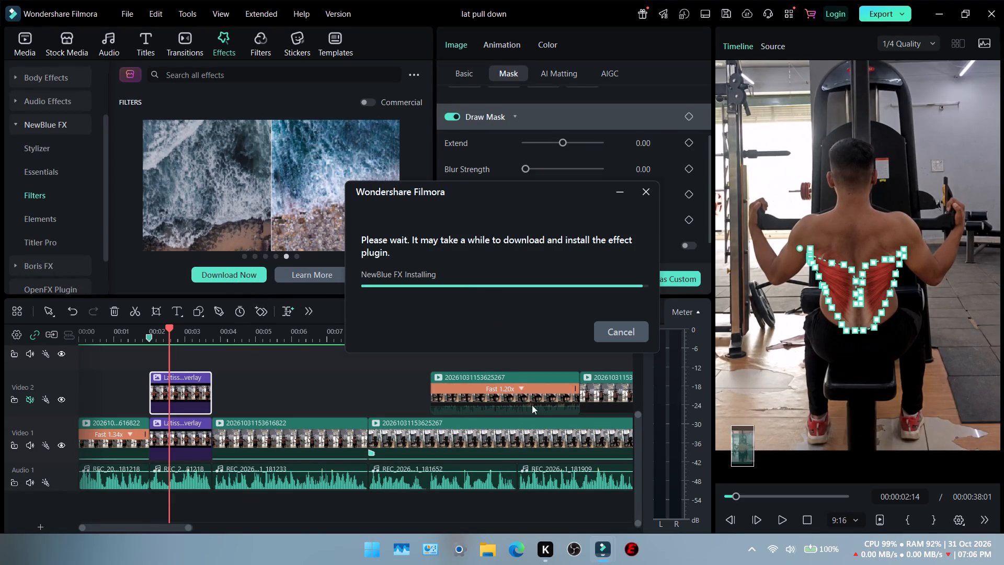
{"action": "left_click", "coordinate": [503, 293]}
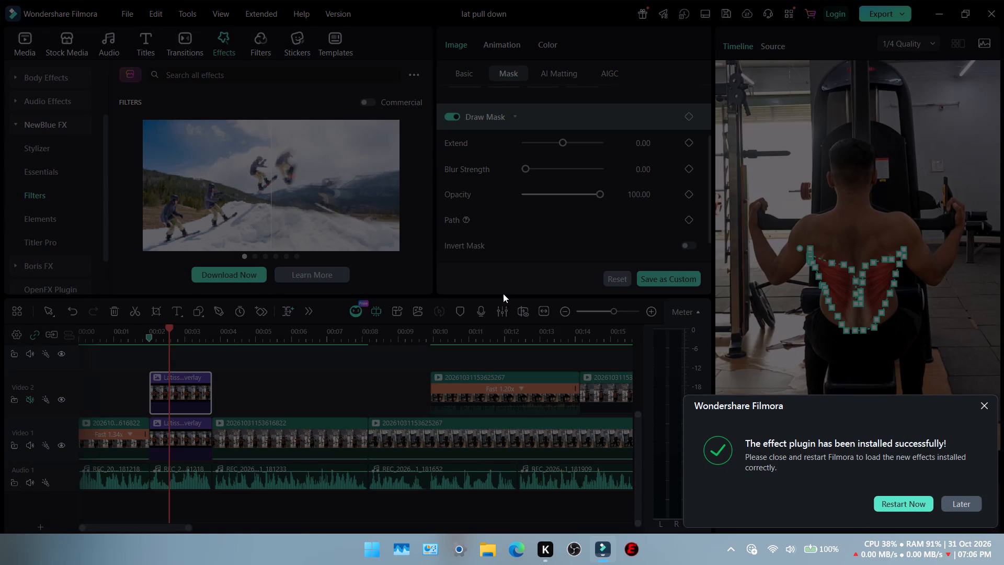
{"action": "left_click", "coordinate": [959, 506]}
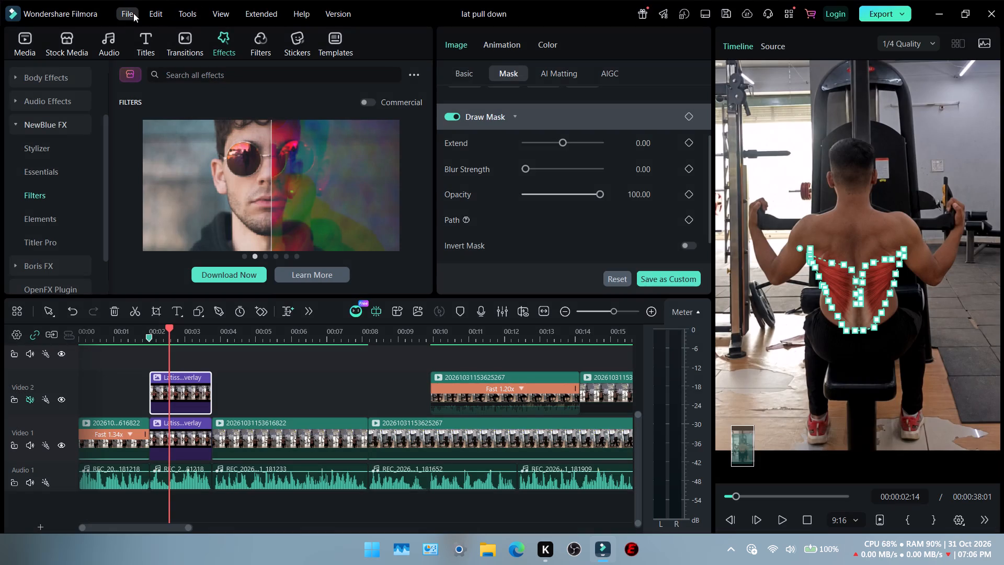
Save the lat pull down project under its existing name.
{"action": "left_click", "coordinate": [133, 13]}
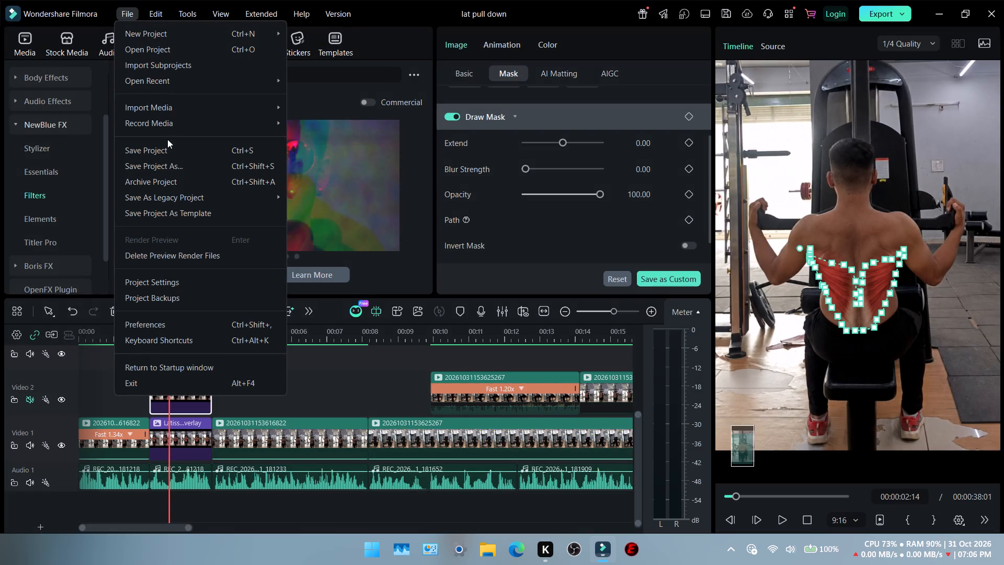
{"action": "left_click", "coordinate": [169, 149]}
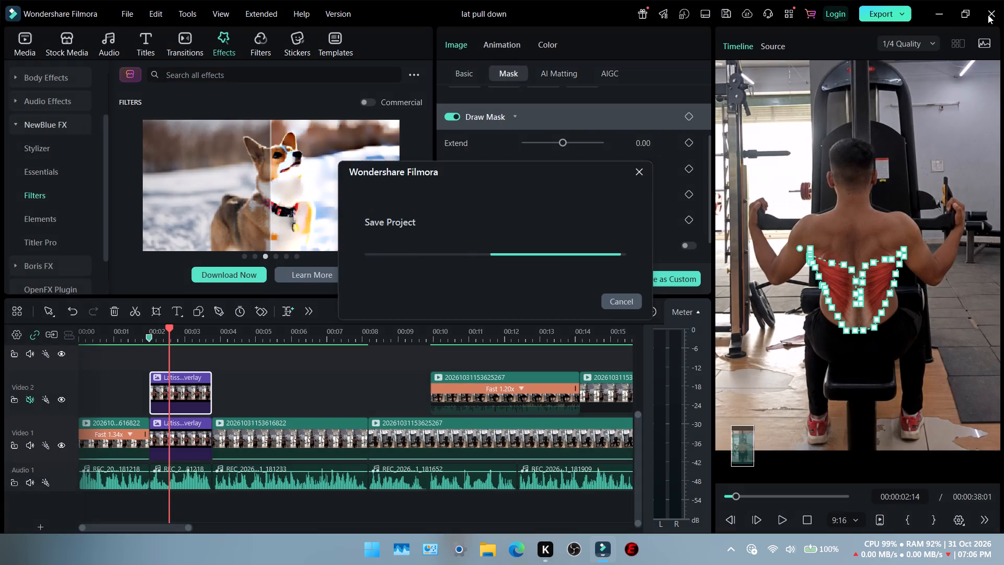
Close the video editor so the newly installed effect plugin can load on restart.
{"action": "left_click", "coordinate": [988, 15]}
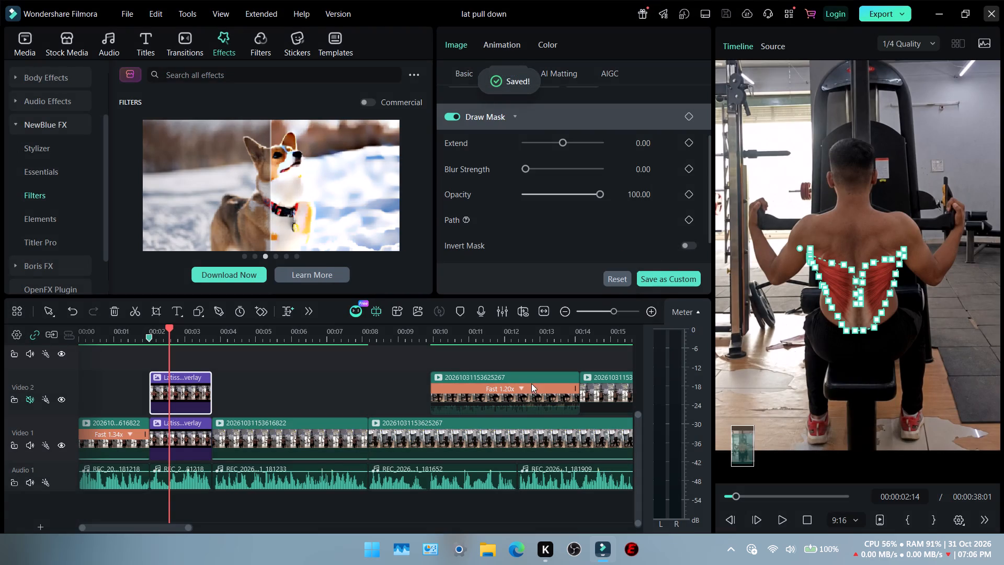
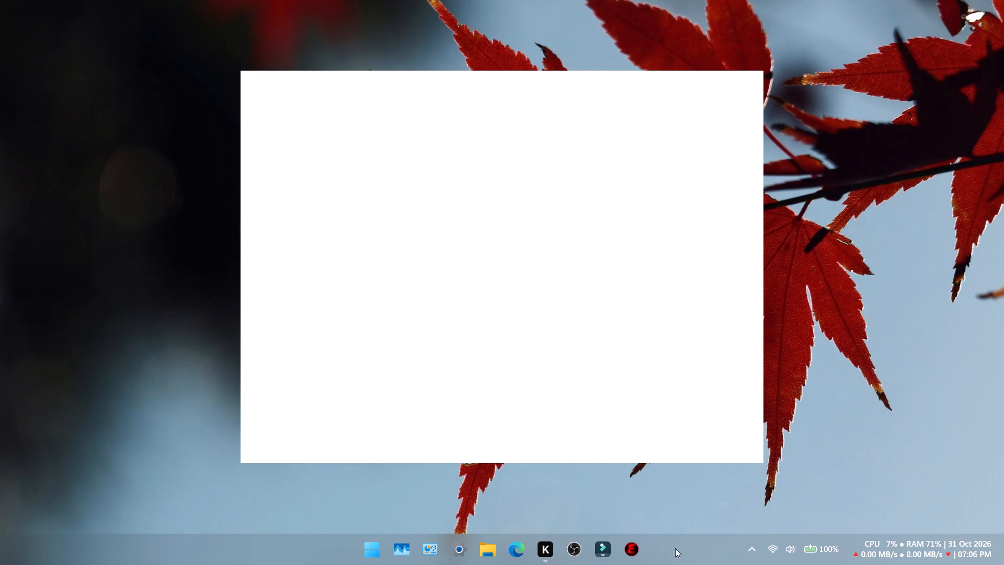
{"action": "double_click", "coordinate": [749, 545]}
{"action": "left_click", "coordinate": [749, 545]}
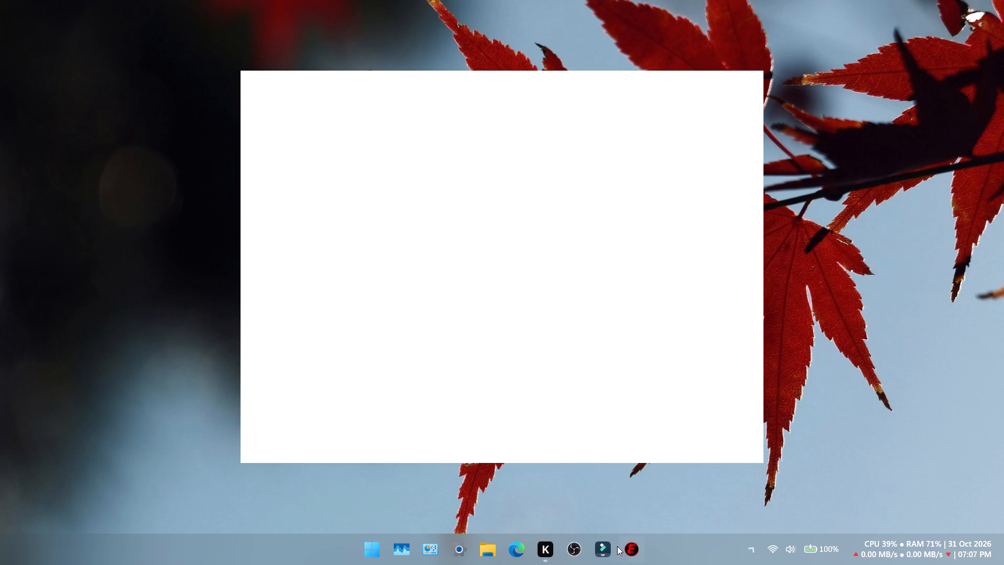
Relaunch Filmora from the desktop so the newly installed NewBlue FX plugin loads.
{"action": "left_click", "coordinate": [608, 549]}
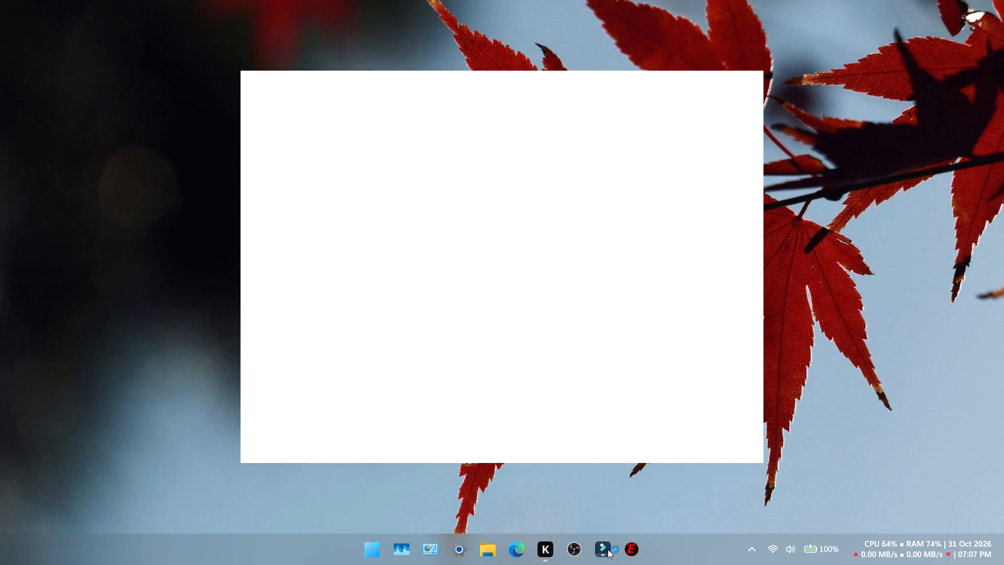
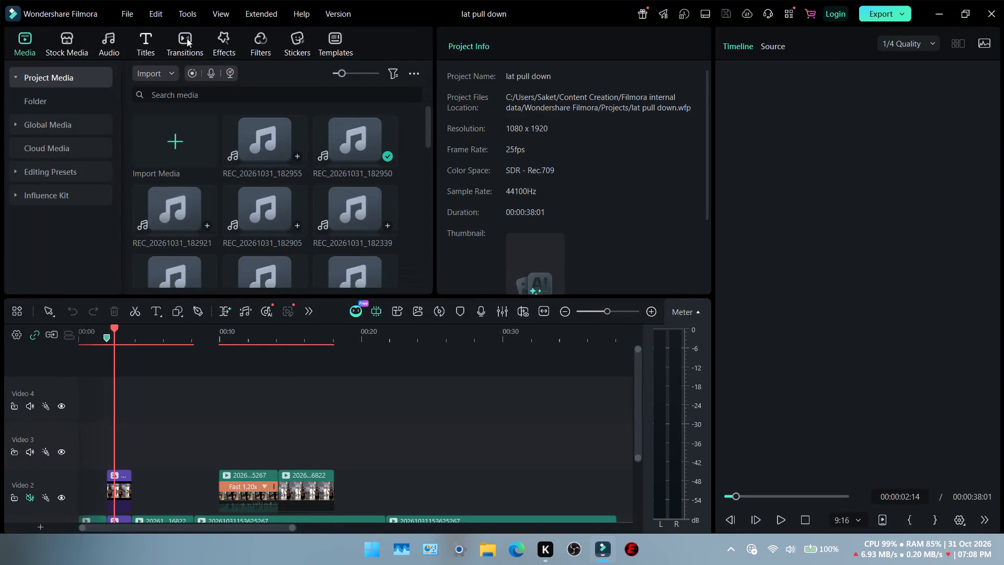
Select the muscle overlay clip on the Video 2 track and show its mask settings.
{"action": "left_click", "coordinate": [114, 493]}
{"action": "left_click", "coordinate": [118, 480]}
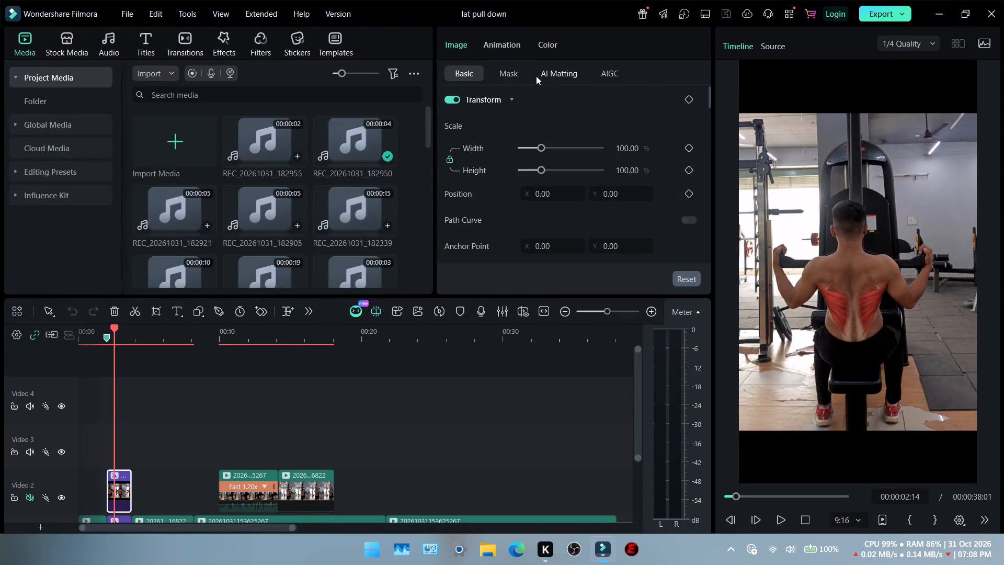
{"action": "double_click", "coordinate": [504, 66]}
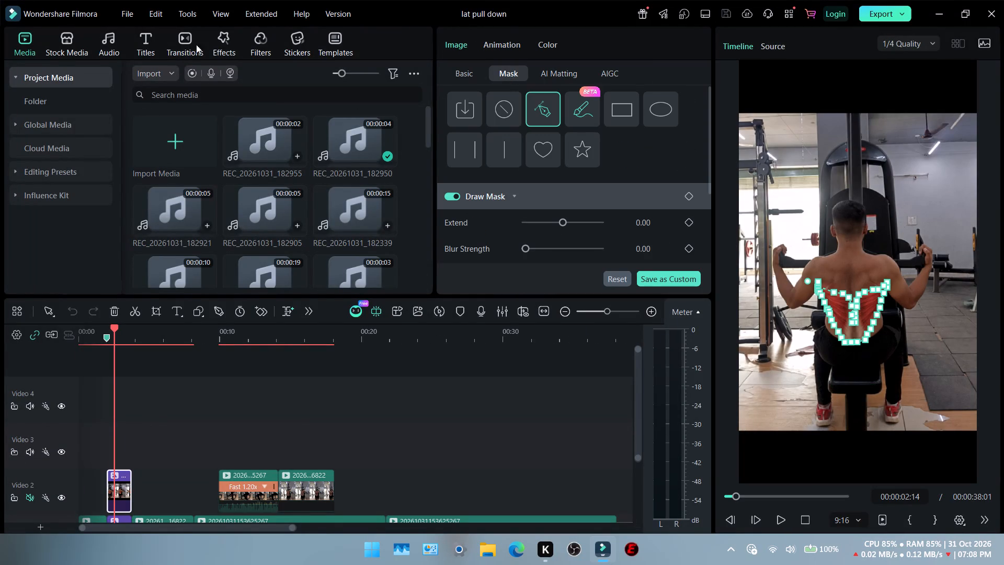
Browse the NewBlue FX effects down to the Filters category and preview the Gradient Tint effect.
{"action": "double_click", "coordinate": [226, 43]}
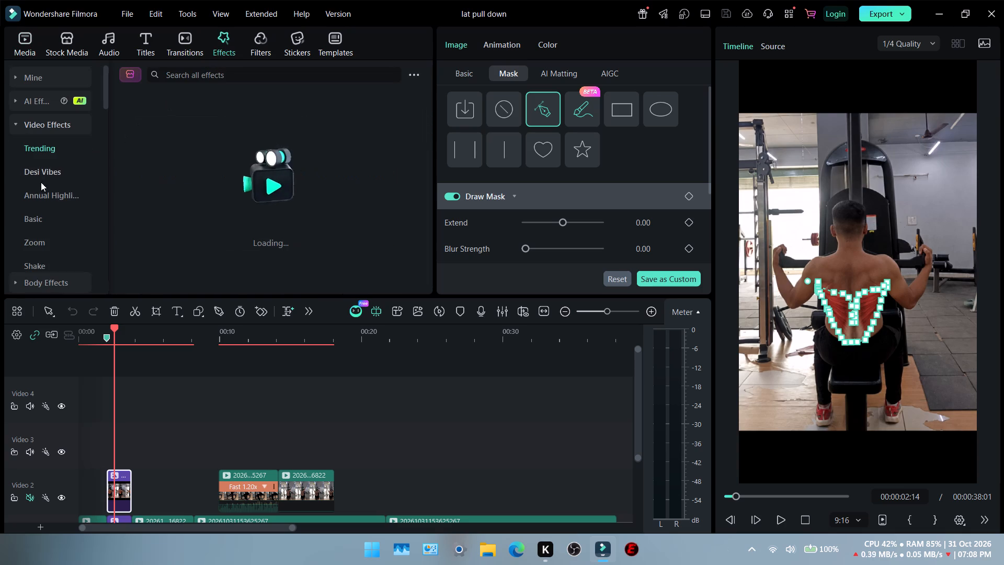
{"action": "scroll", "coordinate": [50, 240], "scroll_direction": "down", "scroll_amount": 3}
{"action": "scroll", "coordinate": [50, 240], "scroll_direction": "up", "scroll_amount": 4}
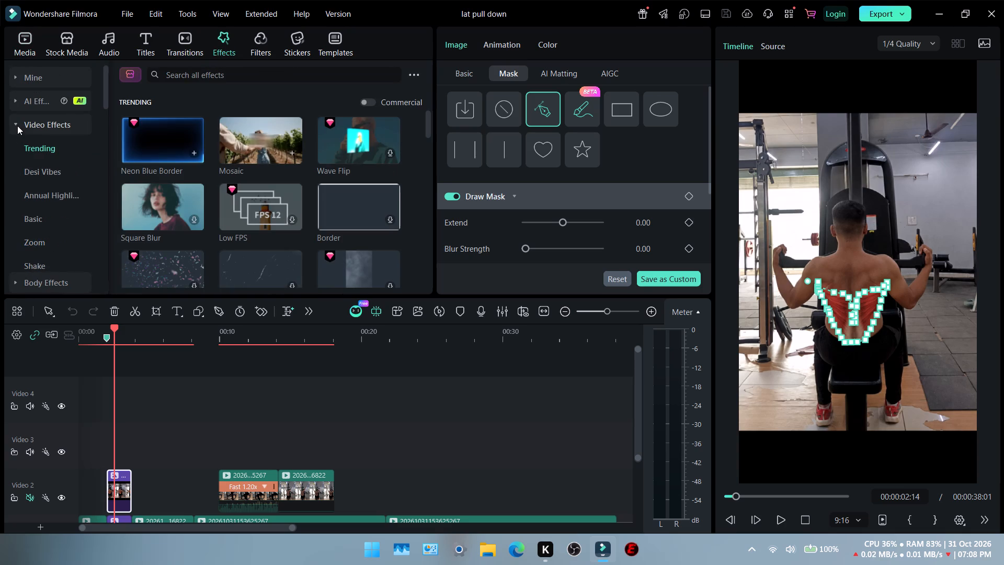
{"action": "left_click", "coordinate": [17, 126]}
{"action": "left_click", "coordinate": [46, 194]}
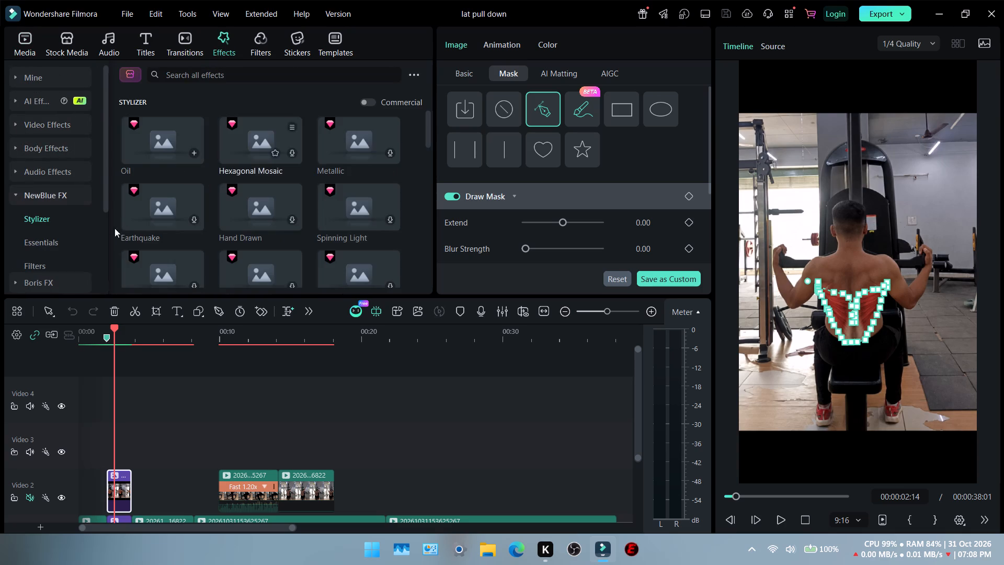
{"action": "scroll", "coordinate": [77, 241], "scroll_direction": "down", "scroll_amount": 1}
{"action": "left_click", "coordinate": [42, 200]}
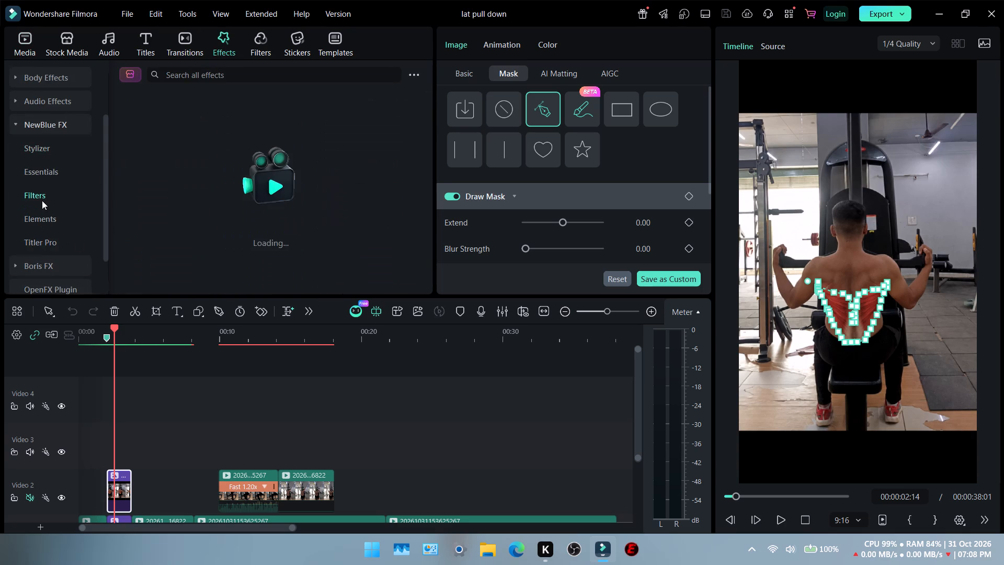
{"action": "scroll", "coordinate": [296, 169], "scroll_direction": "down", "scroll_amount": 4}
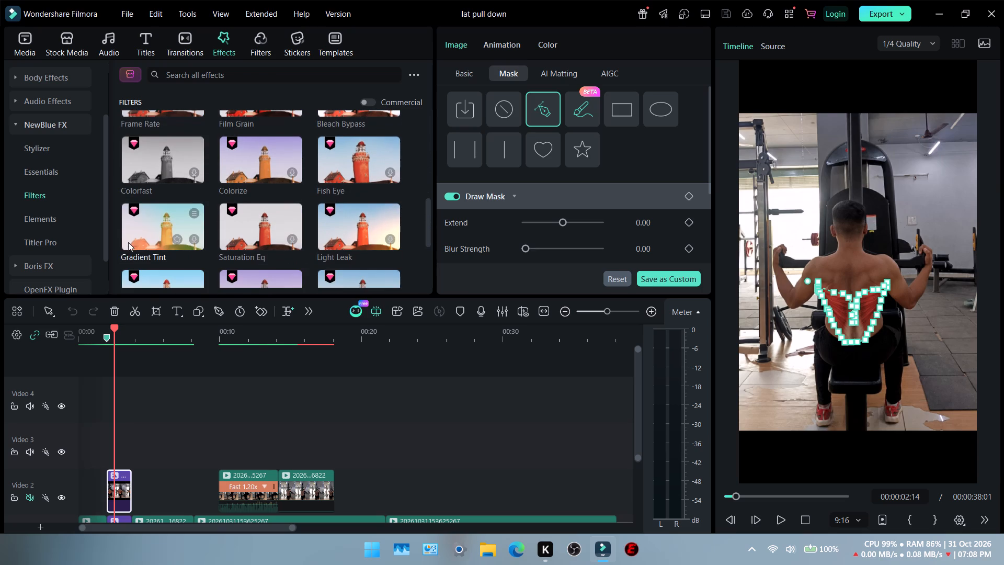
{"action": "left_click", "coordinate": [155, 223]}
{"action": "left_click", "coordinate": [191, 235]}
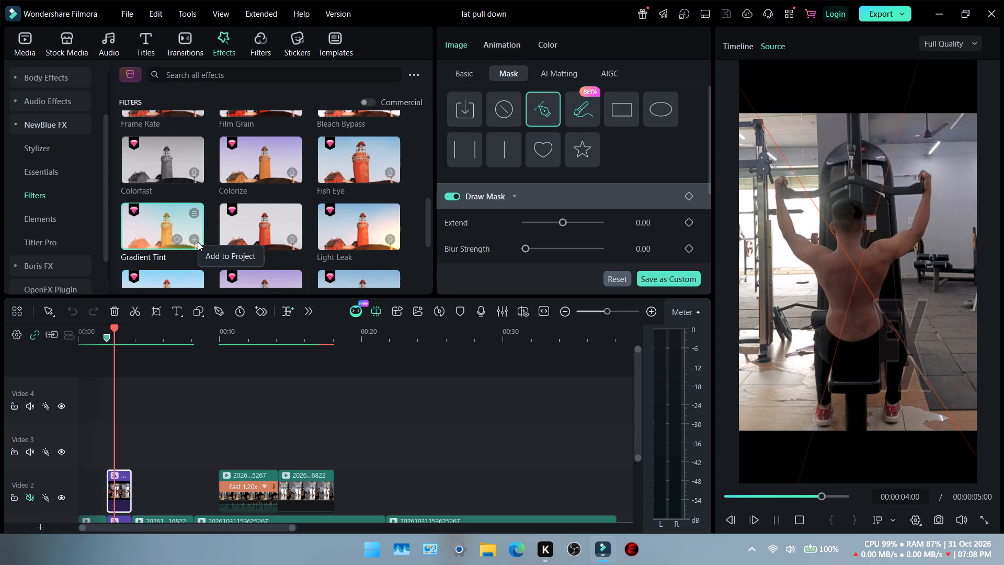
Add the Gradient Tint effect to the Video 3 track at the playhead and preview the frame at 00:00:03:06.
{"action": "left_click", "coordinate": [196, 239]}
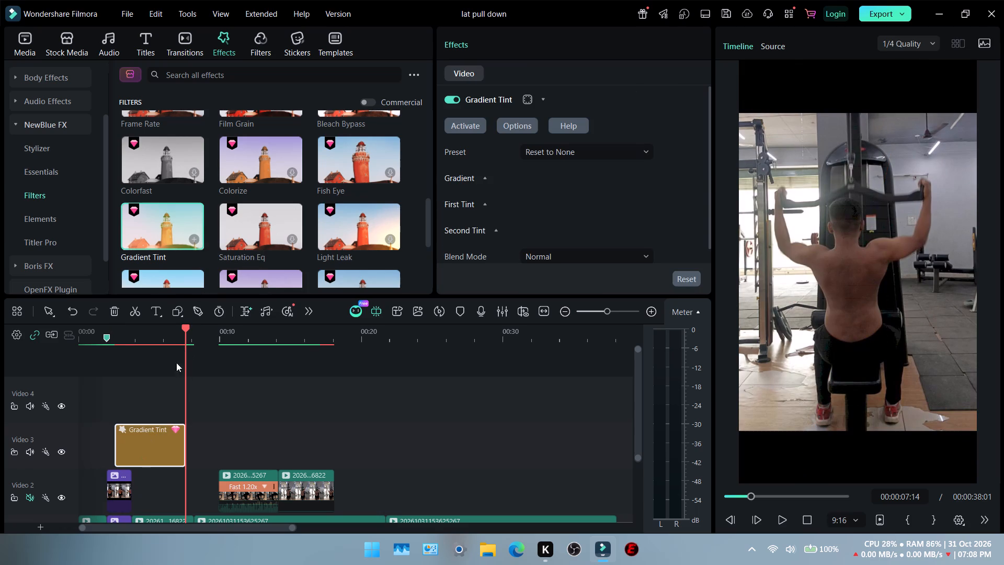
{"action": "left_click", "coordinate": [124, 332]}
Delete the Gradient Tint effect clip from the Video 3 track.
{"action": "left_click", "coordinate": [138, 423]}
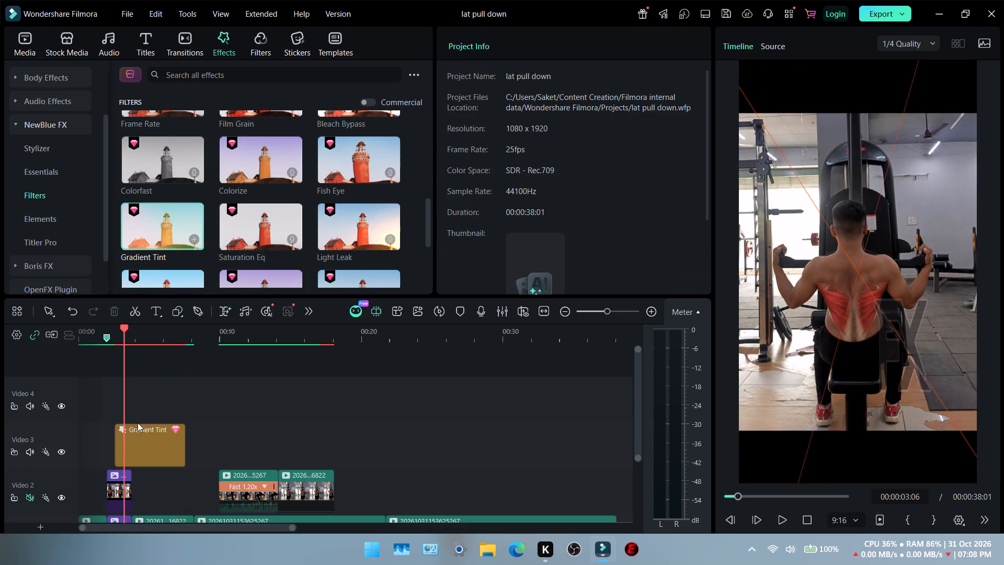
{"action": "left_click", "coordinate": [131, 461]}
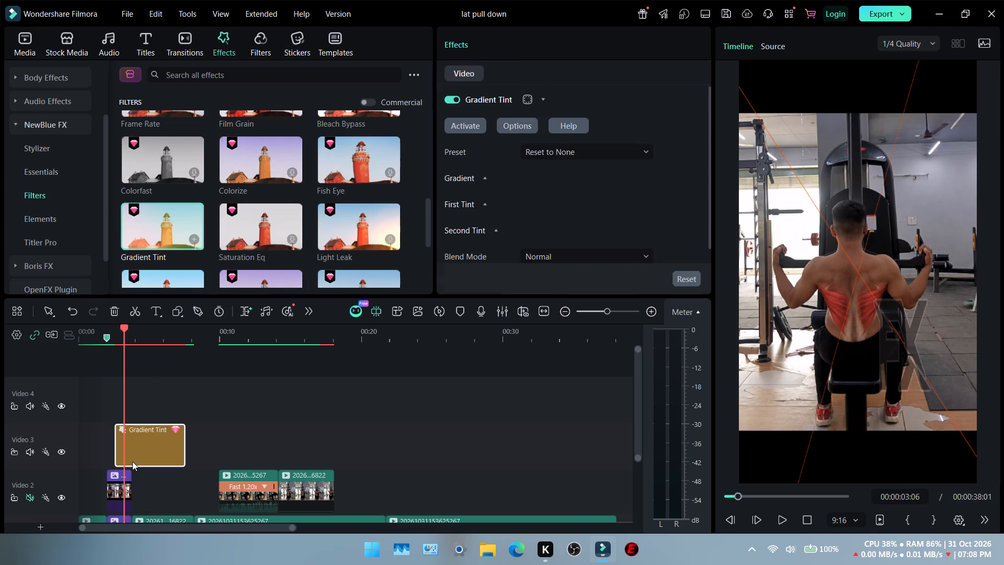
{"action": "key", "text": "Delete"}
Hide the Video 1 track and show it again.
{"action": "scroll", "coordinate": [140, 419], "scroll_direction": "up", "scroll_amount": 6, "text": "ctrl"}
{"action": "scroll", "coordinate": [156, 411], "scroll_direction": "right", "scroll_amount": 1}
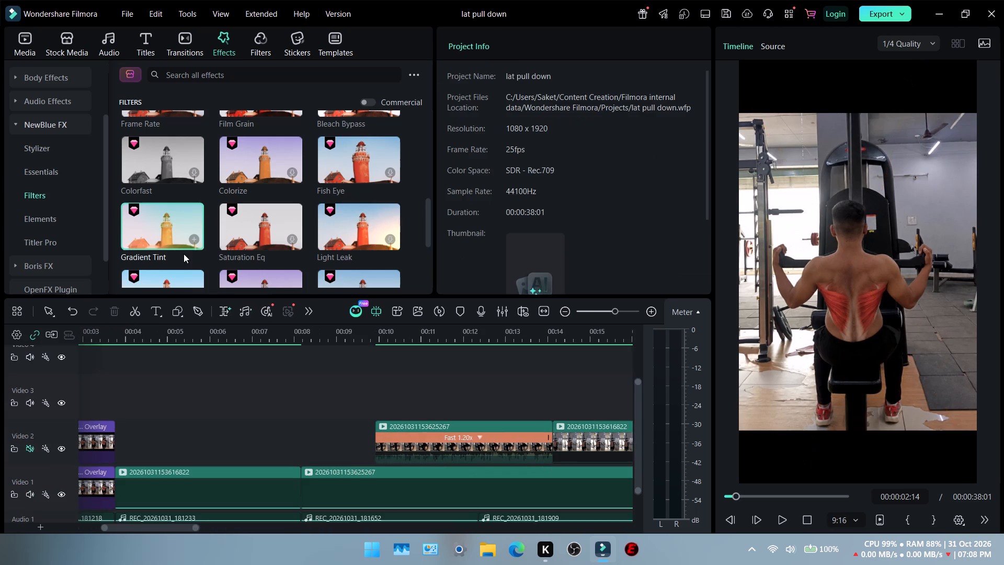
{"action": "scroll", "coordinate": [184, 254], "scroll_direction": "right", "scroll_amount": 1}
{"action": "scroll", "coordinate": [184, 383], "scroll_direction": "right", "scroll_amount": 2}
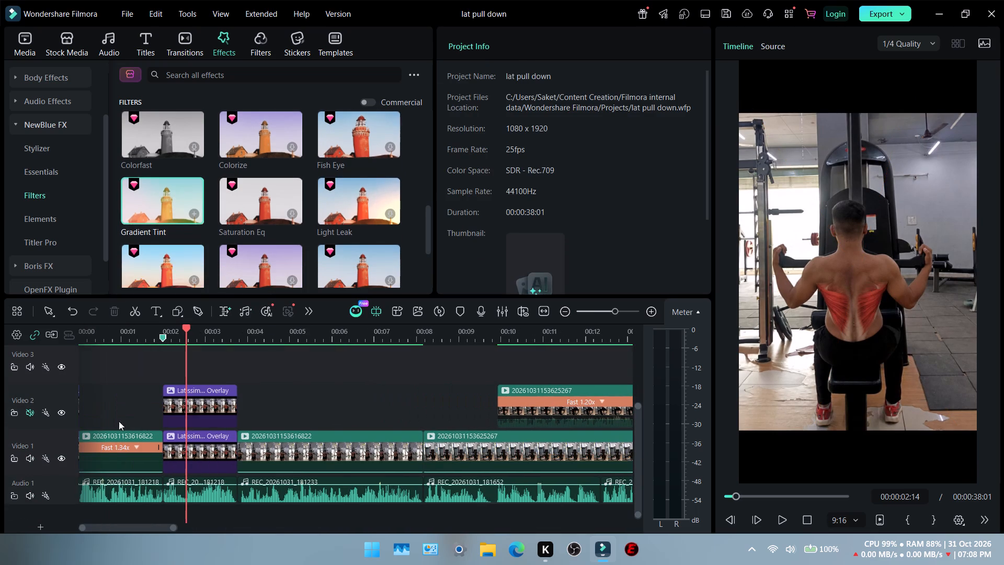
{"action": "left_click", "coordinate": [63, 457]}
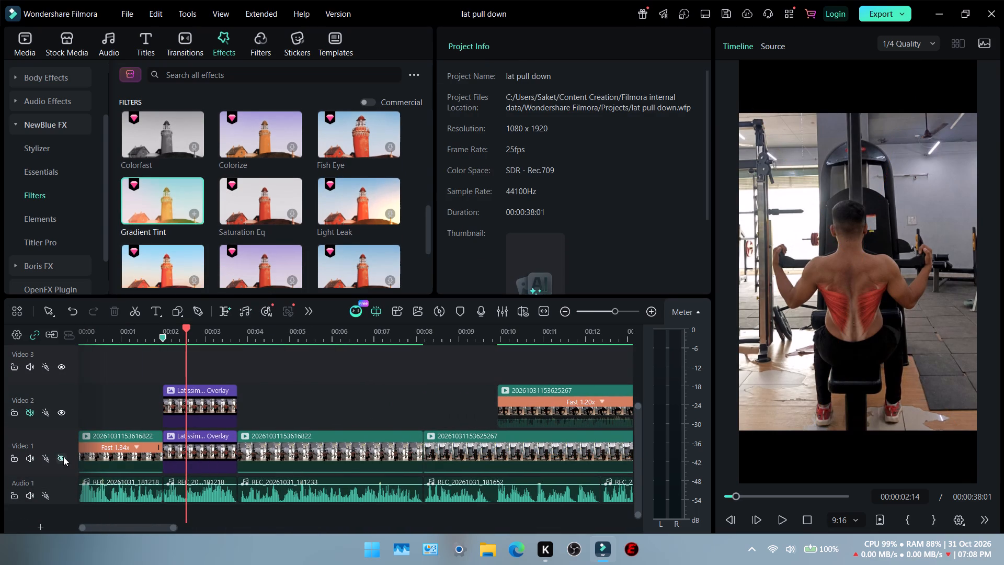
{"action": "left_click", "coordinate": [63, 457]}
Apply the NewBlue FX Gradient Tint effect directly to the muscle overlay clip on the Video 2 track.
{"action": "left_click", "coordinate": [156, 200]}
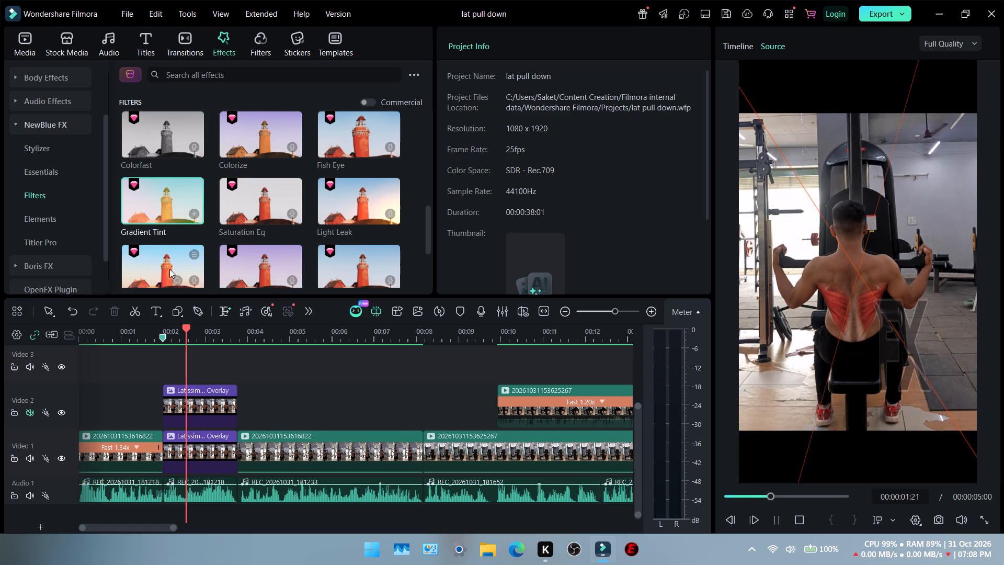
{"action": "key", "text": "space"}
{"action": "left_click", "coordinate": [154, 188]}
{"action": "left_click_drag", "start_coordinate": [154, 188], "coordinate": [164, 261]}
{"action": "key", "text": "space"}
{"action": "key", "text": "space"}
{"action": "key", "text": "space"}
{"action": "key", "text": "space"}
{"action": "key", "text": "space"}
{"action": "left_click_drag", "start_coordinate": [157, 185], "coordinate": [167, 355]}
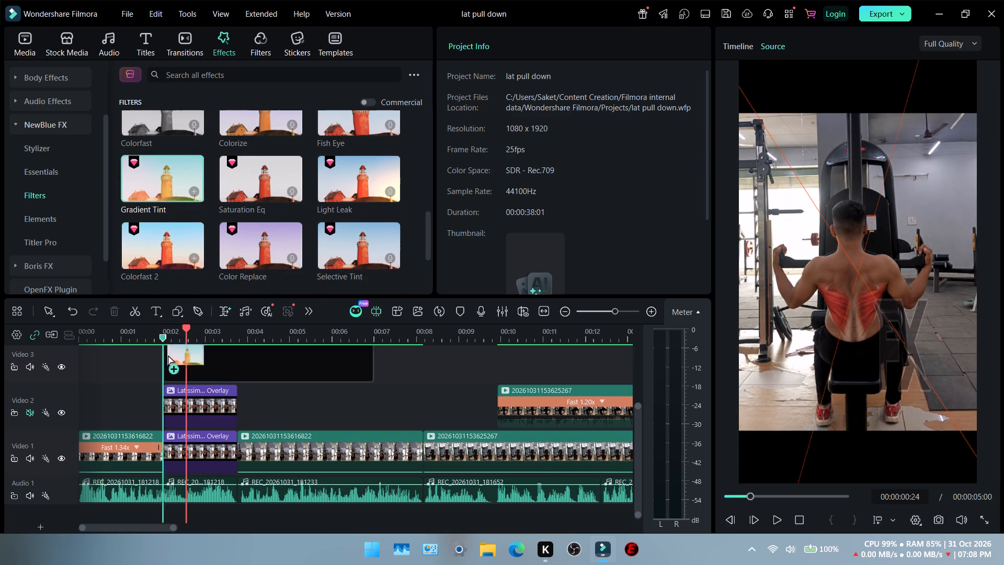
{"action": "left_click_drag", "start_coordinate": [167, 355], "coordinate": [180, 402]}
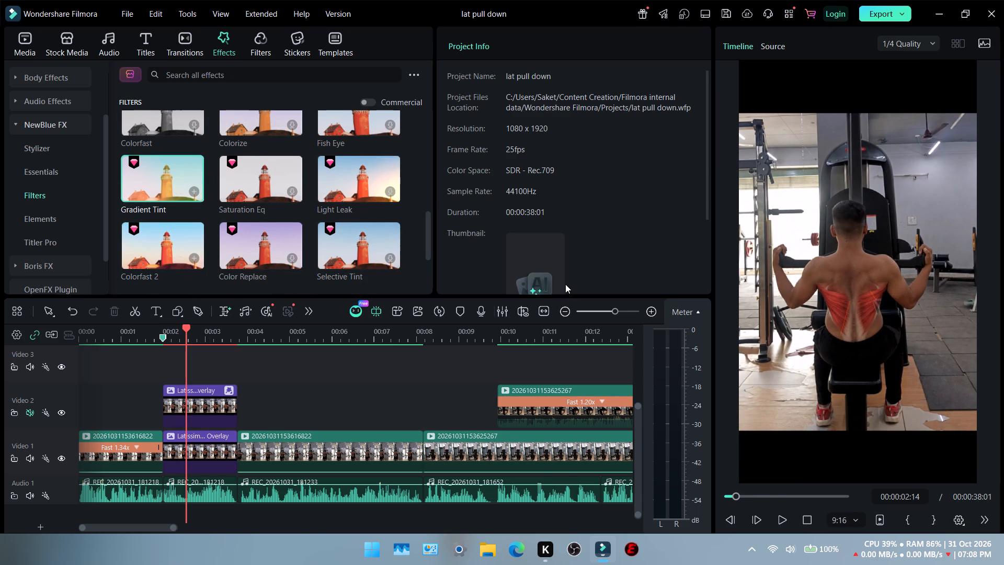
Start activating Gradient Tint from the Video 2 overlay clip's effect settings and show the NewBlue Application Manager options.
{"action": "left_click", "coordinate": [208, 402]}
{"action": "left_click", "coordinate": [578, 42]}
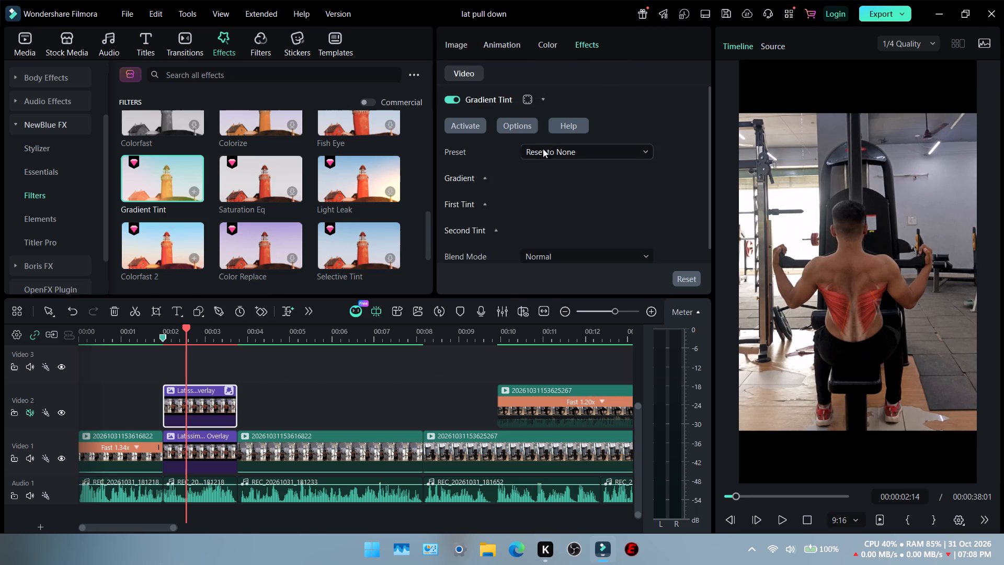
{"action": "left_click", "coordinate": [474, 128]}
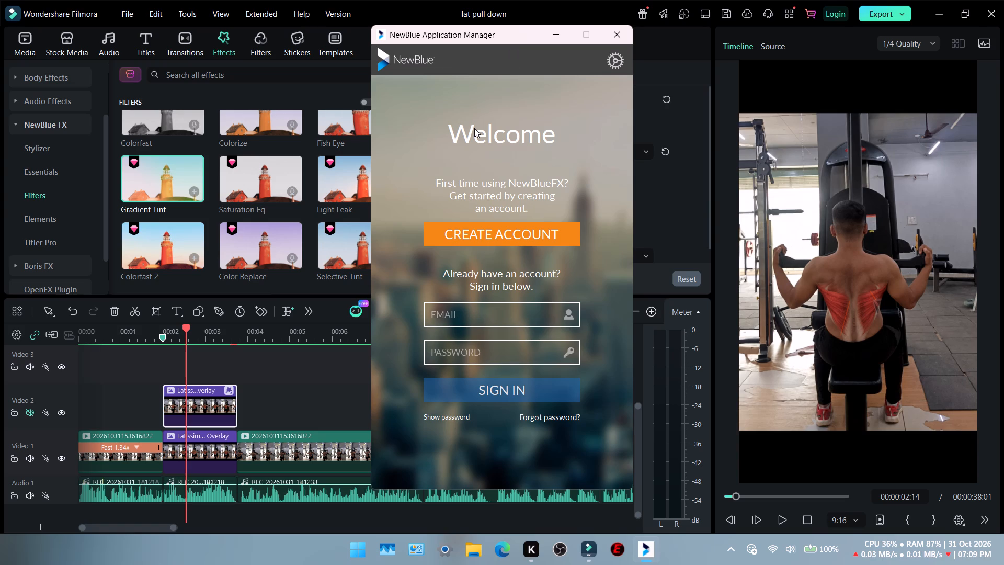
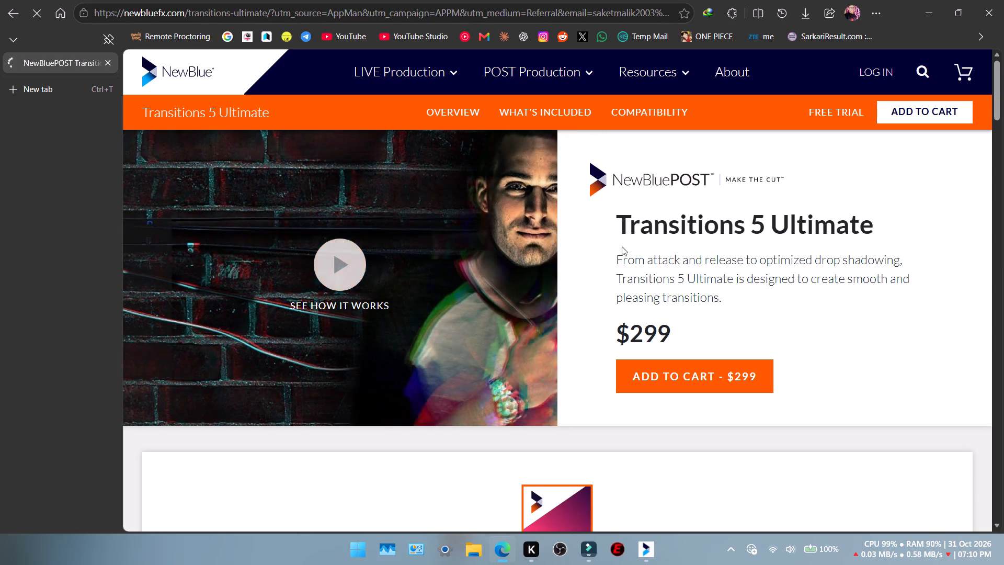
Look over the Transitions 5 Ultimate page, and close the browser and the NewBlue Application Manager.
{"action": "scroll", "coordinate": [625, 246], "scroll_direction": "down", "scroll_amount": 8}
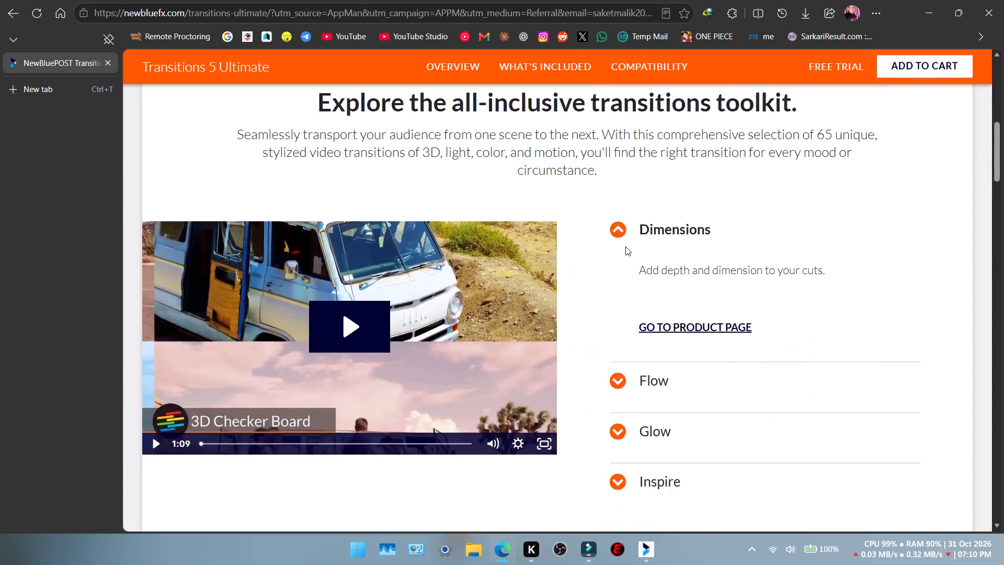
{"action": "scroll", "coordinate": [625, 246], "scroll_direction": "down", "scroll_amount": 5}
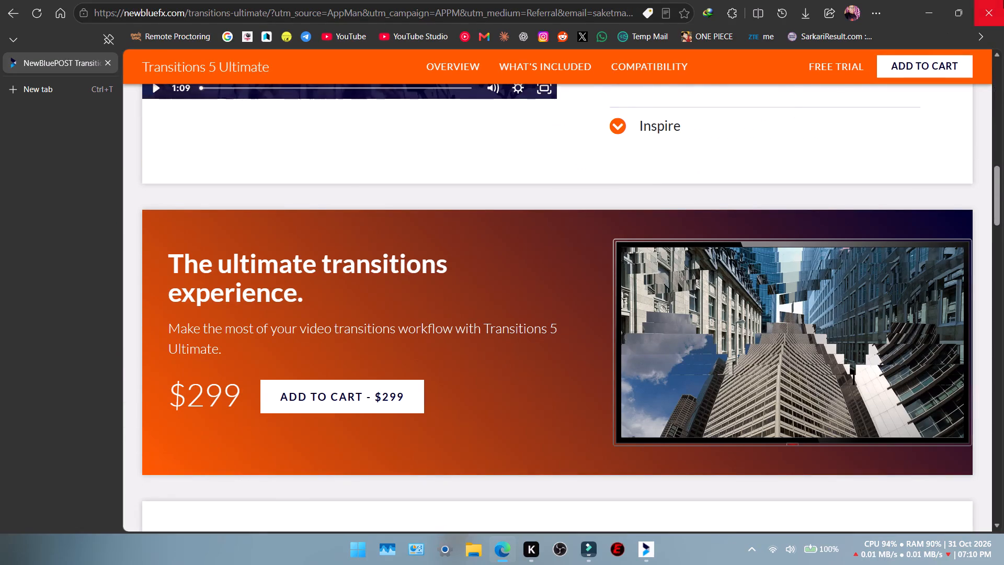
{"action": "left_click", "coordinate": [1003, 0]}
{"action": "left_click", "coordinate": [620, 28]}
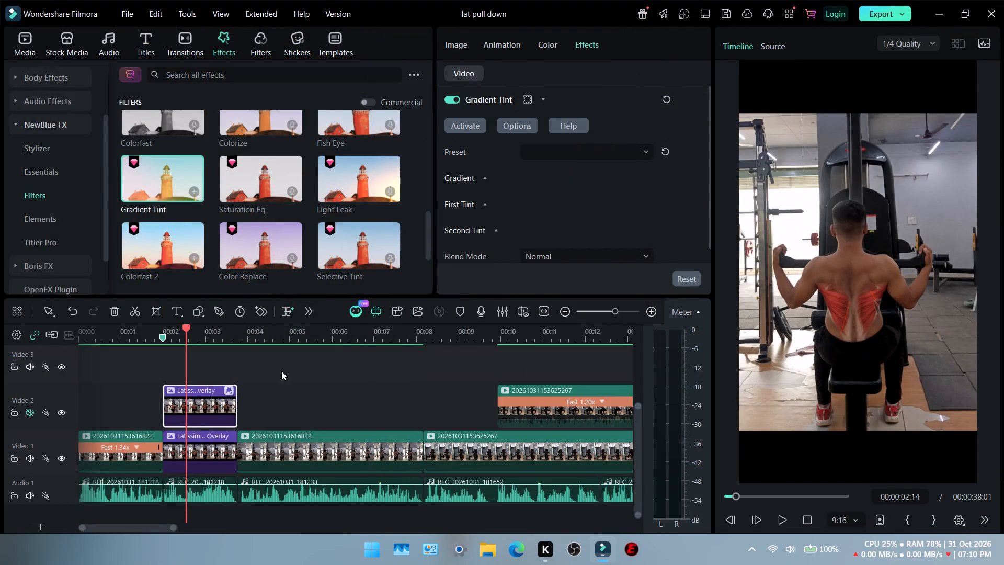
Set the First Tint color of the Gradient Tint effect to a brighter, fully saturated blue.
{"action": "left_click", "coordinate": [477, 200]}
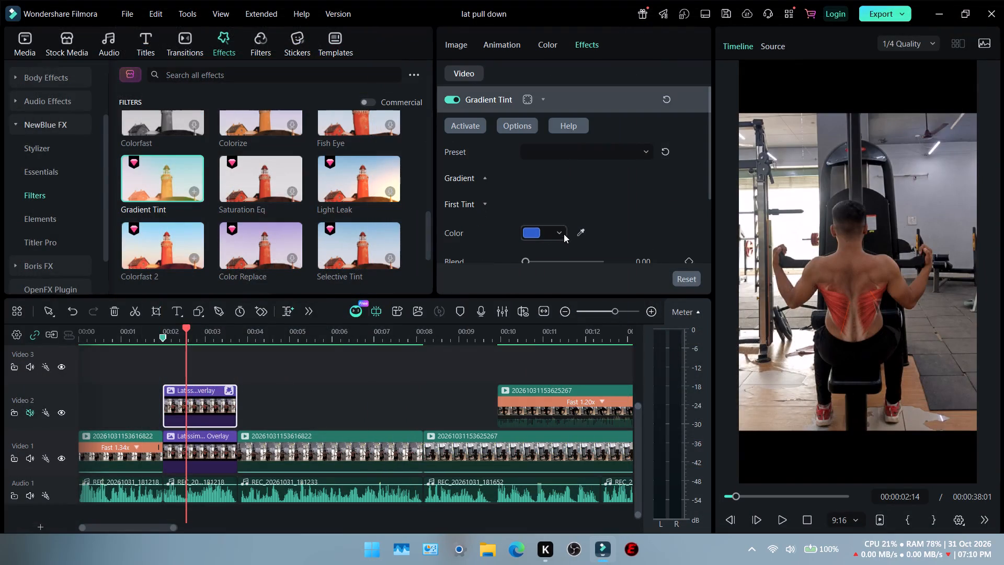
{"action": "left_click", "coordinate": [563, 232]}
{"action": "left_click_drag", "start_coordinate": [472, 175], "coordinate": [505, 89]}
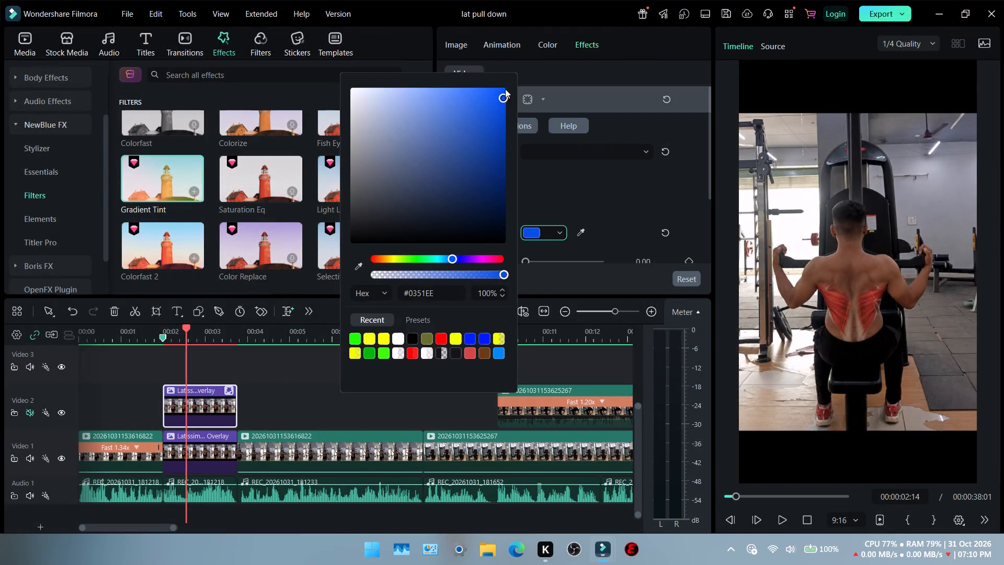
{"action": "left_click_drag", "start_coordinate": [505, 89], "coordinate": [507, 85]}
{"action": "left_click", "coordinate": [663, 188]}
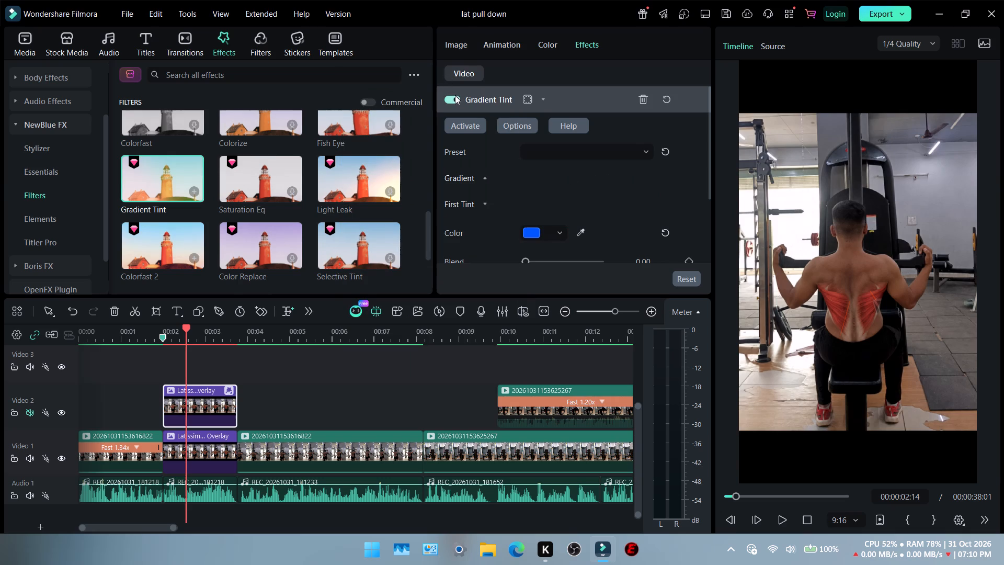
Switch the Gradient Tint effect off and on repeatedly to compare the overlay, leaving it enabled.
{"action": "left_click", "coordinate": [455, 97]}
{"action": "left_click", "coordinate": [455, 97]}
{"action": "left_click", "coordinate": [455, 97]}
{"action": "left_click", "coordinate": [455, 97]}
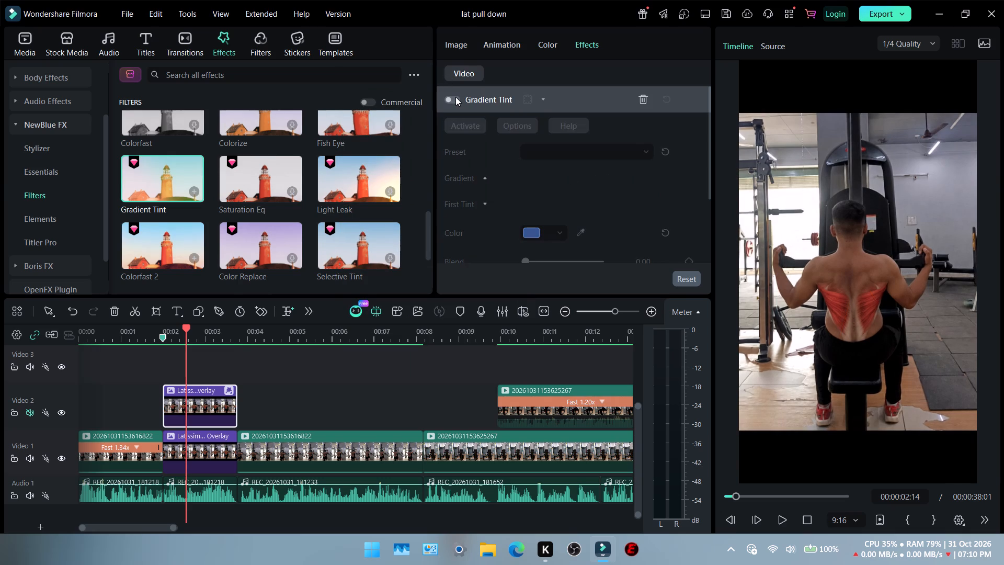
{"action": "left_click", "coordinate": [455, 97]}
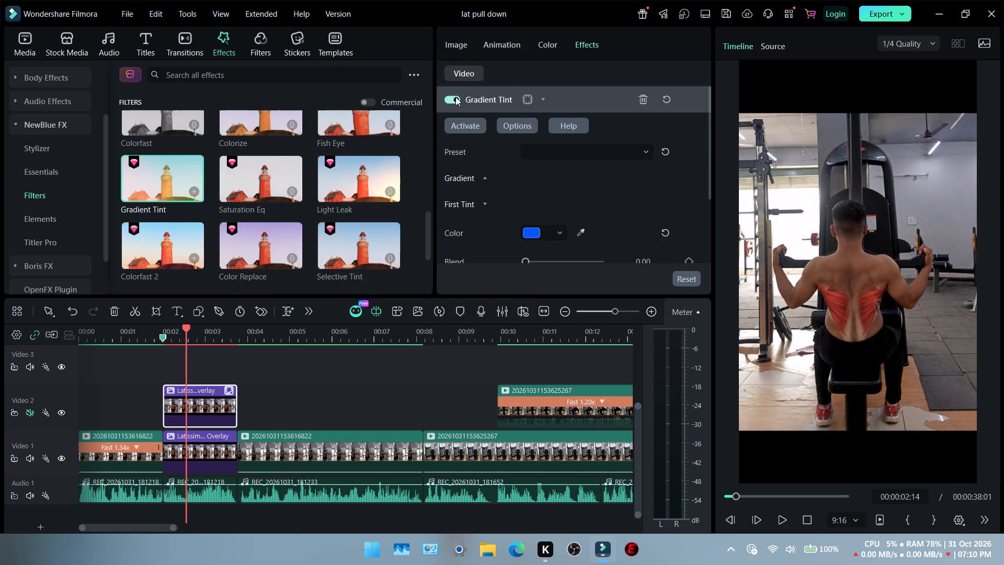
{"action": "left_click", "coordinate": [455, 97]}
{"action": "scroll", "coordinate": [465, 168], "scroll_direction": "down", "scroll_amount": 3}
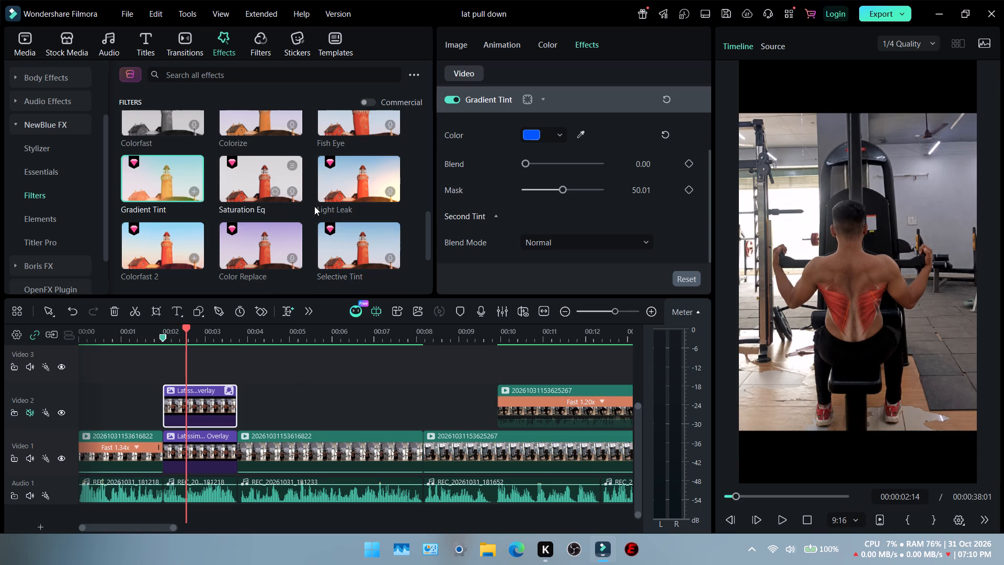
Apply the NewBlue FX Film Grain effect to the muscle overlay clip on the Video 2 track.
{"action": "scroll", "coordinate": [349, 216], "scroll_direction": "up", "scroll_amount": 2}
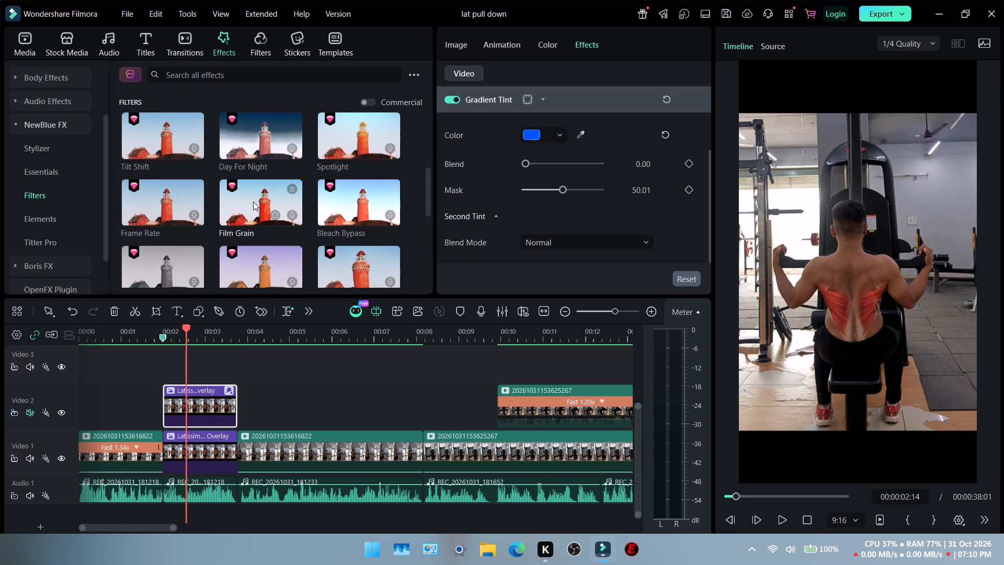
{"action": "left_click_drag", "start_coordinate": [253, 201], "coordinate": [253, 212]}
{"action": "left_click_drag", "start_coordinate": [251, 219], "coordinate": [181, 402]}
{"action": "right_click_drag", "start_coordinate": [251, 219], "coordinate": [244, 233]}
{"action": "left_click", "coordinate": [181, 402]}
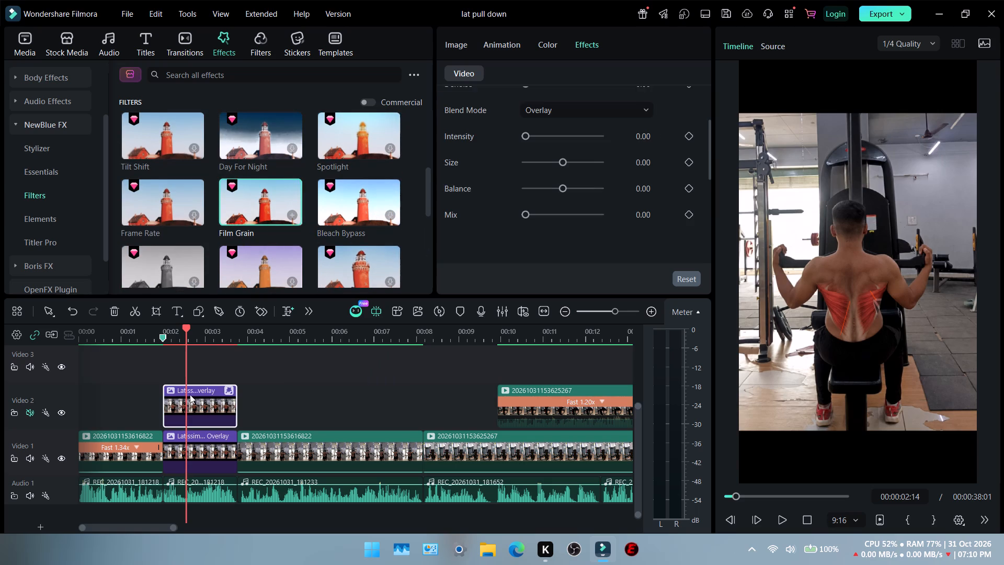
View the Film Grain plugin options in the NewBlue Application Manager and close it.
{"action": "scroll", "coordinate": [485, 162], "scroll_direction": "up", "scroll_amount": 7}
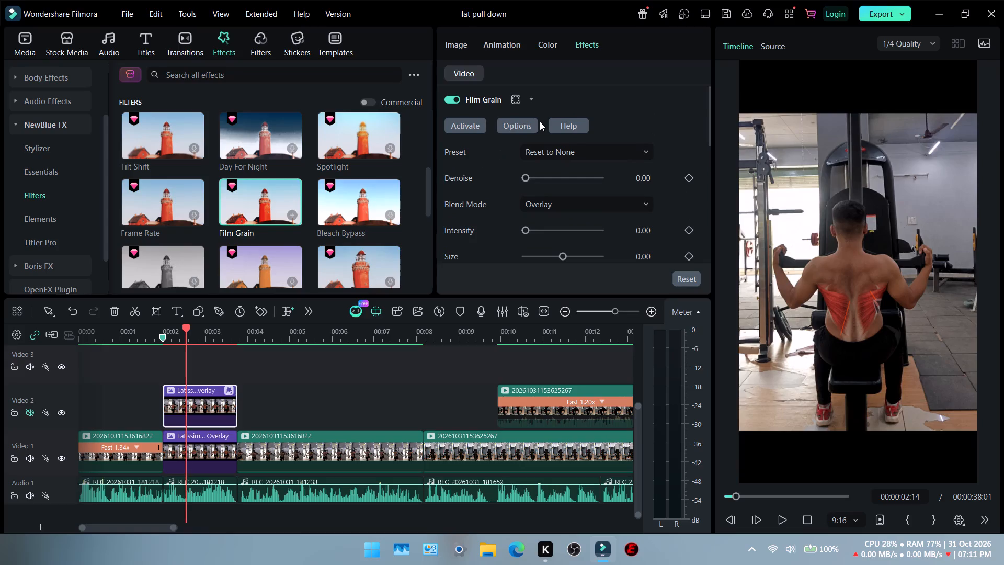
{"action": "left_click", "coordinate": [534, 123]}
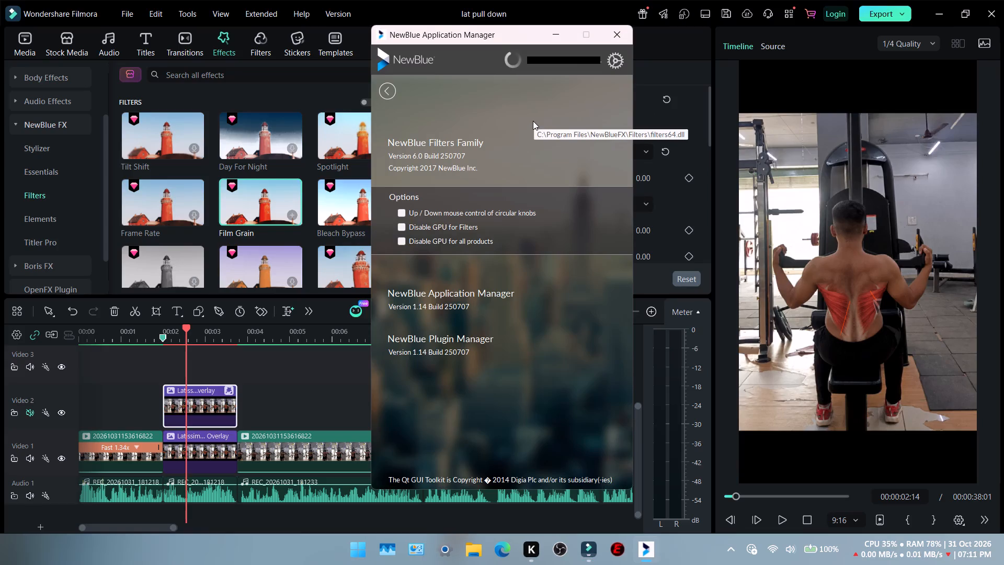
{"action": "left_click", "coordinate": [615, 31]}
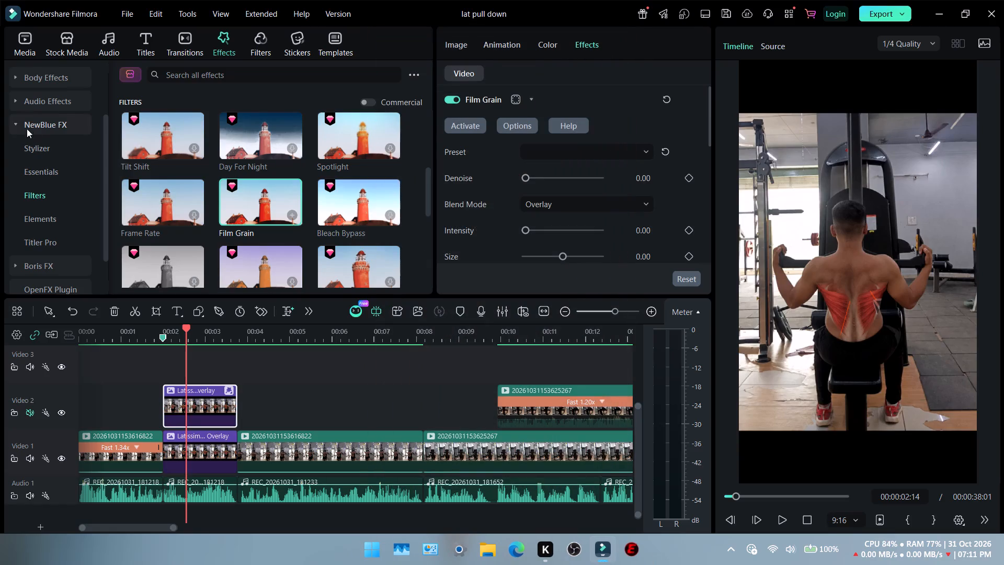
Collapse the NewBlue FX category and delete the NewBlue effects from the Video 2 muscle overlay clip.
{"action": "left_click", "coordinate": [17, 125]}
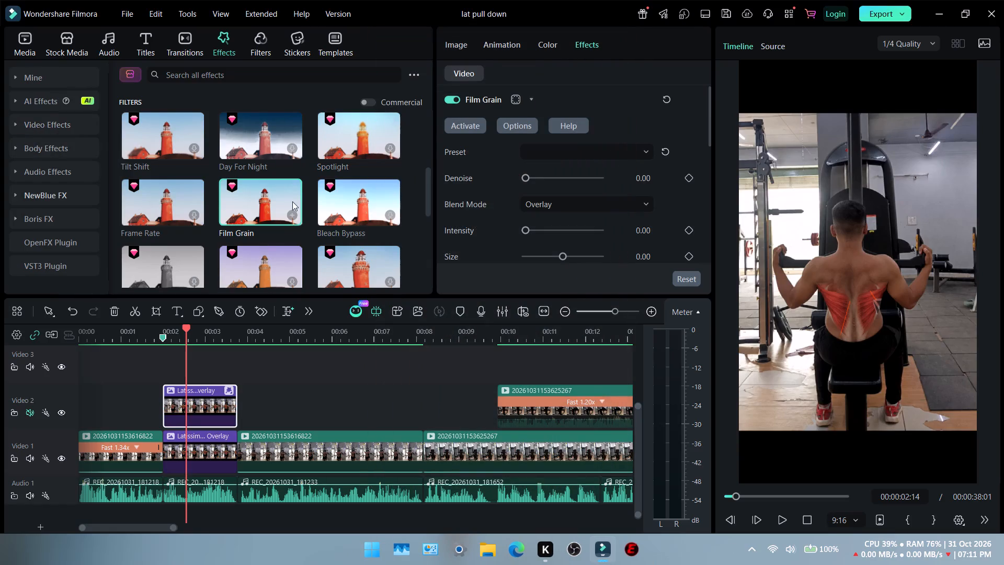
{"action": "left_click", "coordinate": [644, 95]}
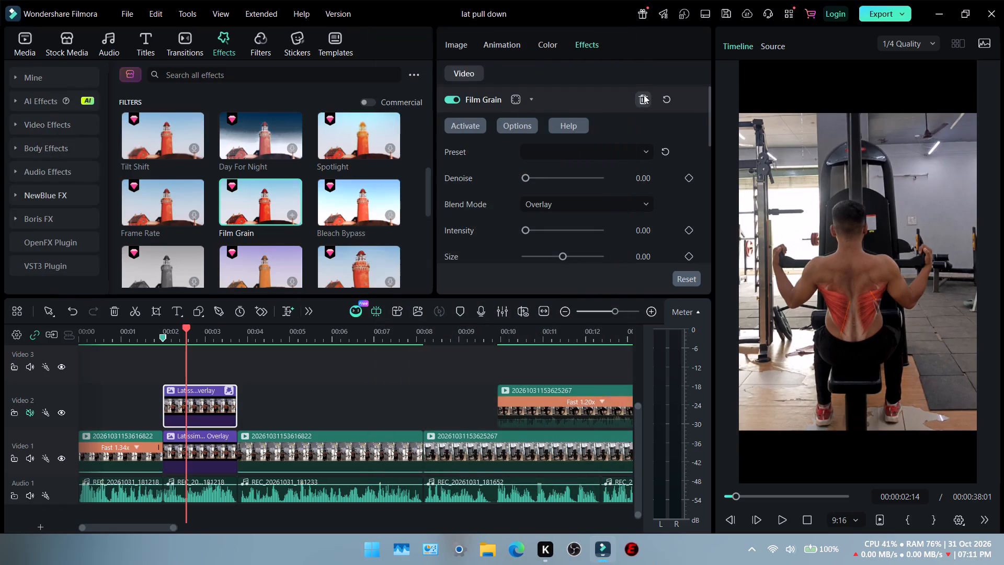
{"action": "left_click", "coordinate": [644, 98]}
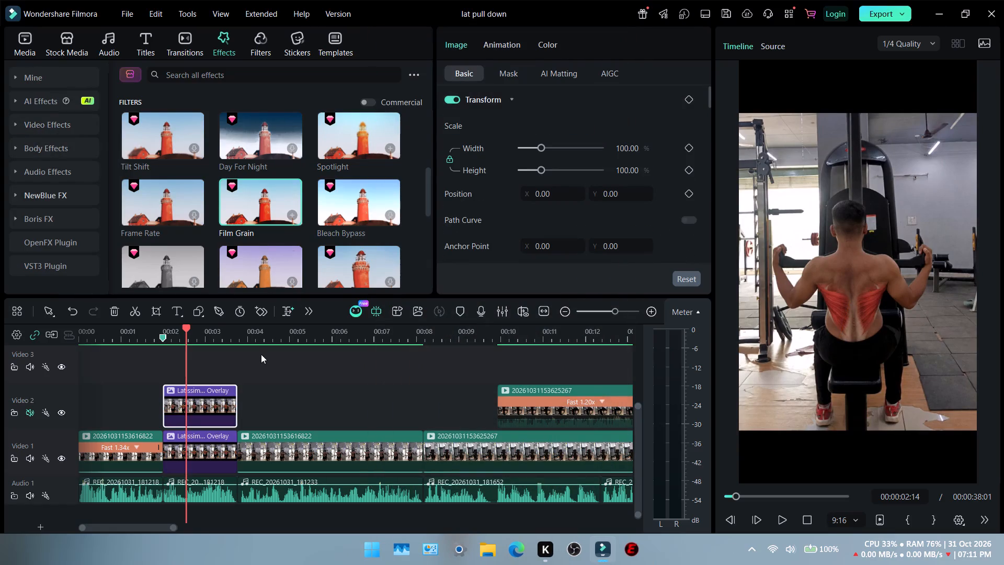
Look through the overlay clip's Color Wheels and HSL color settings, and turn off the HSL adjustment.
{"action": "left_click", "coordinate": [547, 47]}
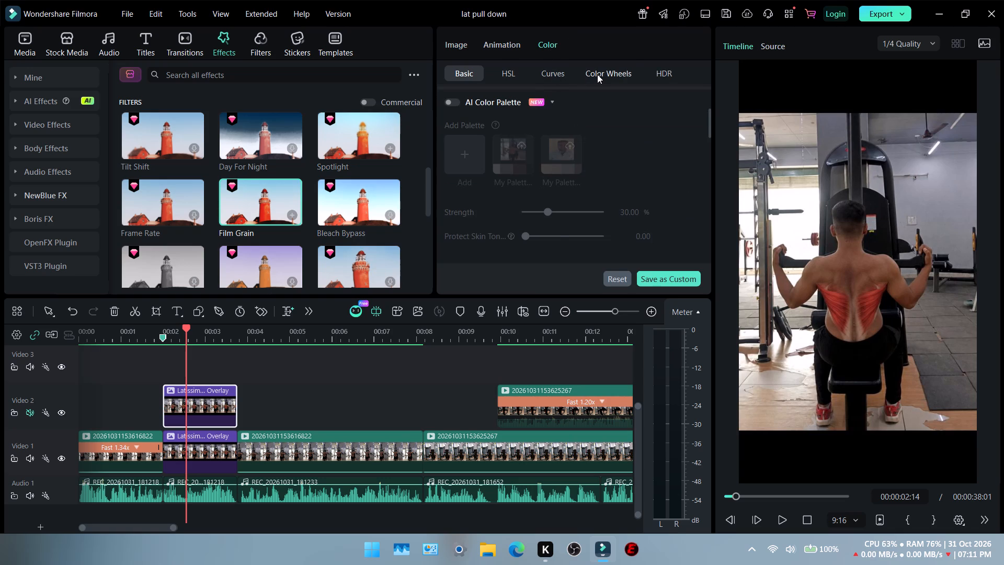
{"action": "left_click", "coordinate": [597, 74]}
{"action": "left_click", "coordinate": [514, 72]}
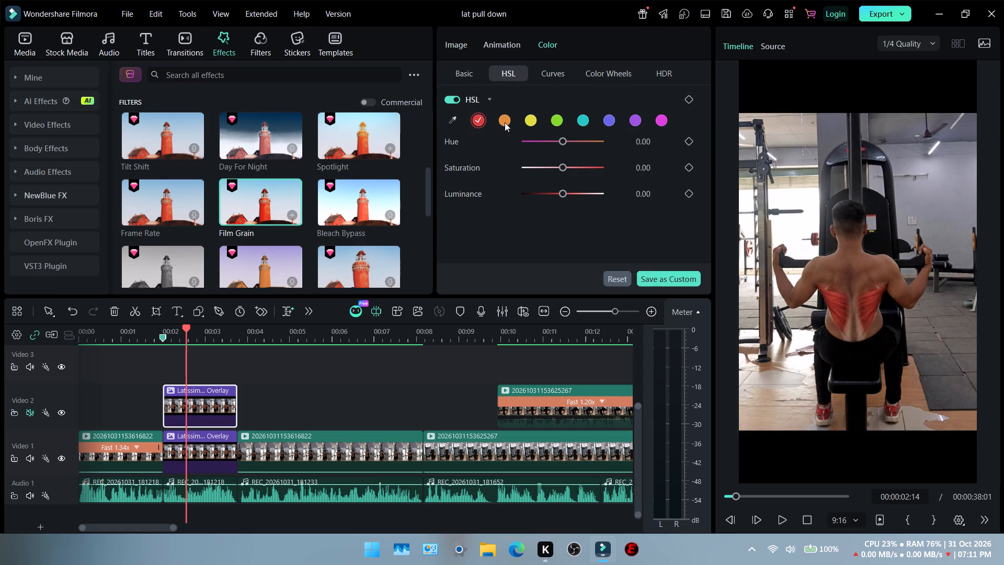
{"action": "left_click", "coordinate": [533, 120]}
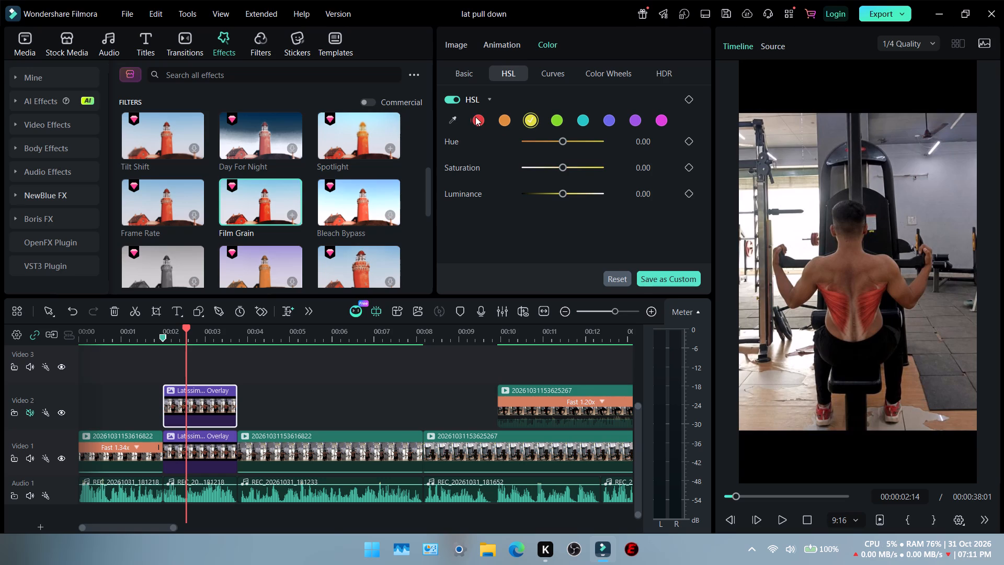
{"action": "left_click", "coordinate": [459, 104]}
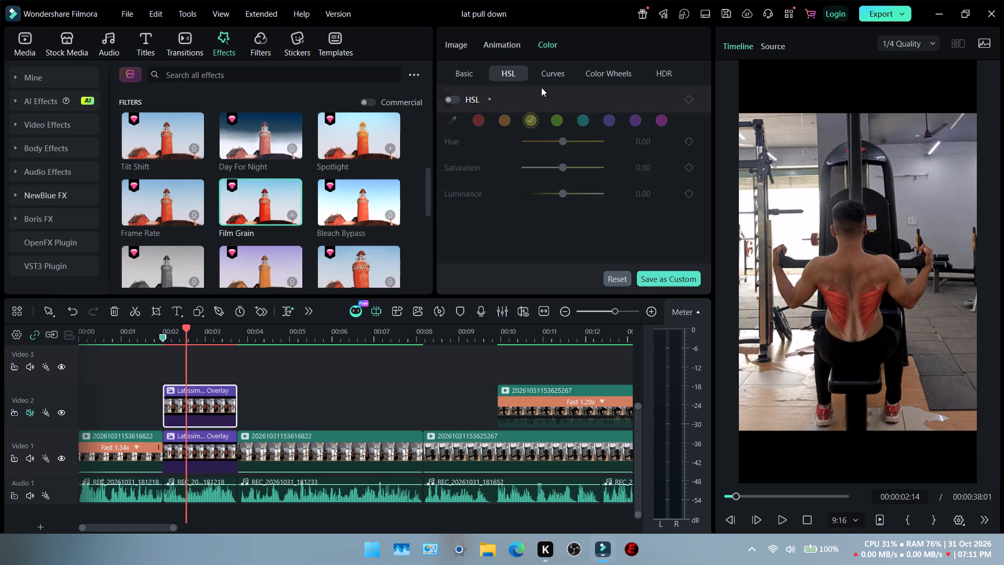
Recolor the muscle overlay green by adding a point to its green channel curve and bending it strongly upward.
{"action": "left_click", "coordinate": [554, 72]}
{"action": "left_click", "coordinate": [500, 133]}
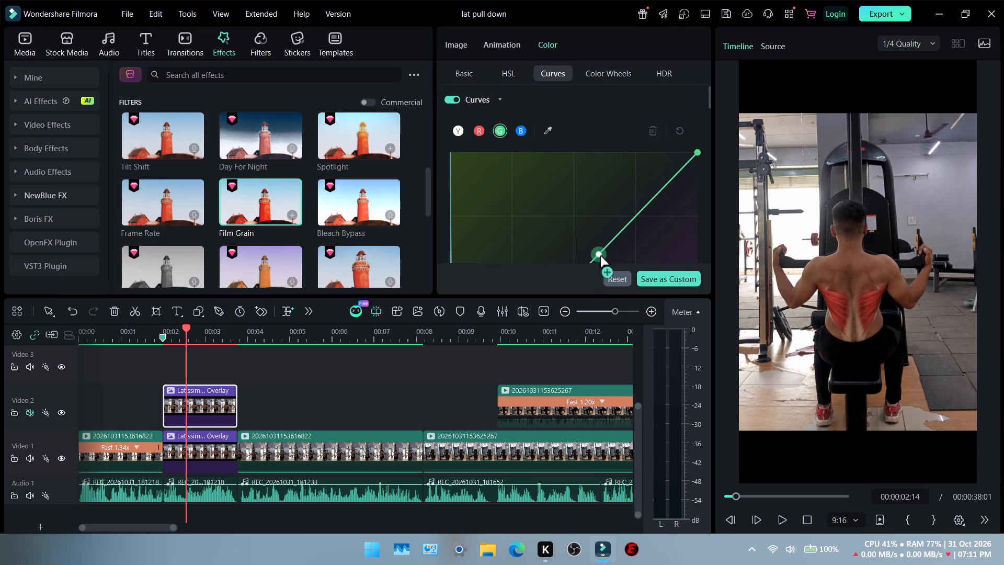
{"action": "left_click_drag", "start_coordinate": [599, 254], "coordinate": [497, 176]}
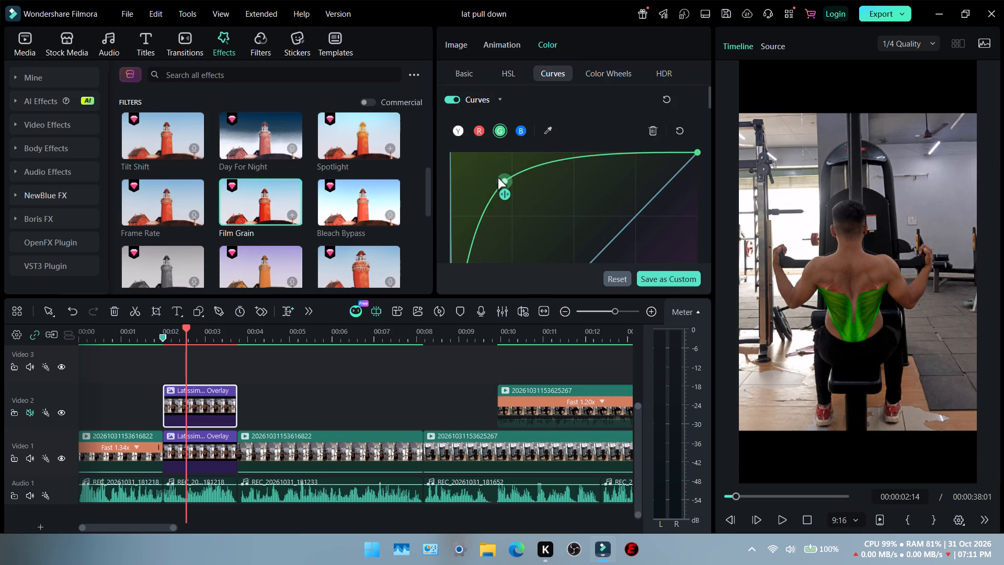
{"action": "left_click_drag", "start_coordinate": [497, 176], "coordinate": [504, 185]}
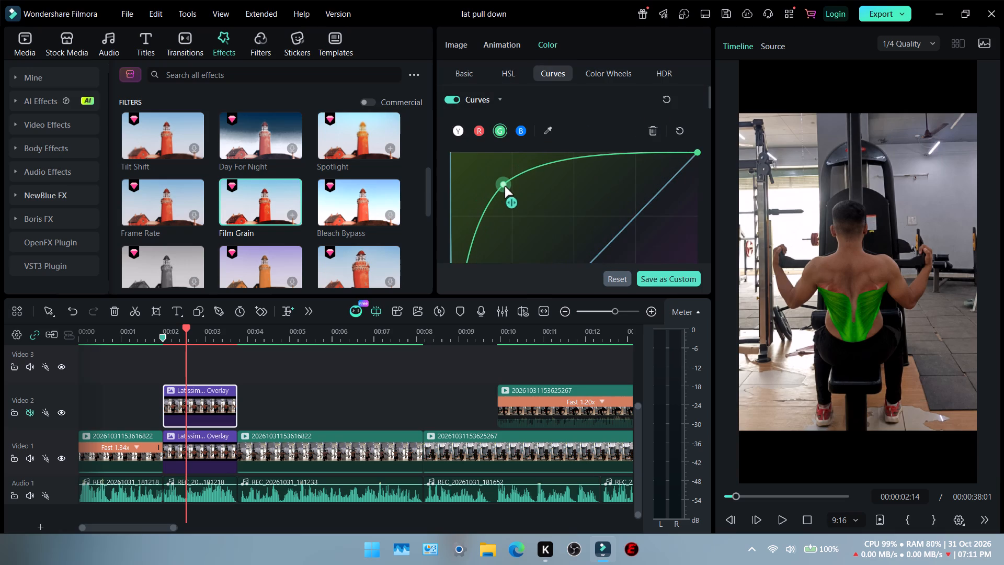
{"action": "left_click_drag", "start_coordinate": [504, 185], "coordinate": [517, 195]}
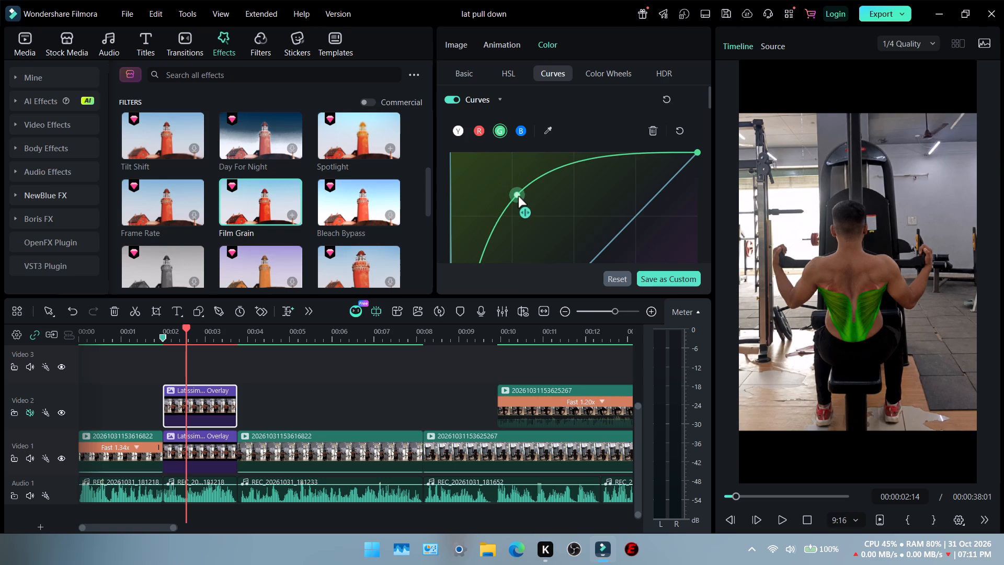
{"action": "left_click_drag", "start_coordinate": [517, 195], "coordinate": [518, 196]}
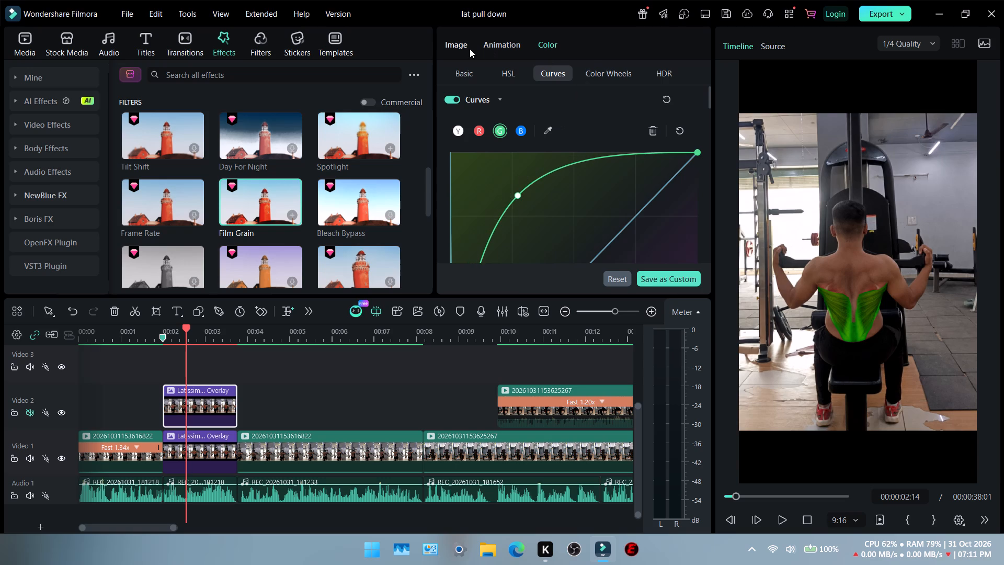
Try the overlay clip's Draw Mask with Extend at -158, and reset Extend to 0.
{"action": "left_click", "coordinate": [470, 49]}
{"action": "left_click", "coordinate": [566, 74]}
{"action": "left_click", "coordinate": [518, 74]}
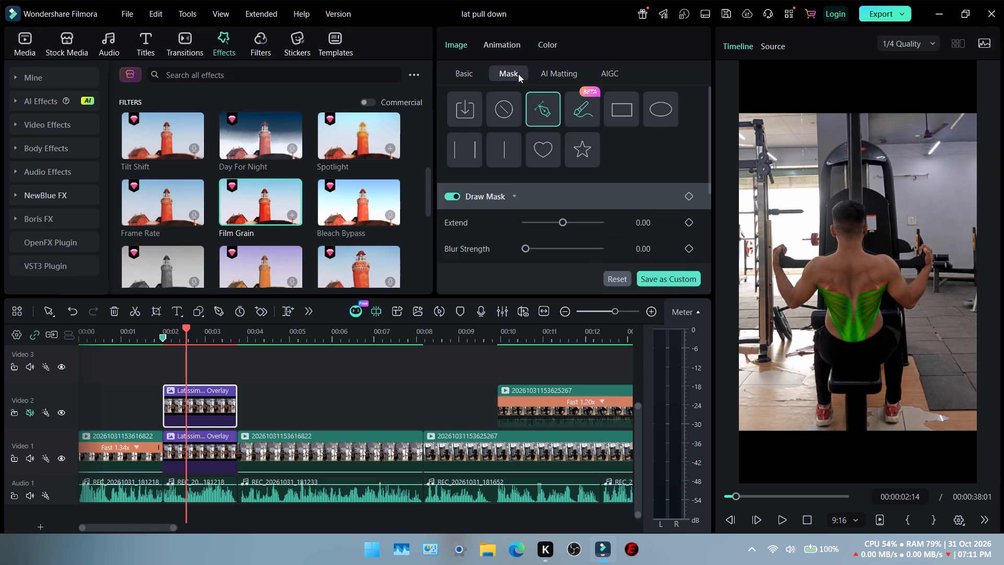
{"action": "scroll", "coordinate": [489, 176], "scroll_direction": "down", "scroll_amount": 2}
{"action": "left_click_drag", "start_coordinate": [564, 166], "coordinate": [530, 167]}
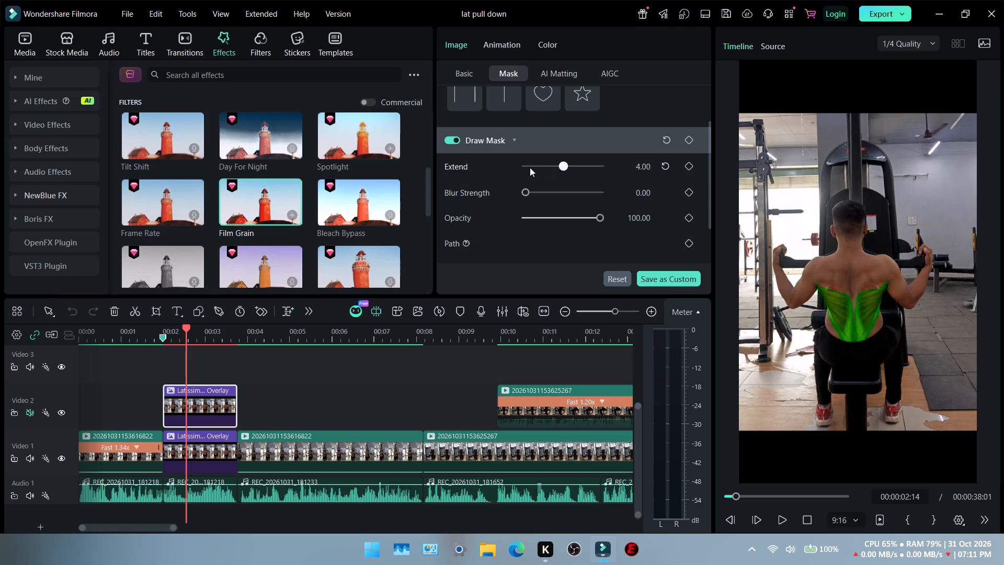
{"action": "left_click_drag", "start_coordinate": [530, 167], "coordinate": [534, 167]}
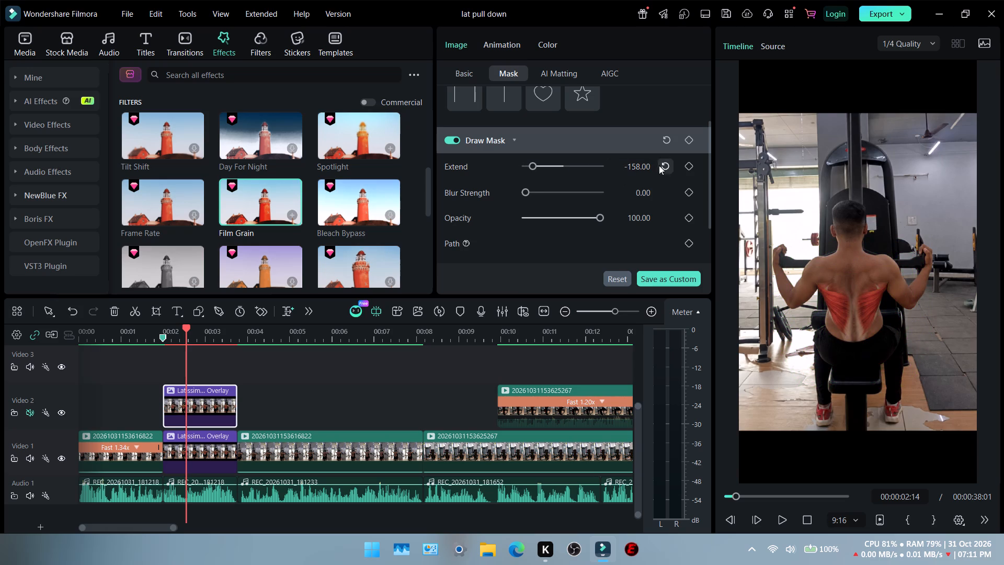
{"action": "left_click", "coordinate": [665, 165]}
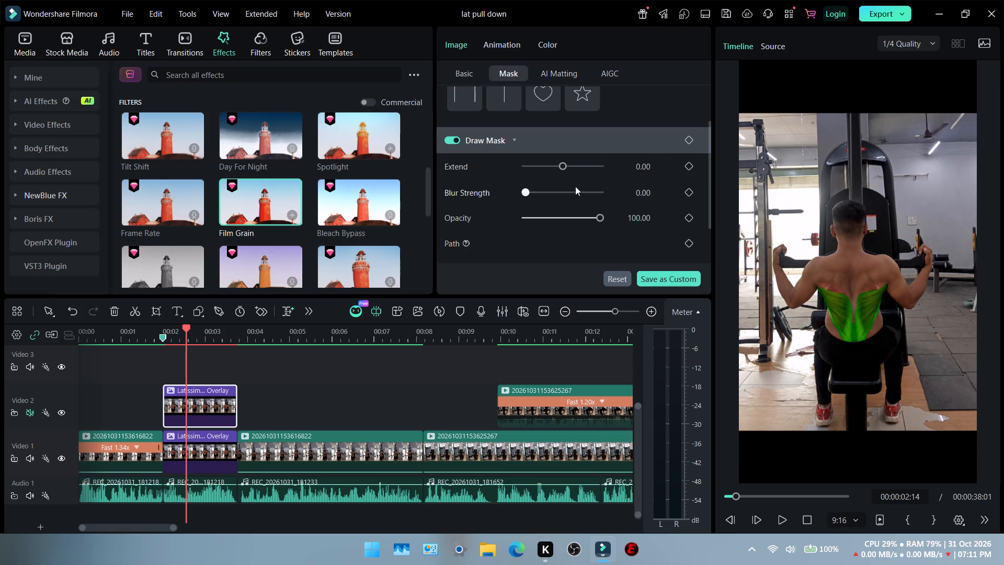
Soften the overlay's Draw Mask edges by setting Blur Strength to 10, judging it on the enlarged preview.
{"action": "left_click_drag", "start_coordinate": [526, 189], "coordinate": [539, 190]}
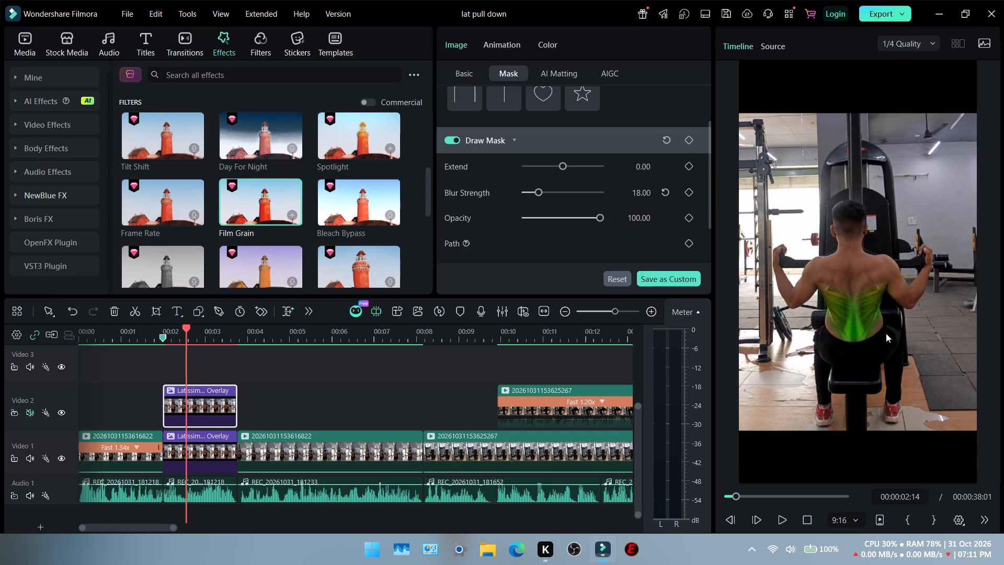
{"action": "scroll", "coordinate": [886, 333], "scroll_direction": "up", "scroll_amount": 20, "text": "ctrl"}
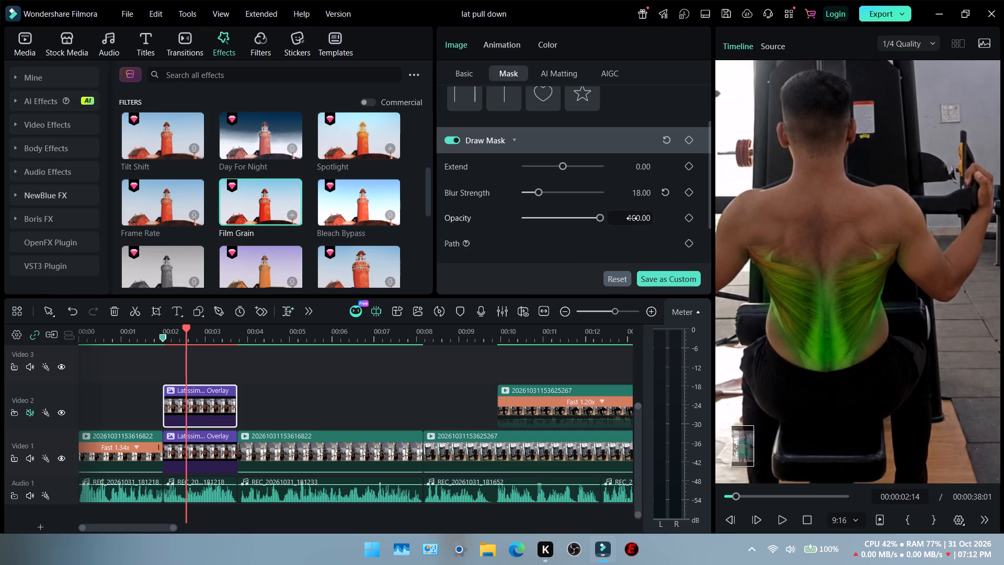
{"action": "left_click", "coordinate": [538, 193]}
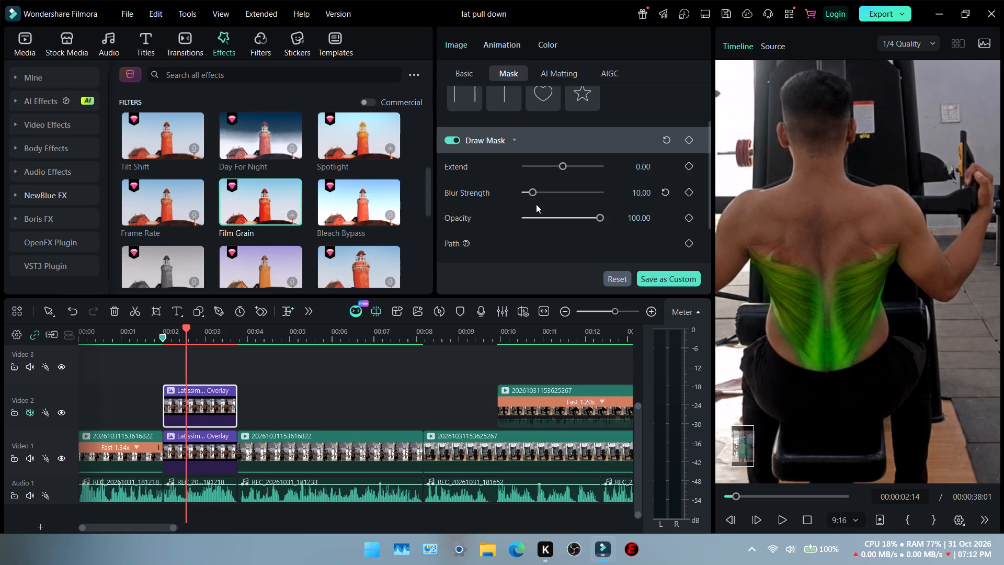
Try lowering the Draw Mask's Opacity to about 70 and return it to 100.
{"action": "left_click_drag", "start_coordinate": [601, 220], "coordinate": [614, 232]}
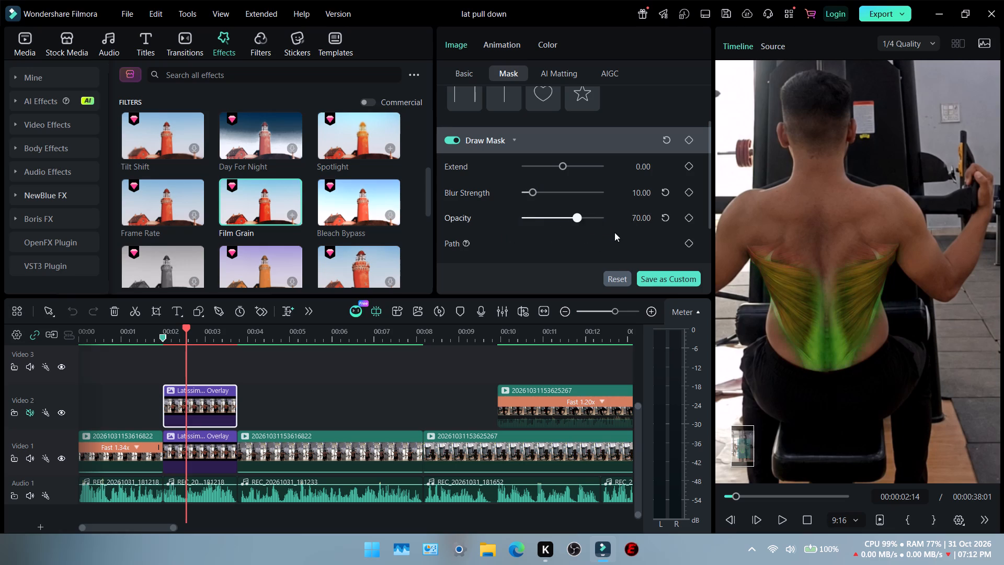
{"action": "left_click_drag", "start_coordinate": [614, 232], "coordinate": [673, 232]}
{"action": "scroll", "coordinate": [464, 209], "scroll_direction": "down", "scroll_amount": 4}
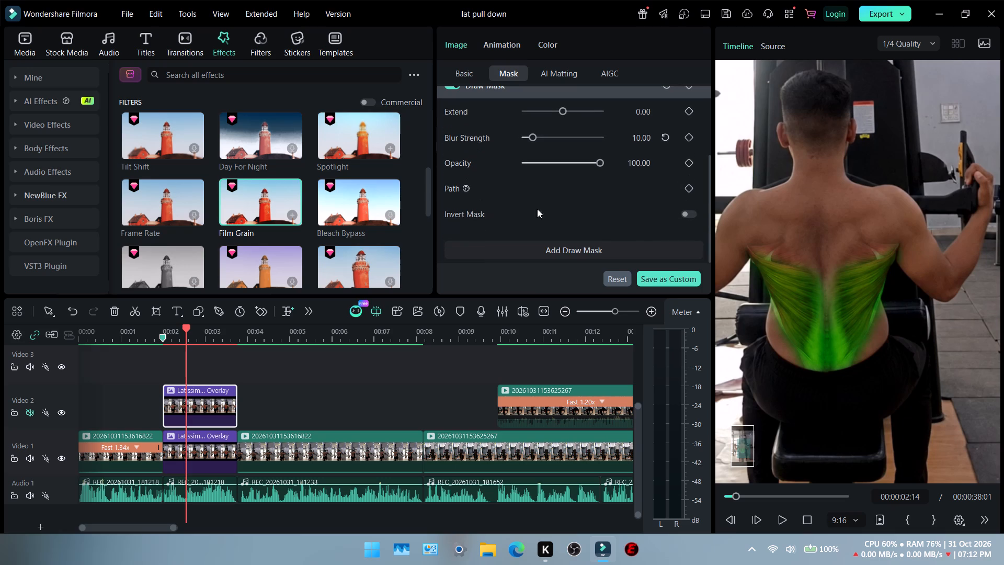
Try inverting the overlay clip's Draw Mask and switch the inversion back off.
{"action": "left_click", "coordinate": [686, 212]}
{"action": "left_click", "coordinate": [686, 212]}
Review the overlay clip's Curves and Hue/Saturation Curves colour settings, and collapse both sections.
{"action": "left_click", "coordinate": [454, 46]}
{"action": "left_click", "coordinate": [455, 48]}
{"action": "left_click", "coordinate": [497, 43]}
{"action": "left_click", "coordinate": [544, 47]}
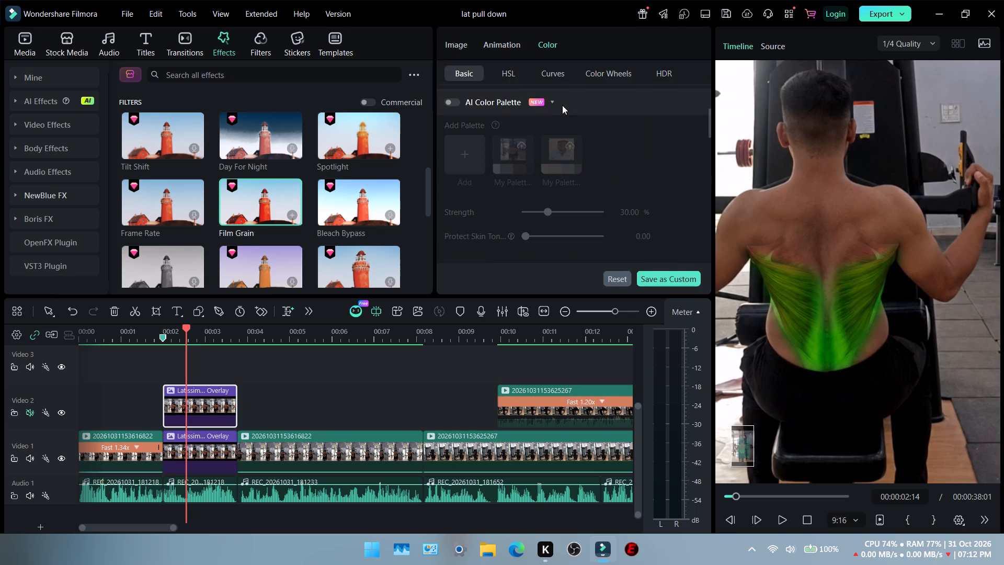
{"action": "scroll", "coordinate": [617, 134], "scroll_direction": "up", "scroll_amount": 2}
{"action": "left_click", "coordinate": [542, 74]}
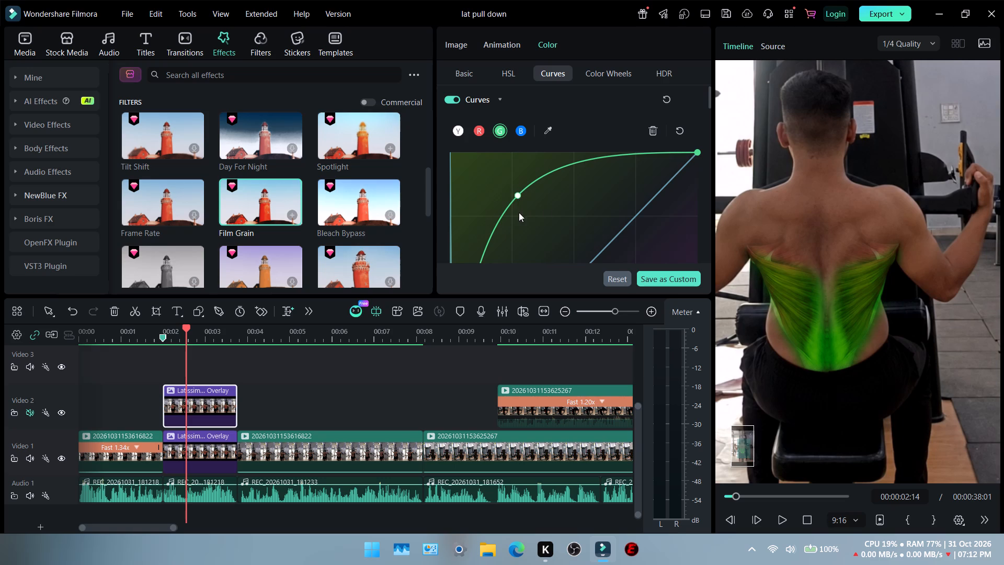
{"action": "scroll", "coordinate": [567, 201], "scroll_direction": "down", "scroll_amount": 7}
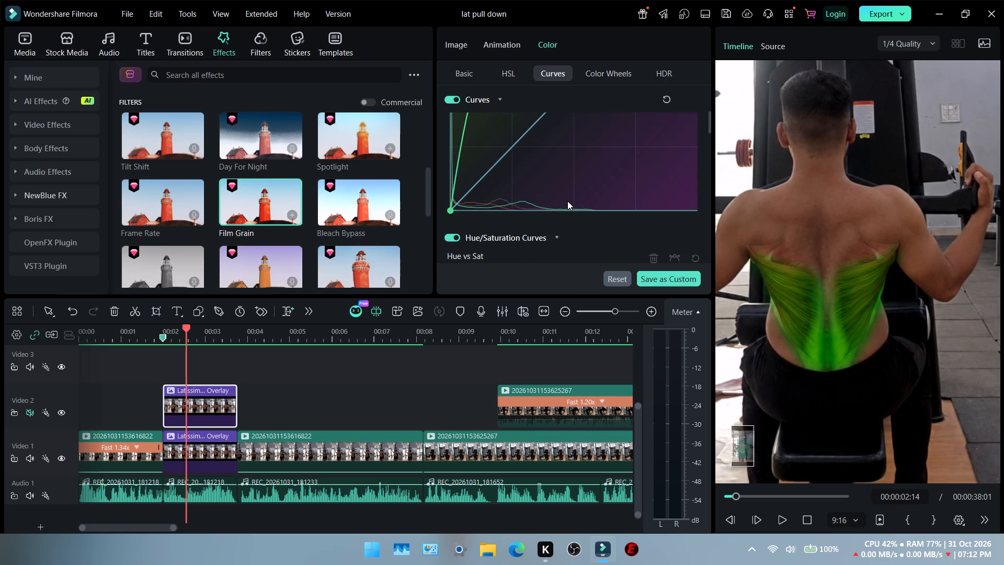
{"action": "scroll", "coordinate": [567, 201], "scroll_direction": "down", "scroll_amount": 10}
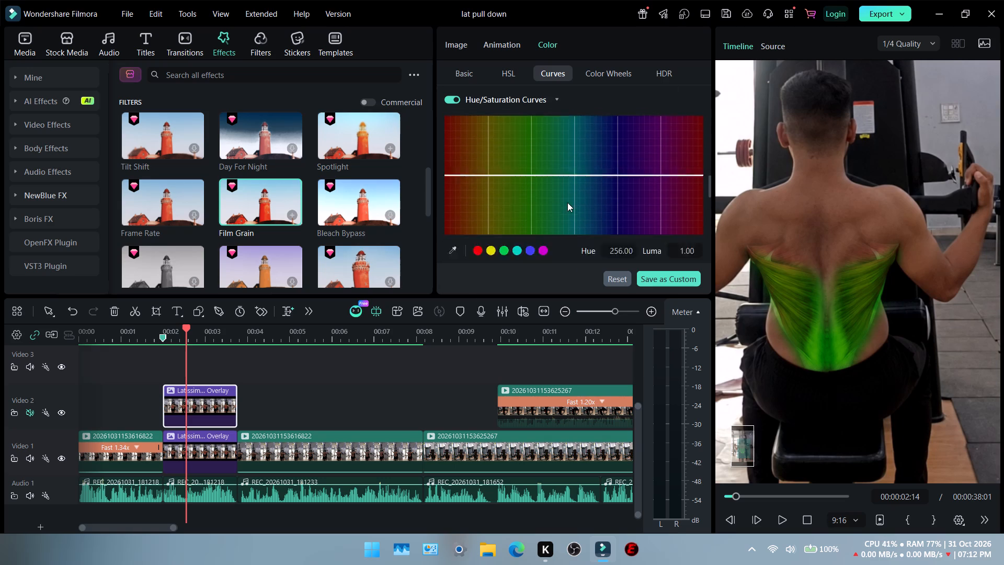
{"action": "scroll", "coordinate": [567, 202], "scroll_direction": "down", "scroll_amount": 8}
{"action": "scroll", "coordinate": [567, 202], "scroll_direction": "up", "scroll_amount": 5}
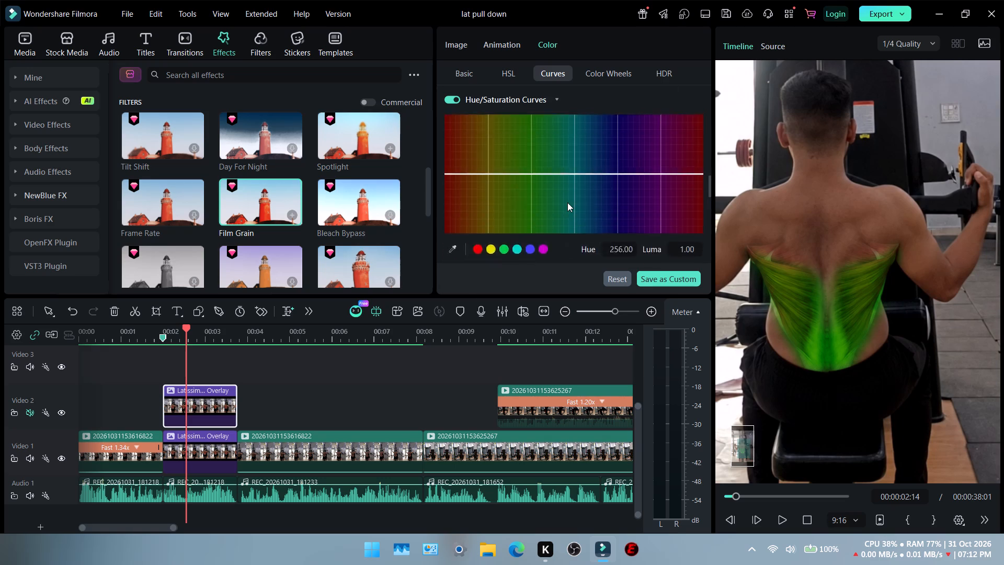
{"action": "scroll", "coordinate": [567, 202], "scroll_direction": "up", "scroll_amount": 11}
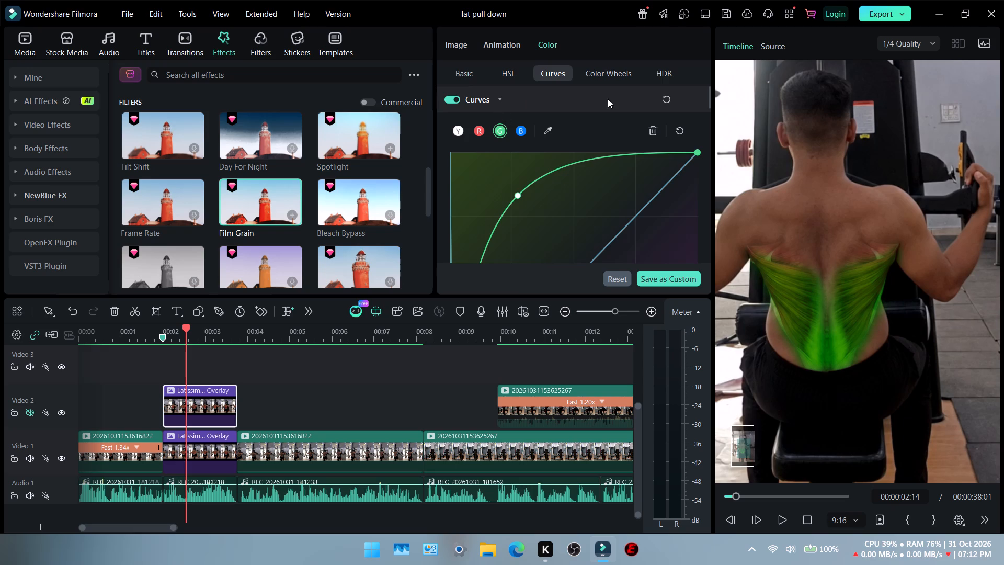
{"action": "left_click", "coordinate": [507, 95]}
{"action": "left_click", "coordinate": [552, 116]}
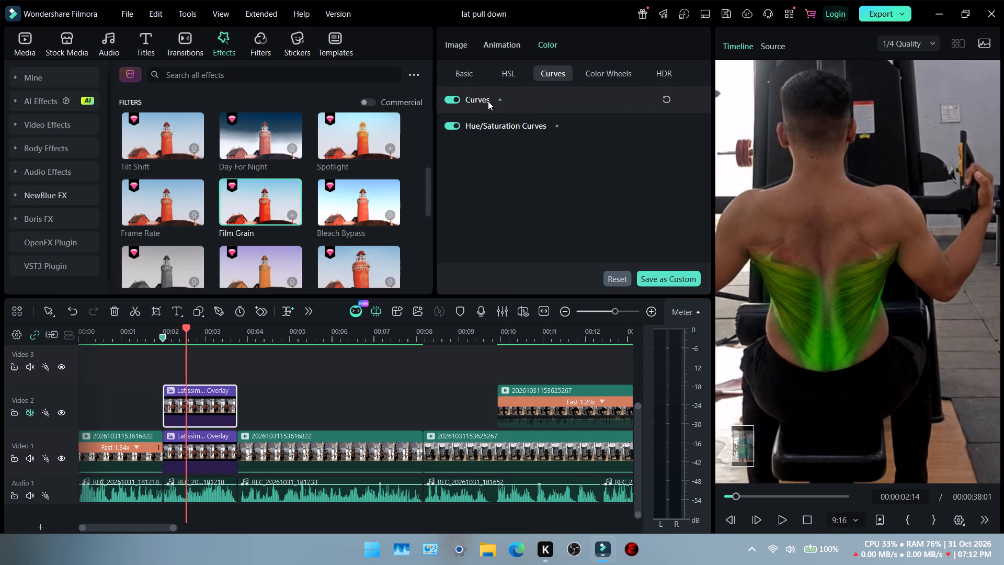
Scrub between about 1 and 2 seconds to examine how the green overlay appears, and check the preview quality options.
{"action": "left_click", "coordinate": [151, 335]}
{"action": "left_click_drag", "start_coordinate": [153, 327], "coordinate": [166, 328]}
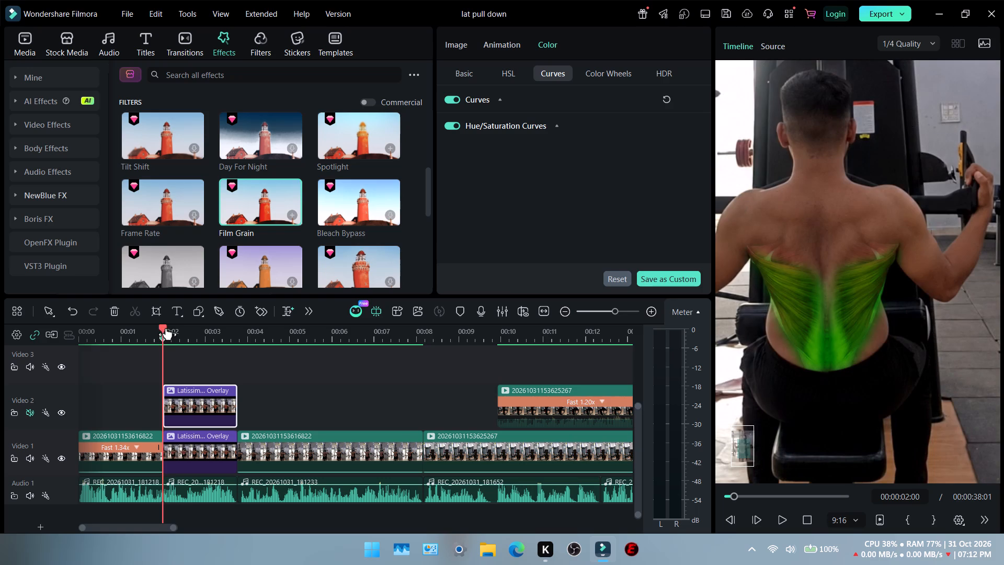
{"action": "left_click_drag", "start_coordinate": [166, 328], "coordinate": [129, 341]}
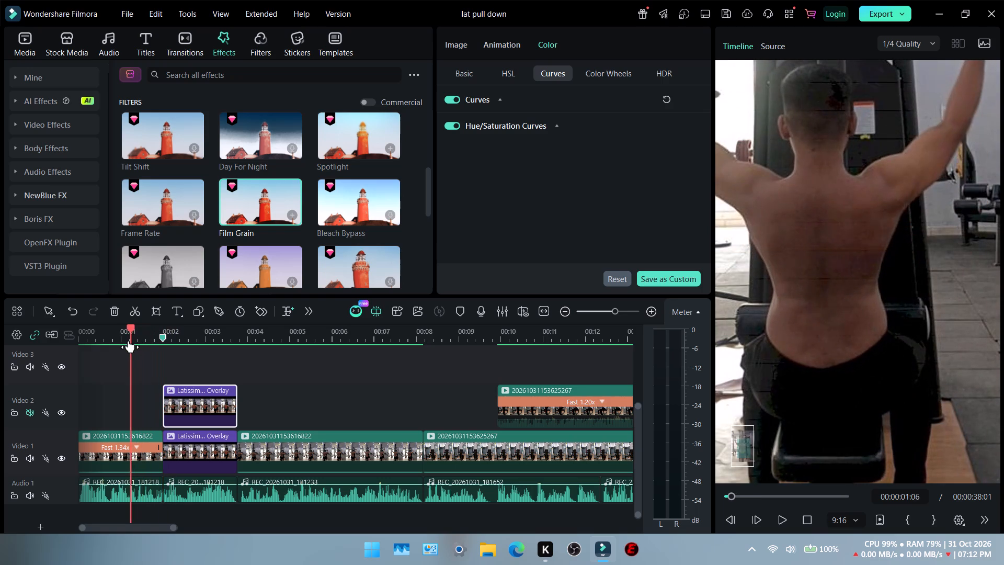
{"action": "left_click_drag", "start_coordinate": [129, 341], "coordinate": [162, 342]}
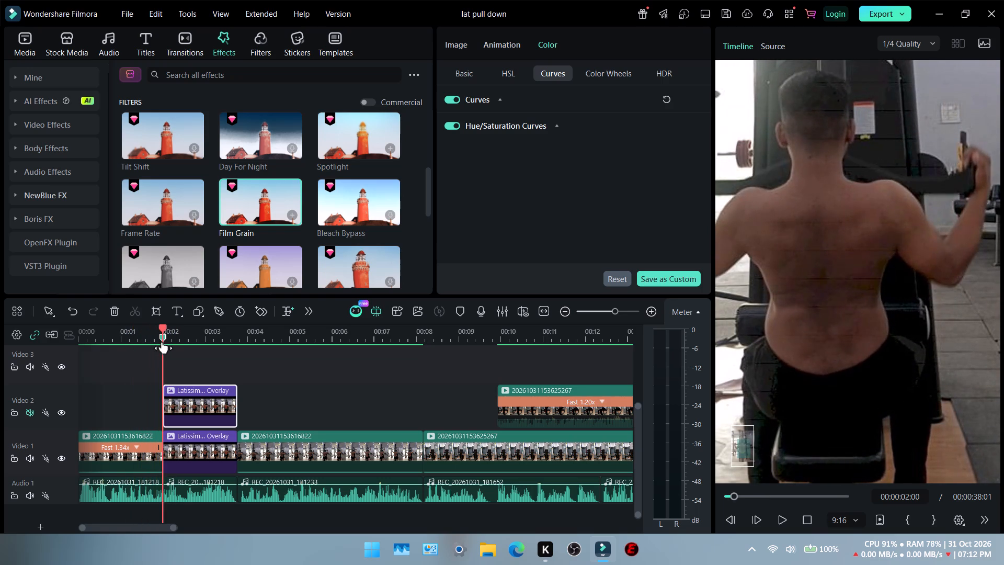
{"action": "left_click_drag", "start_coordinate": [162, 342], "coordinate": [124, 343]}
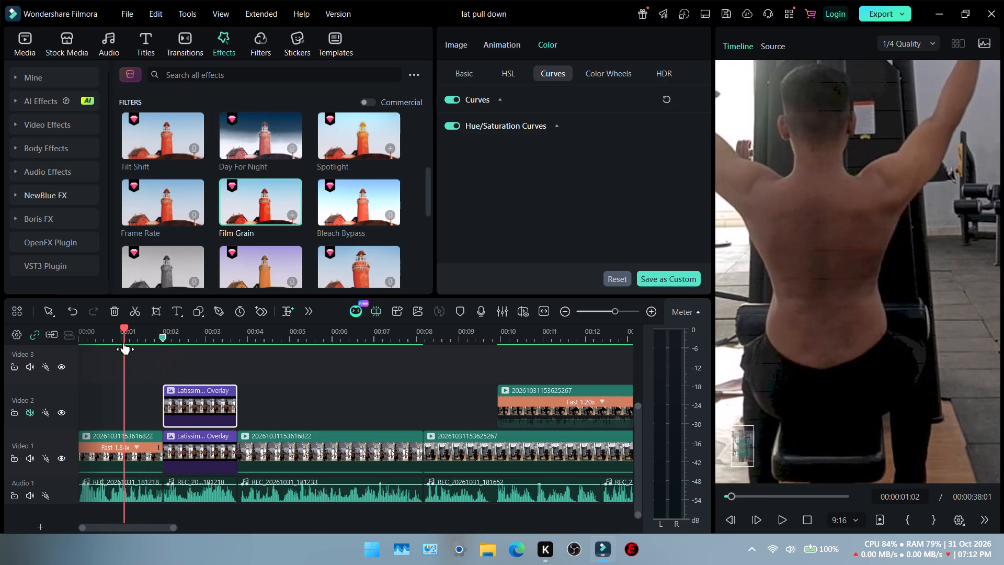
{"action": "left_click_drag", "start_coordinate": [124, 343], "coordinate": [117, 343]}
{"action": "left_click", "coordinate": [903, 44]}
{"action": "left_click", "coordinate": [896, 60]}
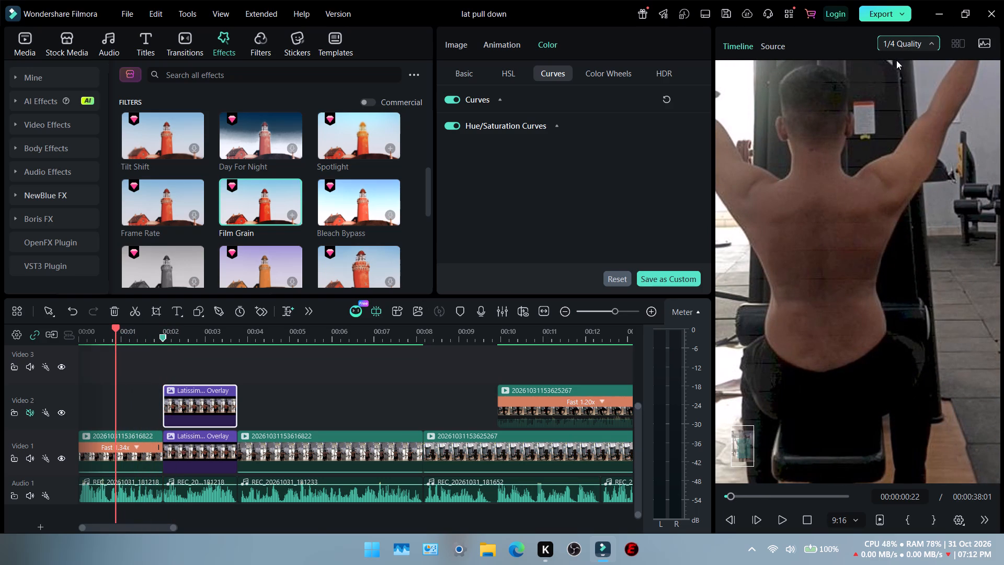
{"action": "left_click", "coordinate": [903, 42]}
{"action": "left_click", "coordinate": [899, 116]}
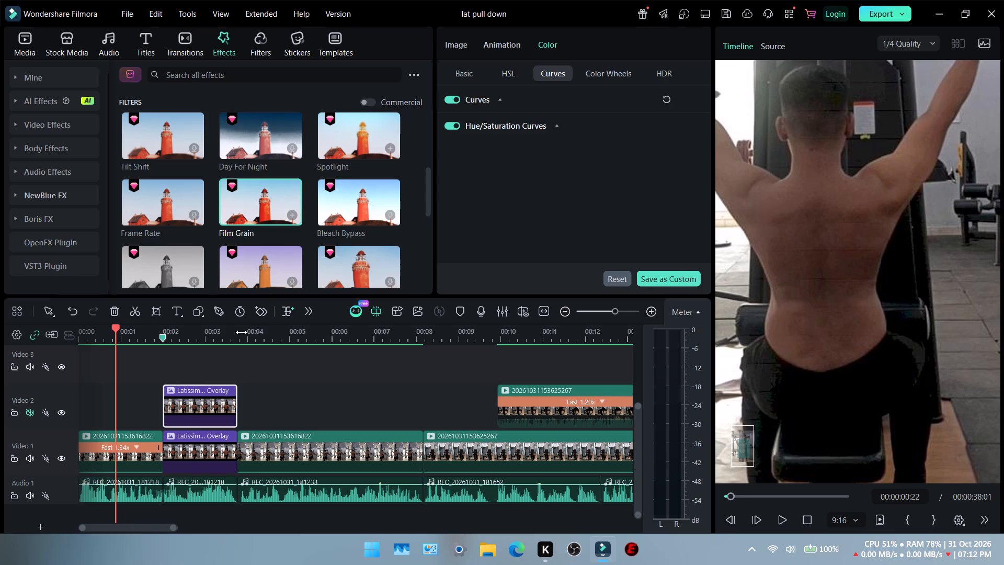
{"action": "left_click", "coordinate": [163, 334]}
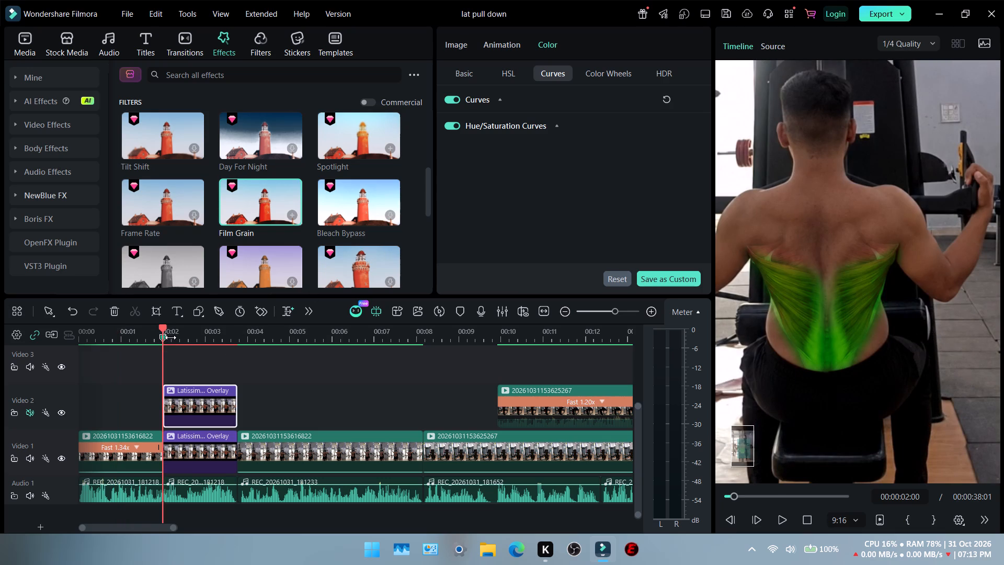
Search the effects for "blink" and apply Flash Black to the muscle overlay clip on Video 2.
{"action": "left_click", "coordinate": [225, 41]}
{"action": "left_click", "coordinate": [186, 393]}
{"action": "left_click", "coordinate": [268, 36]}
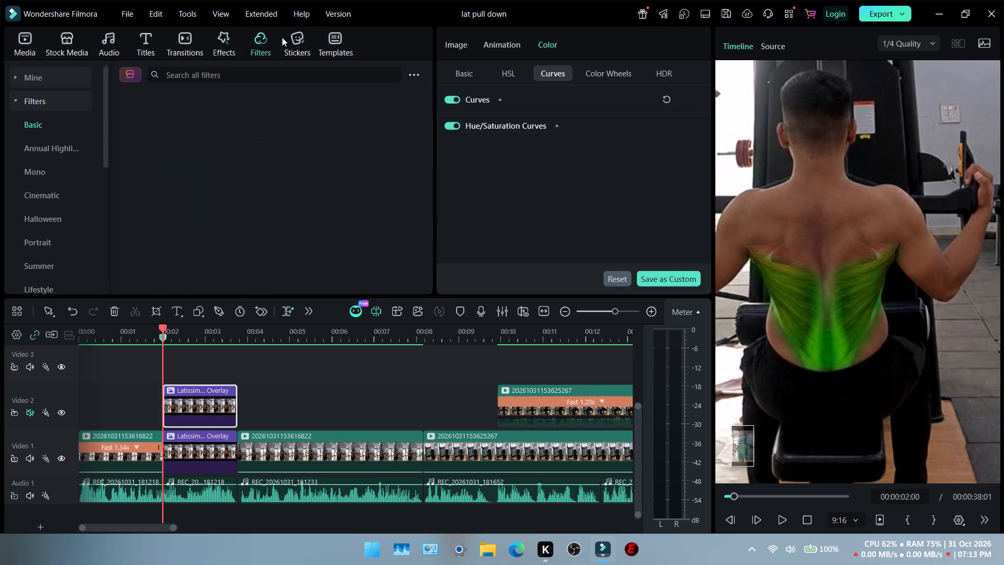
{"action": "left_click", "coordinate": [228, 37]}
{"action": "left_click", "coordinate": [228, 74]}
{"action": "type", "text": "blink"}
{"action": "key", "text": "Return"}
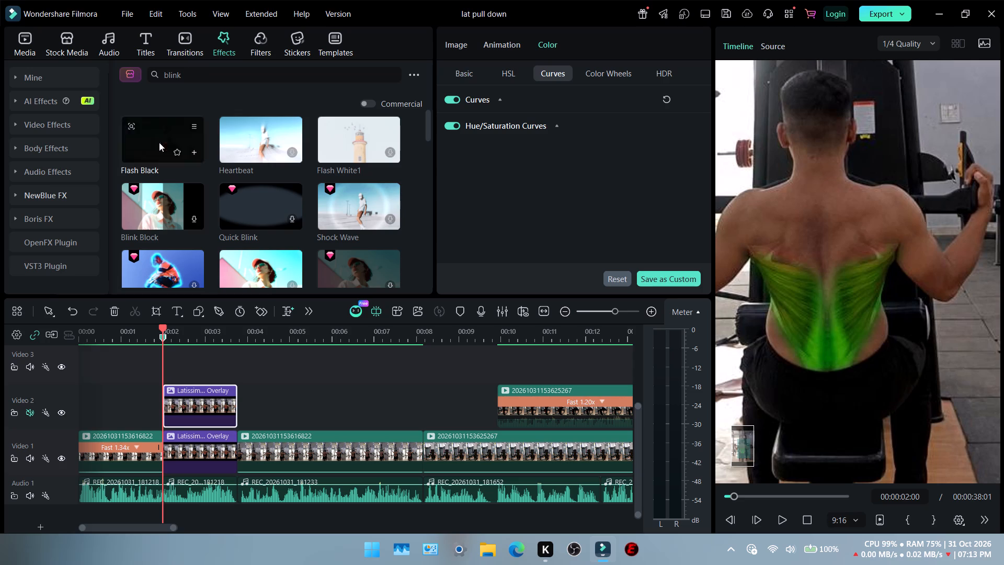
{"action": "left_click_drag", "start_coordinate": [159, 142], "coordinate": [185, 402]}
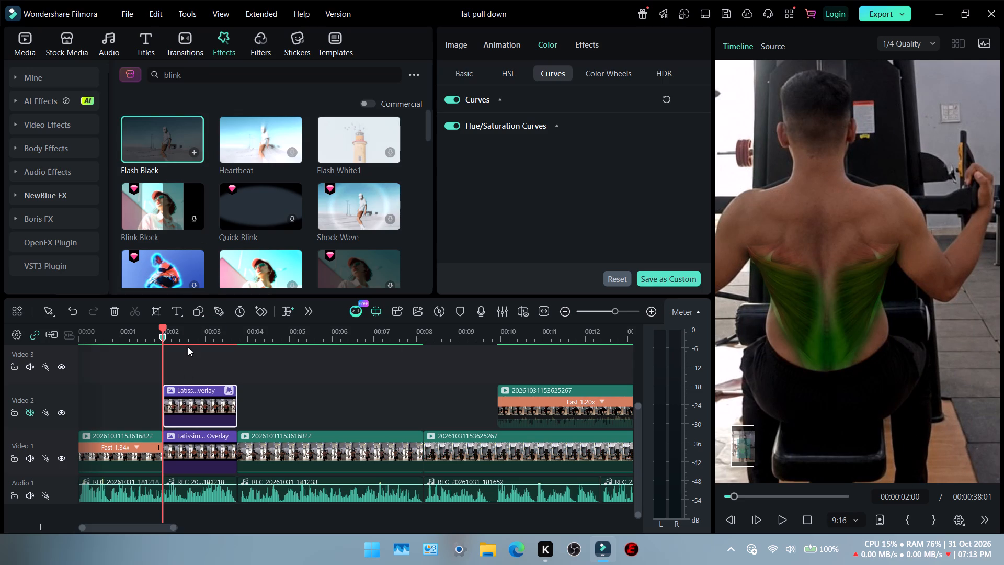
Render the preview, scrub the overlay clip and play from about 1 second to examine its flashing.
{"action": "key", "text": "Return"}
{"action": "left_click", "coordinate": [167, 338]}
{"action": "left_click", "coordinate": [179, 337]}
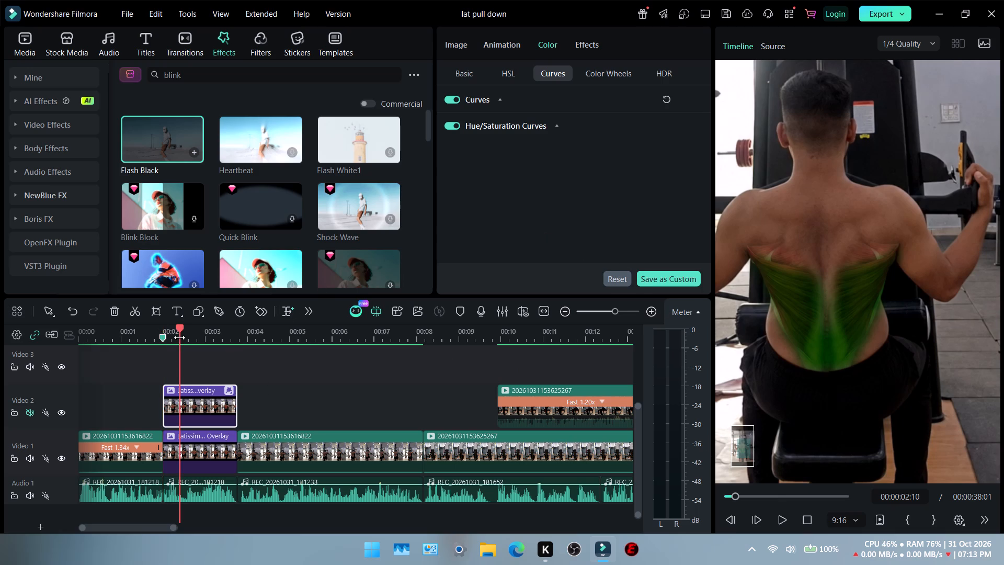
{"action": "left_click_drag", "start_coordinate": [179, 327], "coordinate": [165, 331]}
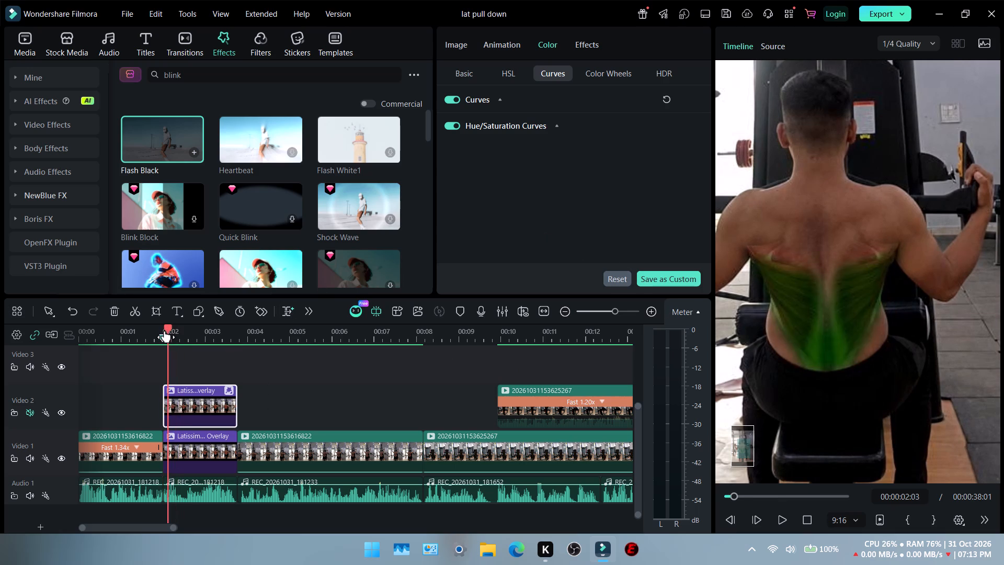
{"action": "left_click_drag", "start_coordinate": [165, 331], "coordinate": [177, 340]}
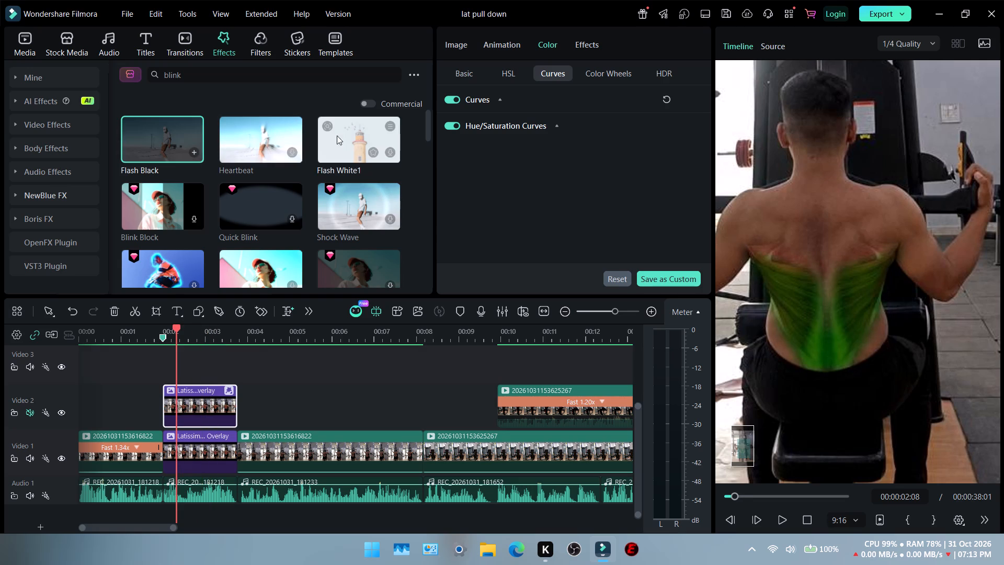
{"action": "left_click", "coordinate": [125, 340]}
{"action": "key", "text": "space"}
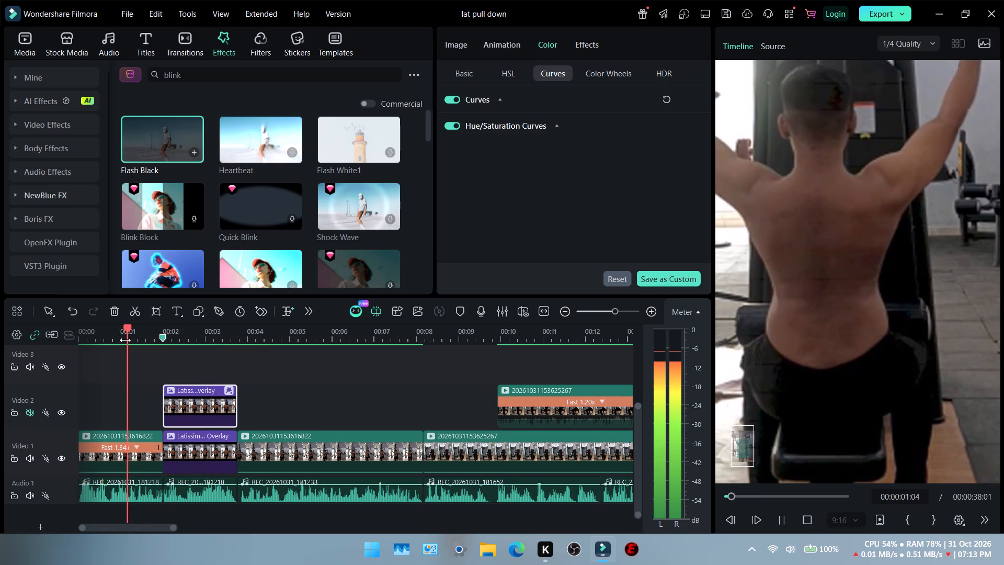
{"action": "key", "text": "space"}
{"action": "key", "text": "space"}
{"action": "key", "text": "space"}
{"action": "key", "text": "space"}
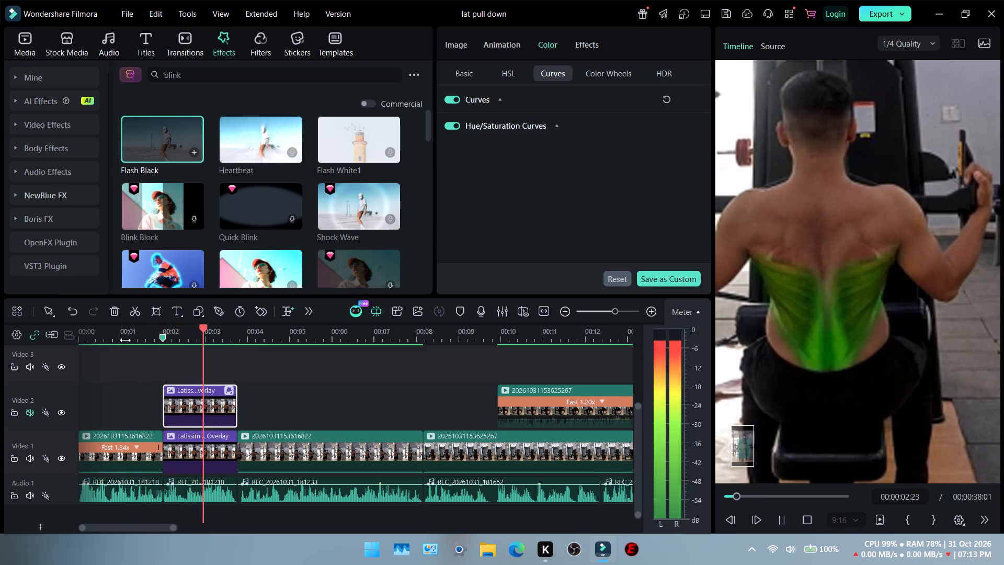
{"action": "key", "text": "space"}
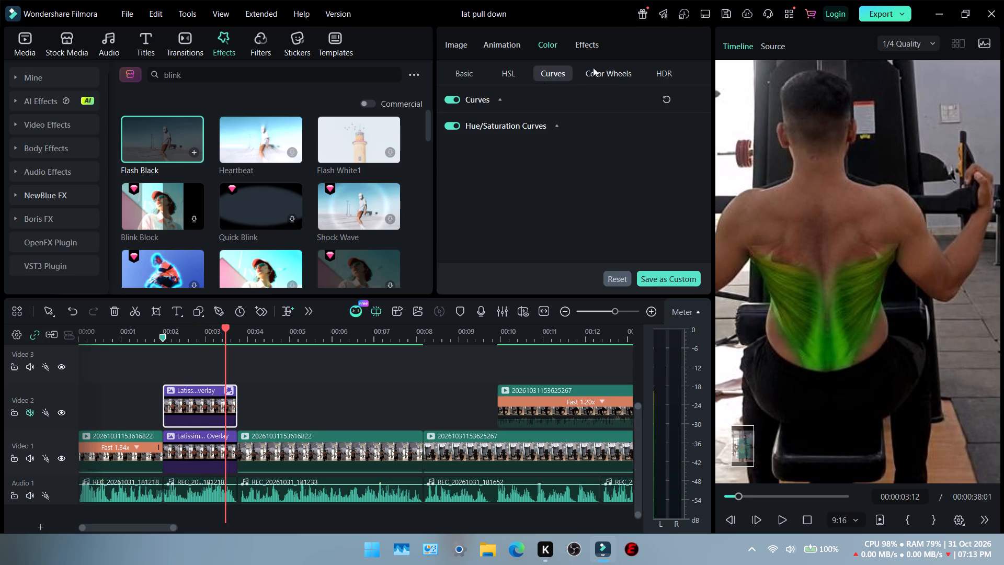
Set the overlay clip's Flash Black Frequency to 3.51, after trying it at 0.
{"action": "left_click", "coordinate": [599, 43]}
{"action": "left_click_drag", "start_coordinate": [561, 125], "coordinate": [511, 134]}
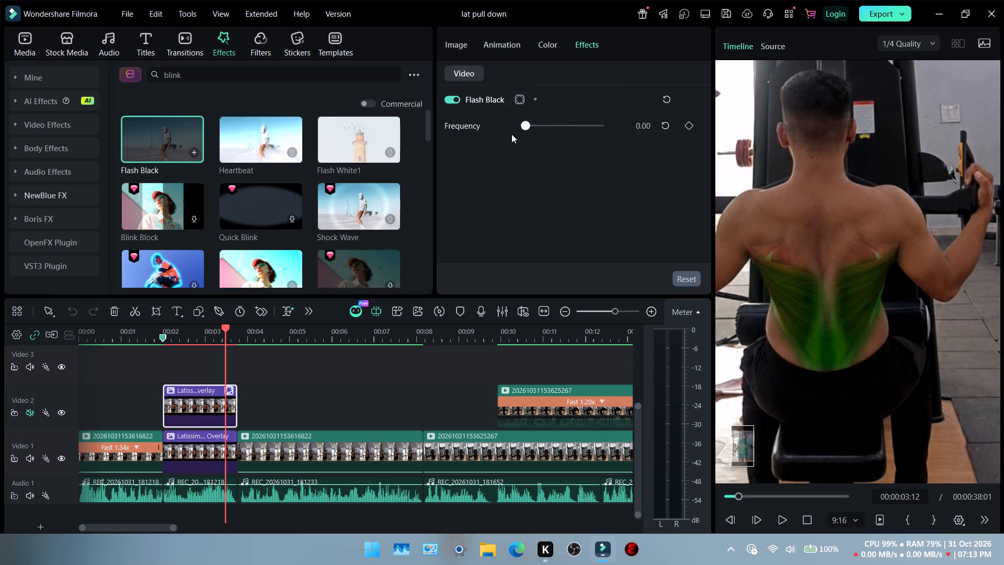
{"action": "left_click_drag", "start_coordinate": [511, 134], "coordinate": [529, 134]}
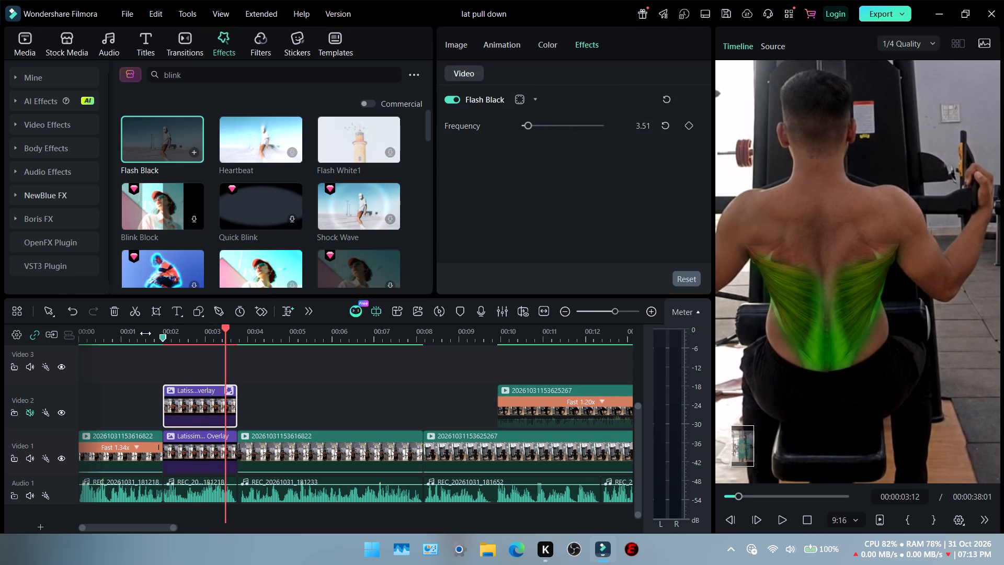
Render the preview and play from about 1:14 through the overlay clip to examine the flashing speed.
{"action": "left_click", "coordinate": [145, 338]}
{"action": "key", "text": "Return"}
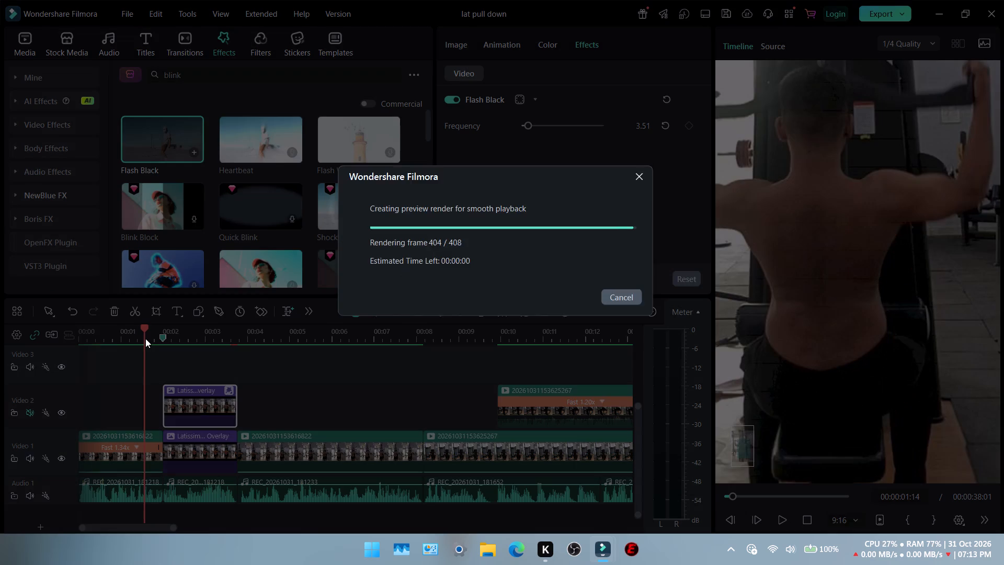
{"action": "key", "text": "space"}
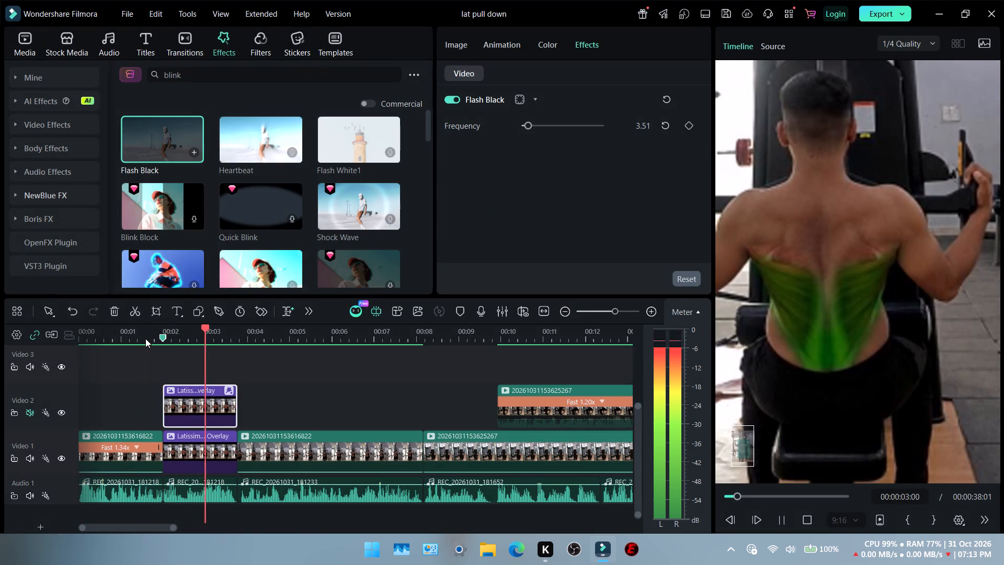
{"action": "key", "text": "space"}
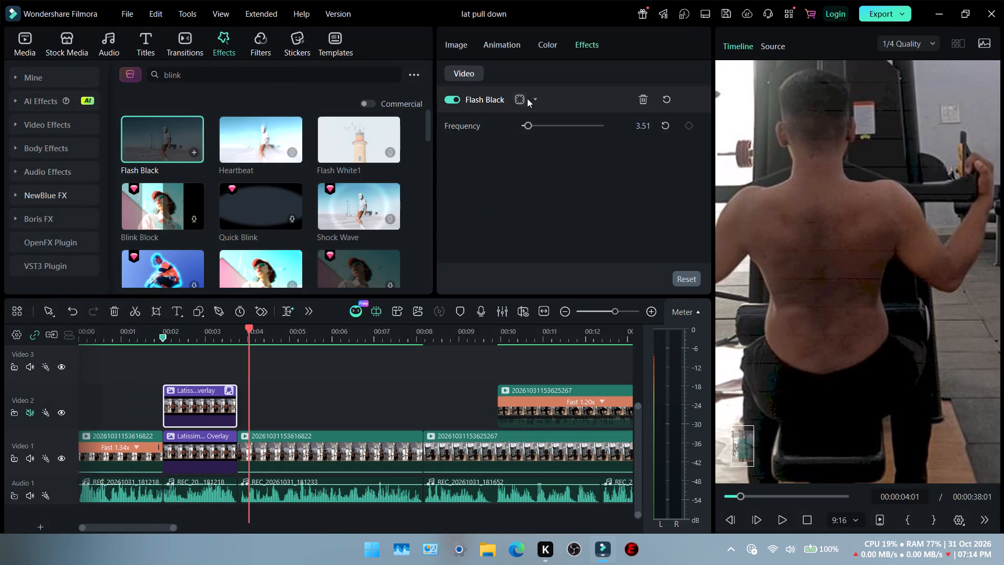
Turn off the overlay clip's Flash Black effect and open its basic image settings.
{"action": "left_click", "coordinate": [452, 100]}
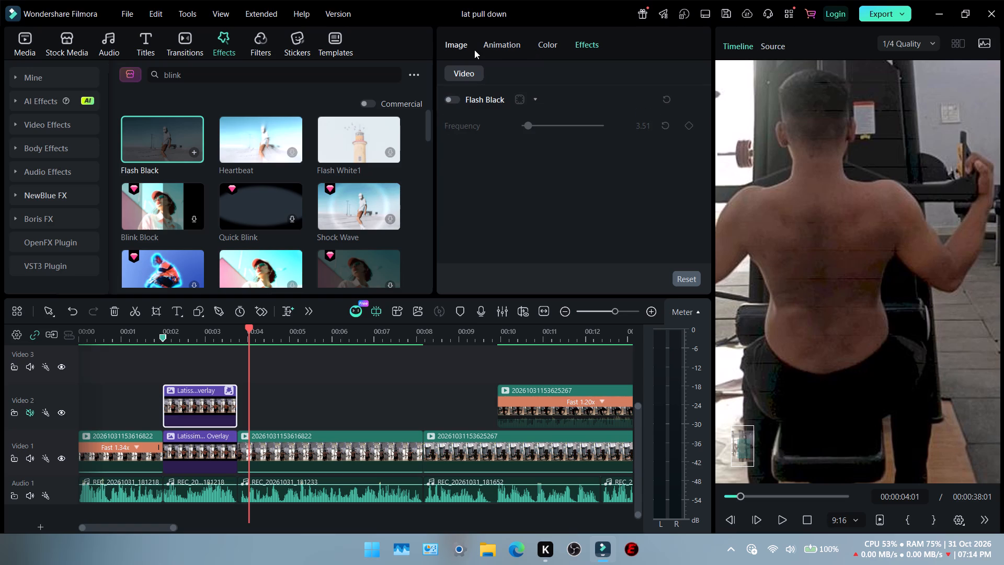
{"action": "left_click", "coordinate": [452, 44]}
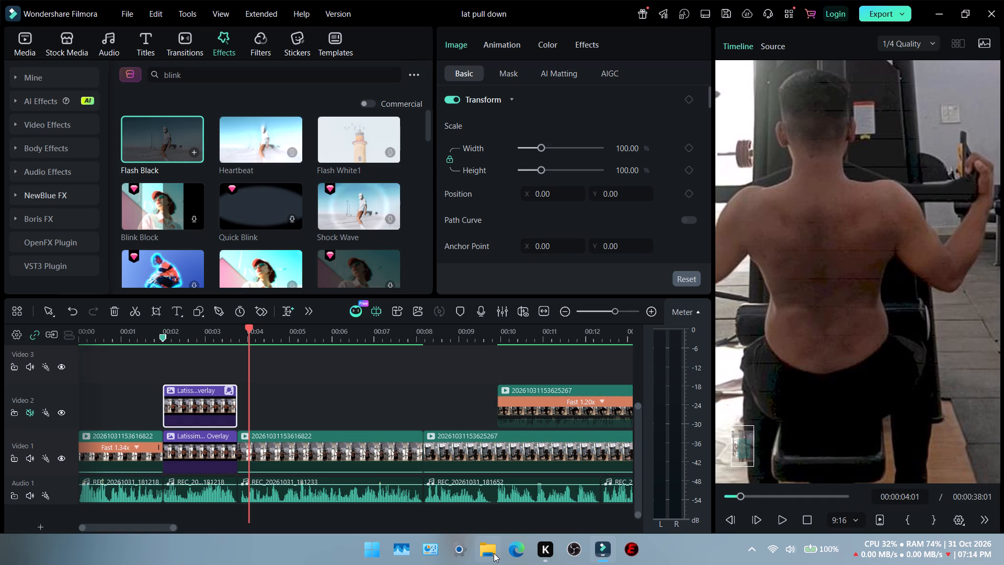
Switch to Microsoft Edge and search Google Images for "green".
{"action": "left_click", "coordinate": [522, 546]}
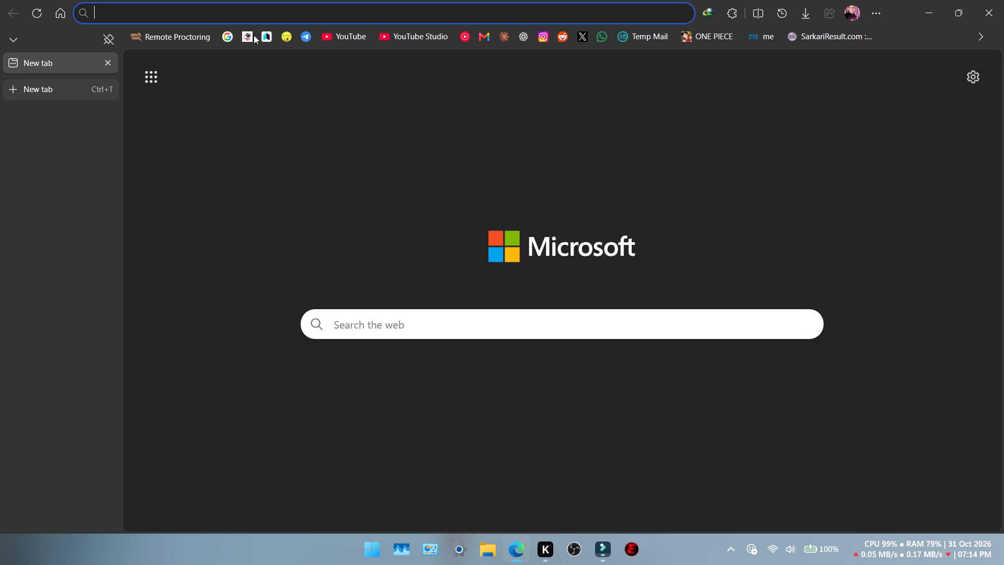
{"action": "left_click", "coordinate": [232, 36]}
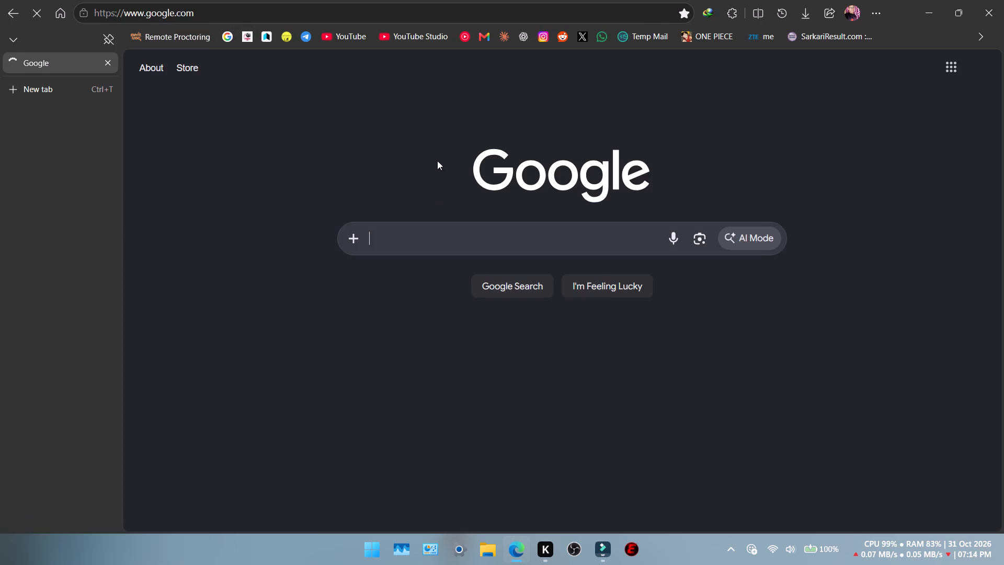
{"action": "double_click", "coordinate": [448, 247]}
{"action": "type", "text": "green"}
{"action": "key", "text": "space"}
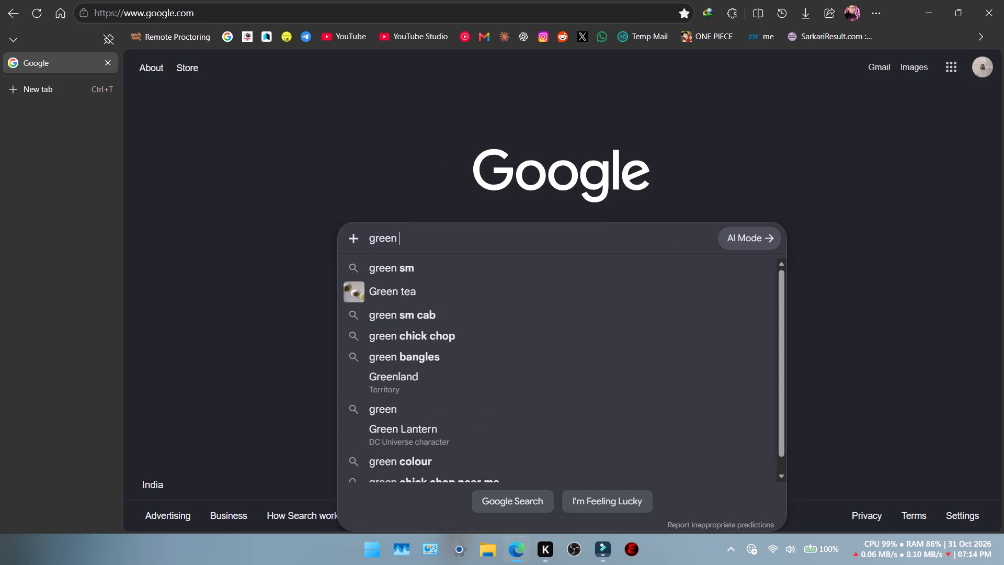
{"action": "key", "text": "Return"}
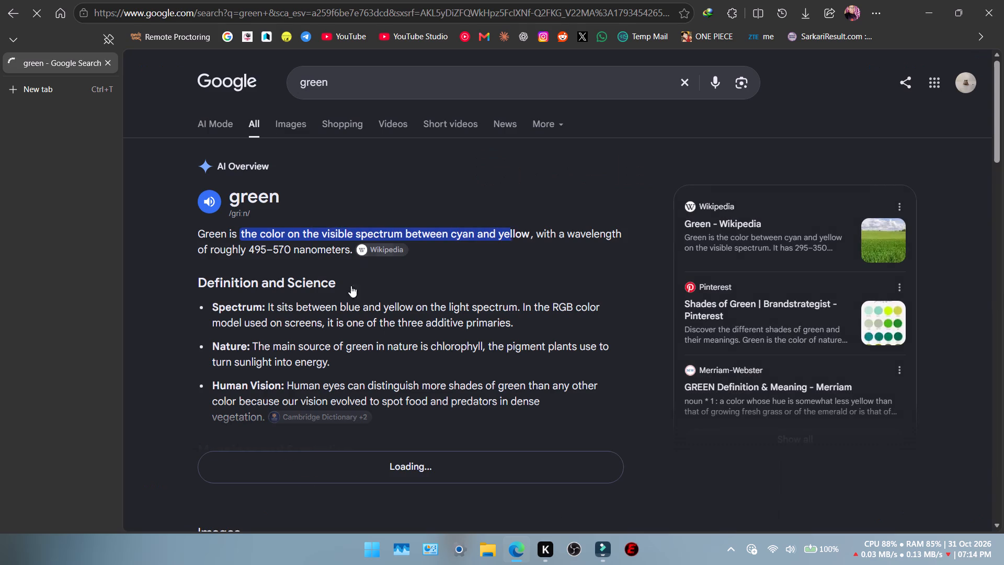
{"action": "left_click", "coordinate": [292, 119]}
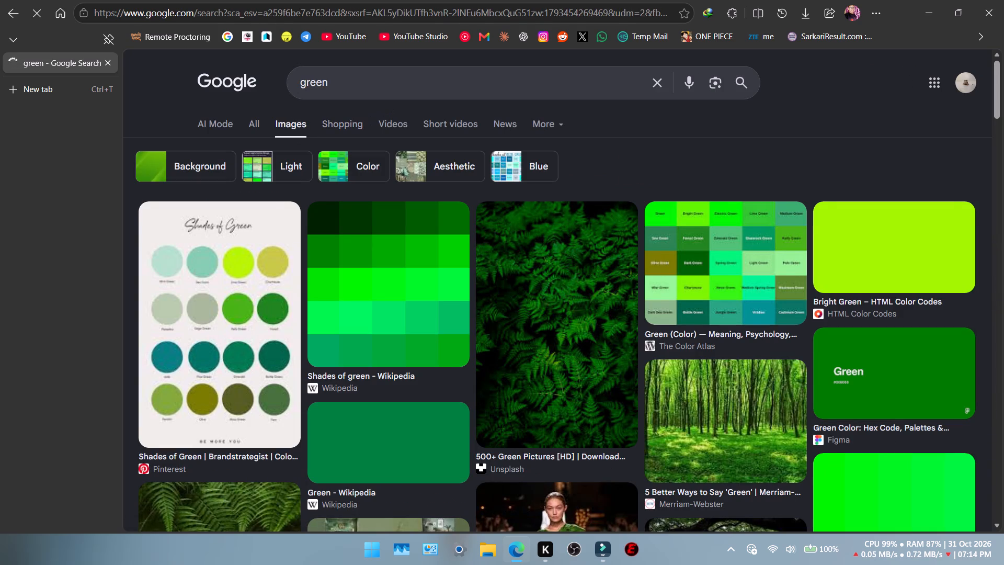
{"action": "left_click", "coordinate": [401, 86]}
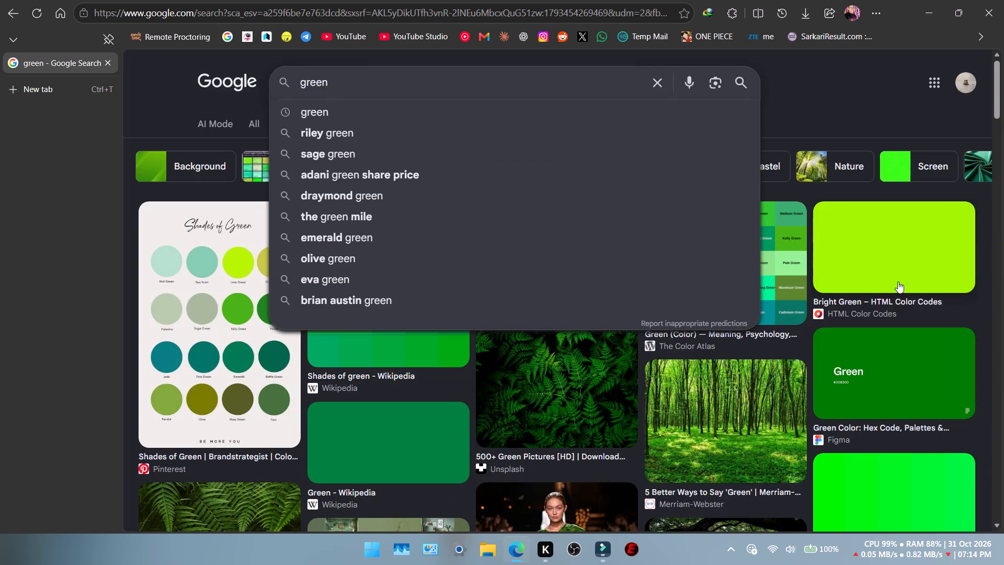
Save the bright Green Screen Color Palette image as a PNG in Downloads and close the browser.
{"action": "scroll", "coordinate": [906, 310], "scroll_direction": "down", "scroll_amount": 2}
{"action": "left_click", "coordinate": [900, 370]}
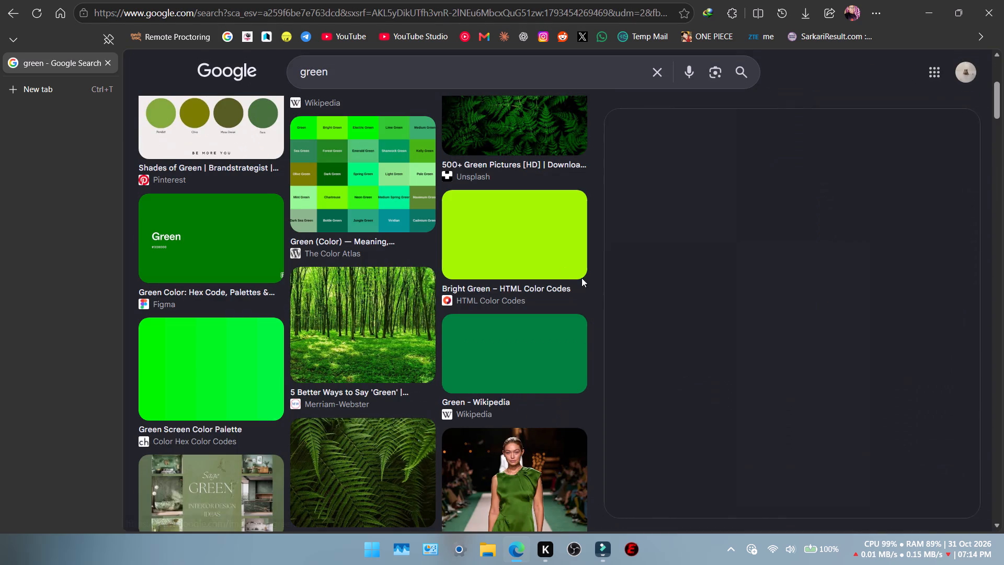
{"action": "right_click", "coordinate": [816, 233]}
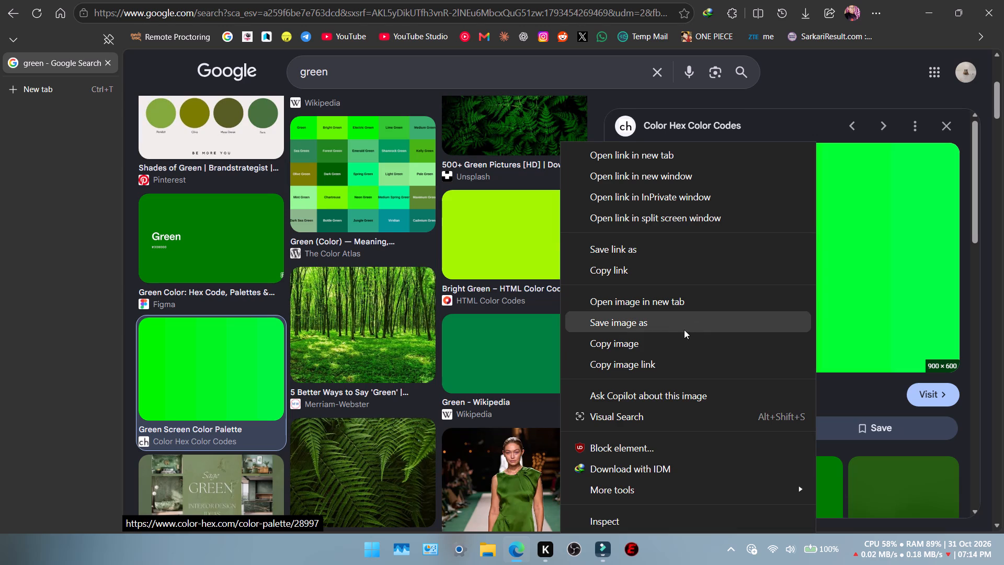
{"action": "left_click", "coordinate": [669, 317]}
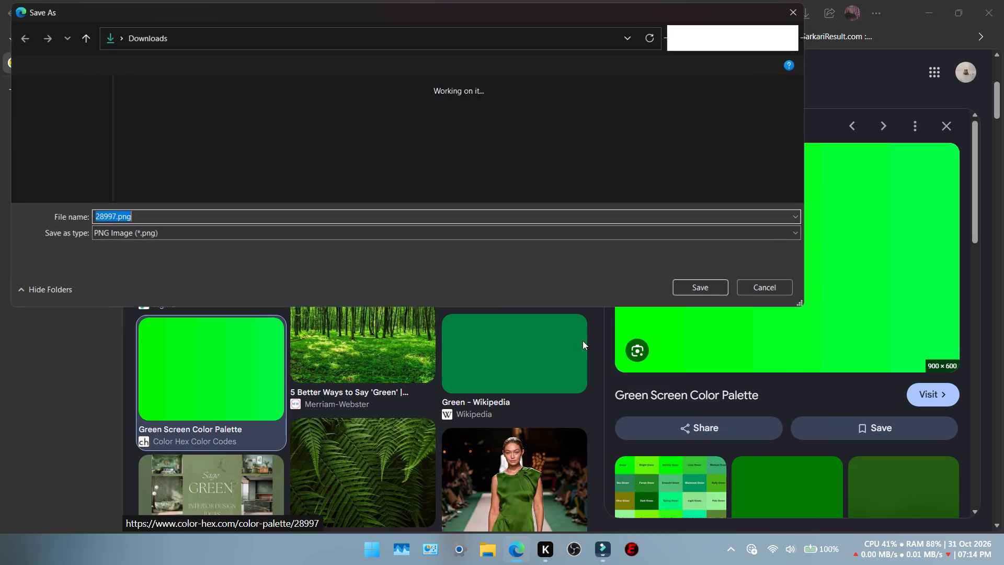
{"action": "left_click", "coordinate": [721, 290]}
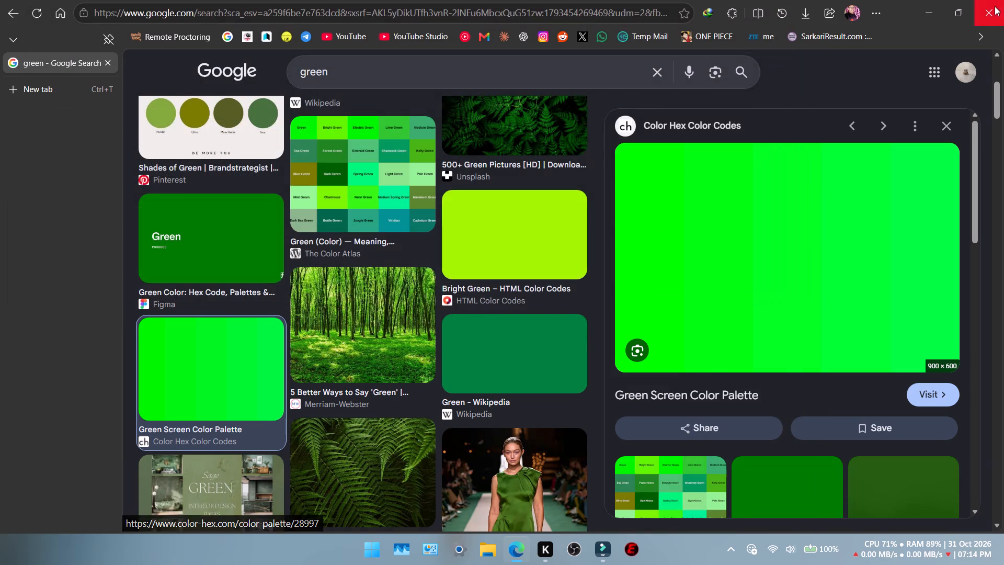
{"action": "right_click", "coordinate": [518, 540]}
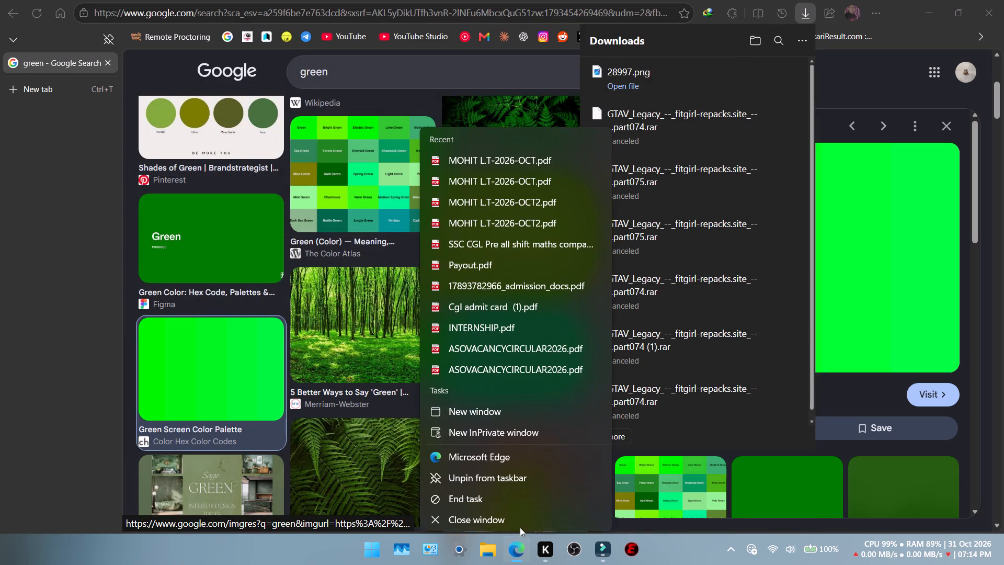
{"action": "left_click", "coordinate": [510, 491]}
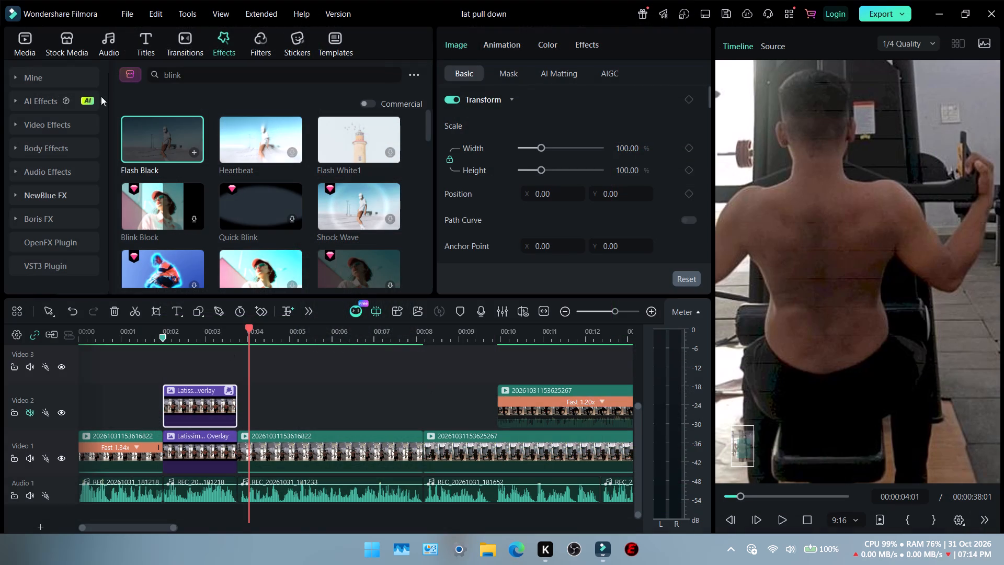
Import the downloaded green palette image from Downloads into the project media.
{"action": "left_click", "coordinate": [16, 41]}
{"action": "left_click", "coordinate": [205, 161]}
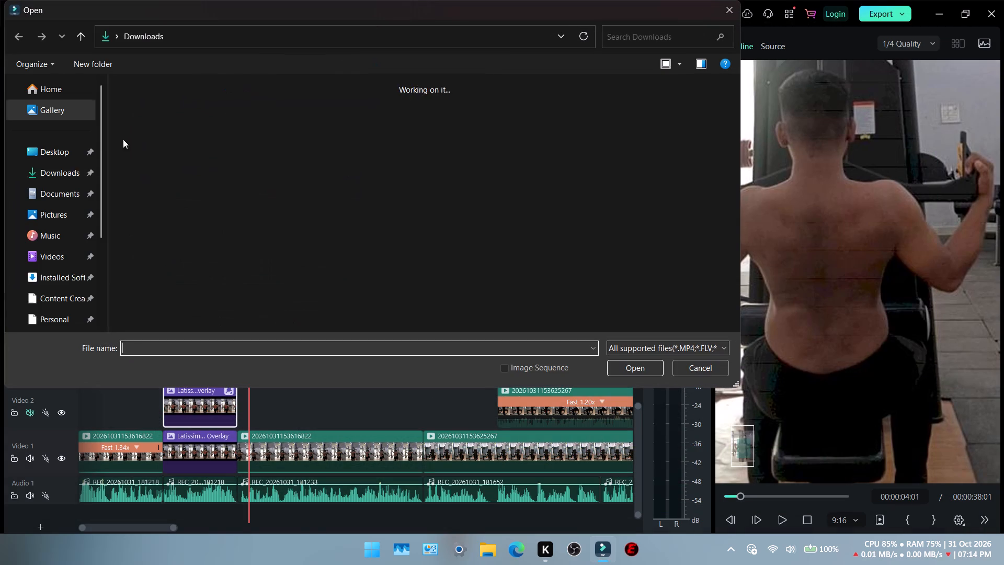
{"action": "double_click", "coordinate": [168, 142]}
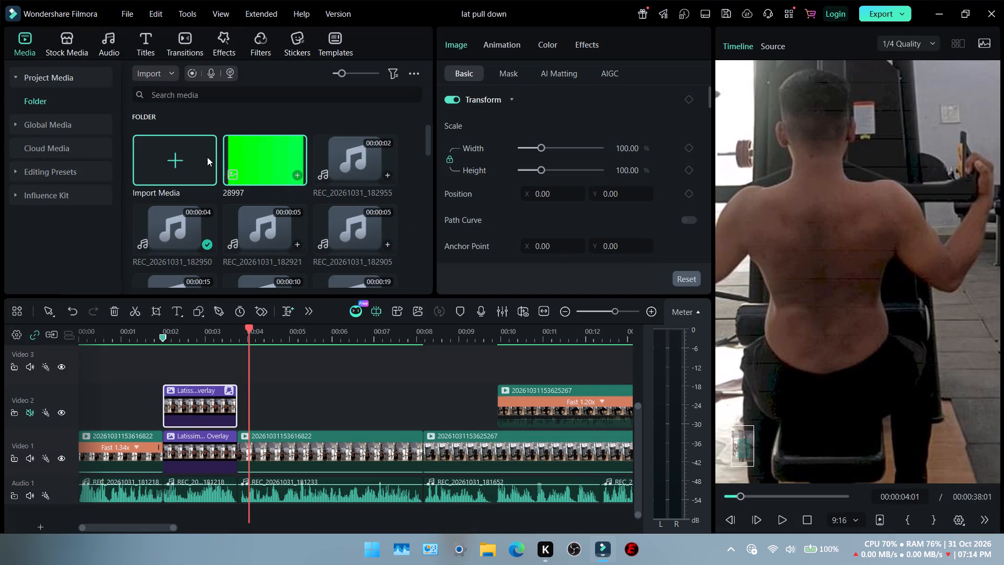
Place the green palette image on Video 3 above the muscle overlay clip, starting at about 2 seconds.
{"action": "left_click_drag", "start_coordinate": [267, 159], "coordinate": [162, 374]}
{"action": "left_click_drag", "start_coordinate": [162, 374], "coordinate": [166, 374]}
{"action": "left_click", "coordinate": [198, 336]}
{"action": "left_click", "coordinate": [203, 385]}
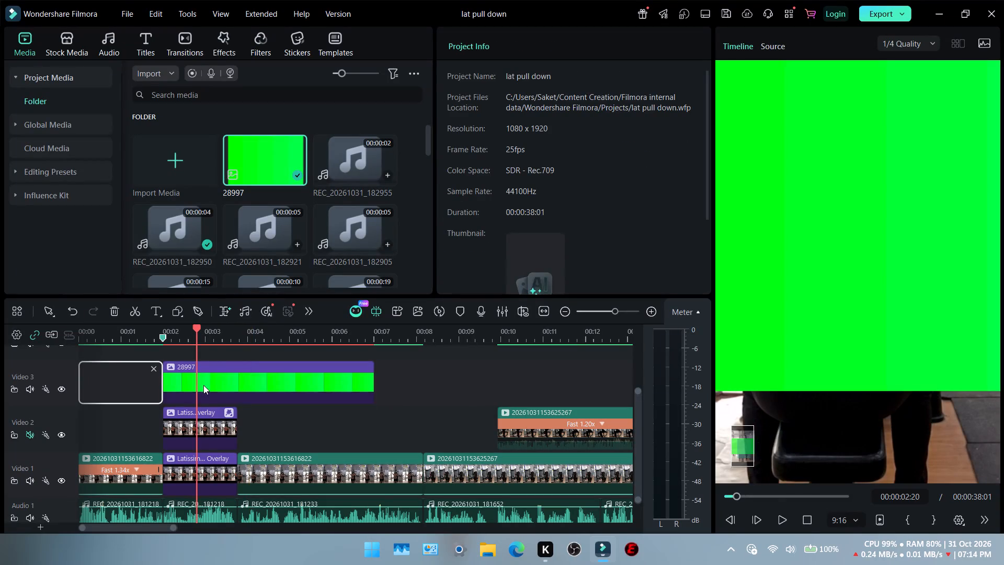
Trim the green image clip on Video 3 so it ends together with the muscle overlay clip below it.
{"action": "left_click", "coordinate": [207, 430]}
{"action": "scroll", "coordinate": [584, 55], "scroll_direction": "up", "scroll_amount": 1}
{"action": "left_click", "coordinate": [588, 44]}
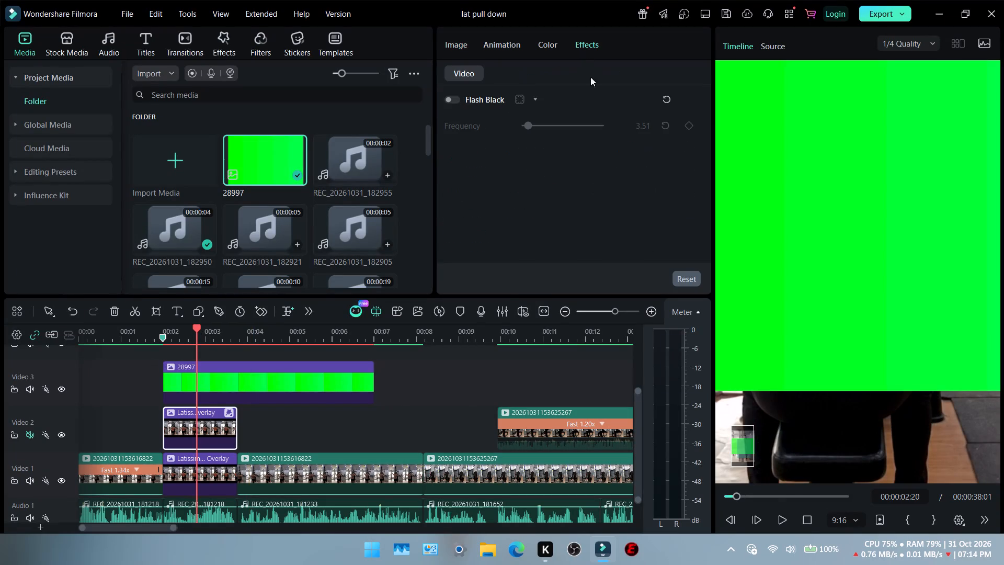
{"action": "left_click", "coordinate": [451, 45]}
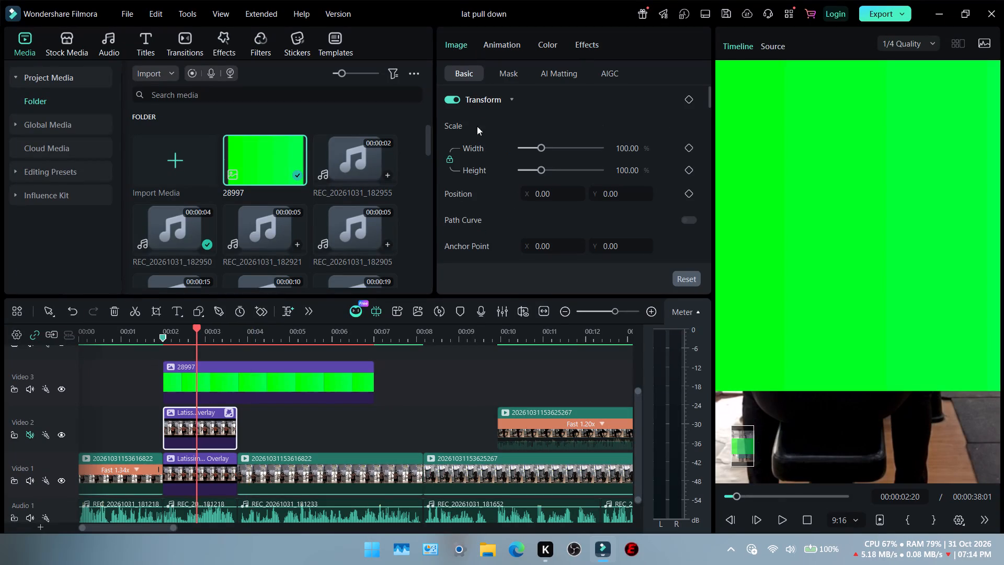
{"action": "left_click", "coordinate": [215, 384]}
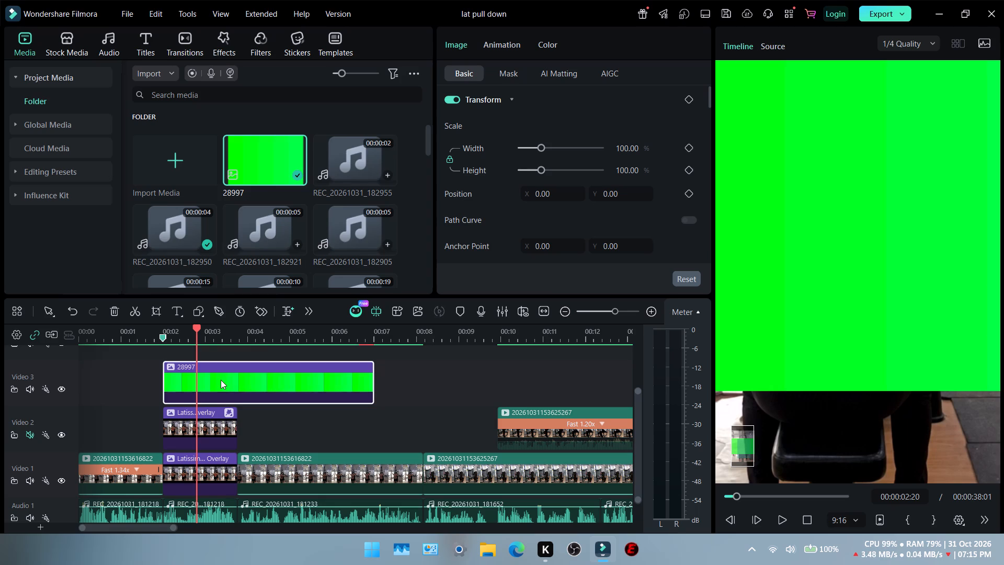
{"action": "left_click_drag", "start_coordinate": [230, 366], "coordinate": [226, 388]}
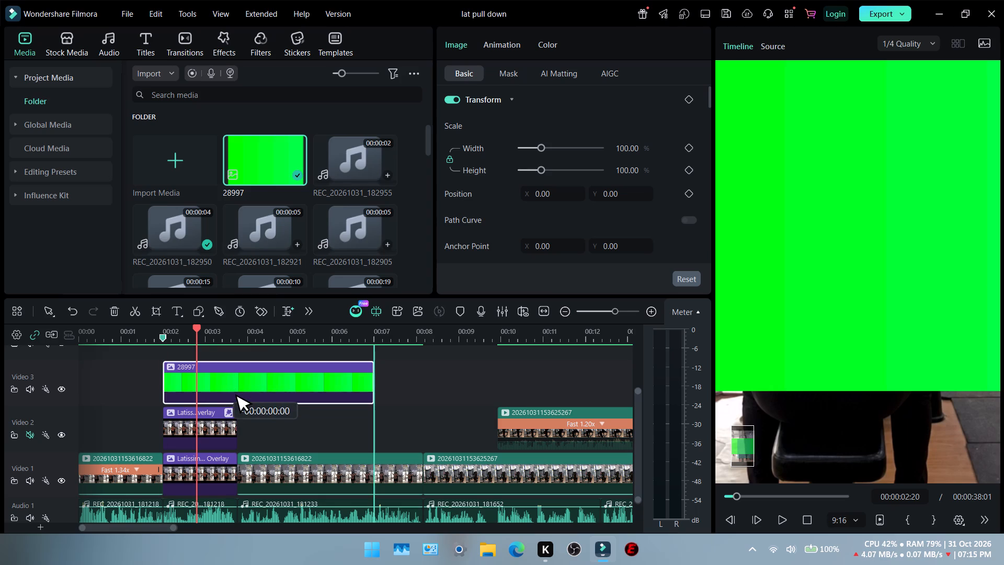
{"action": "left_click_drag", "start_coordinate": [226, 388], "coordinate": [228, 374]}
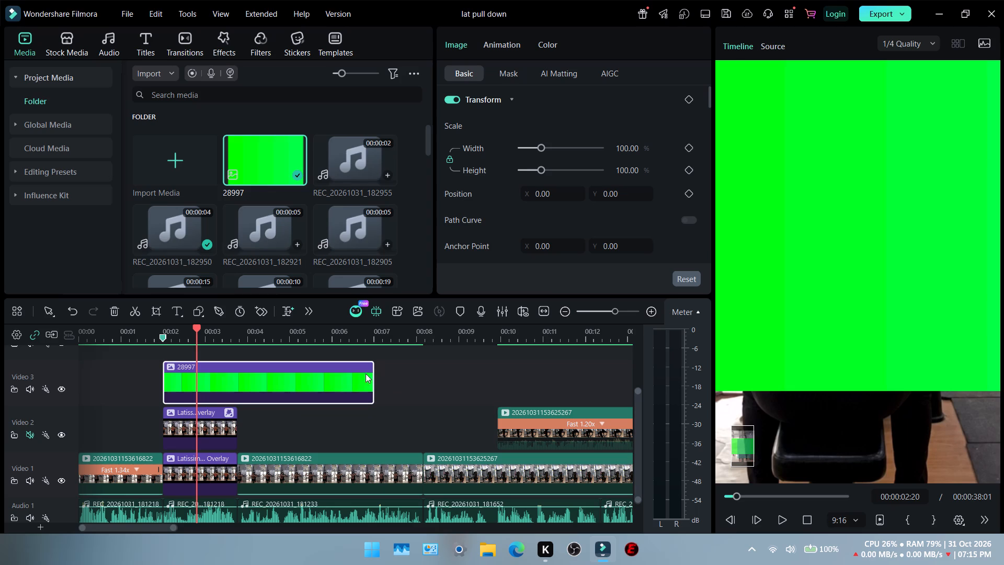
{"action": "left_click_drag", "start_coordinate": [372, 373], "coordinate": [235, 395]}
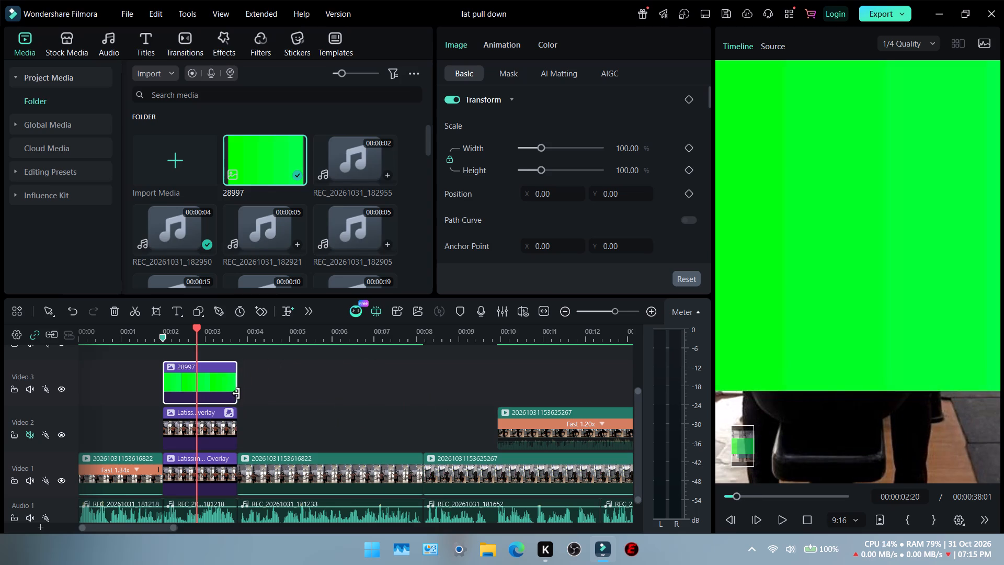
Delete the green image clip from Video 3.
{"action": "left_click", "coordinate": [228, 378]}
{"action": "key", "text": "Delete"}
Play from about 1:10 through the Video 2 overlay clip, pausing repeatedly to examine how the green highlight looks.
{"action": "left_click", "coordinate": [180, 416]}
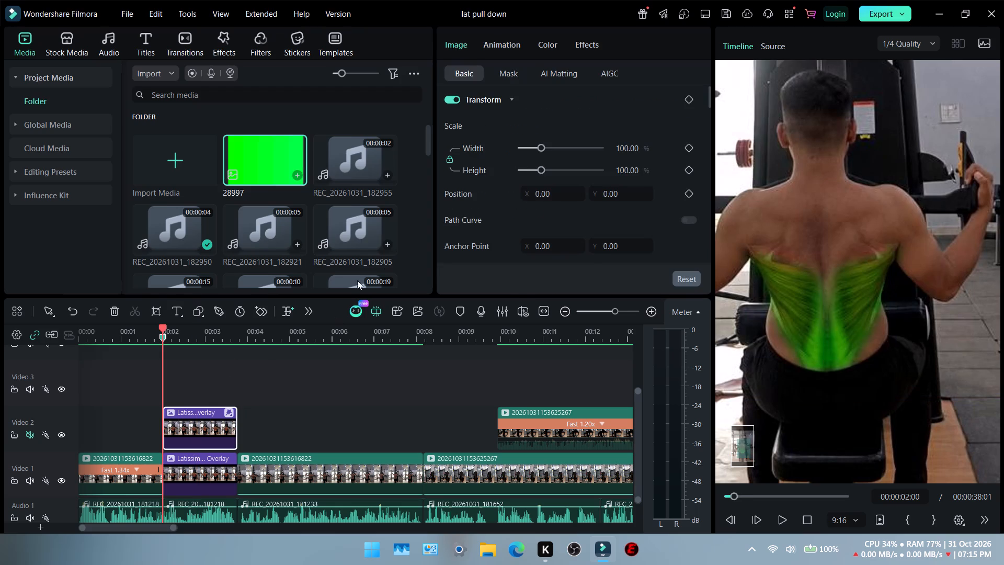
{"action": "left_click", "coordinate": [145, 338]}
{"action": "key", "text": "space"}
{"action": "key", "text": "space"}
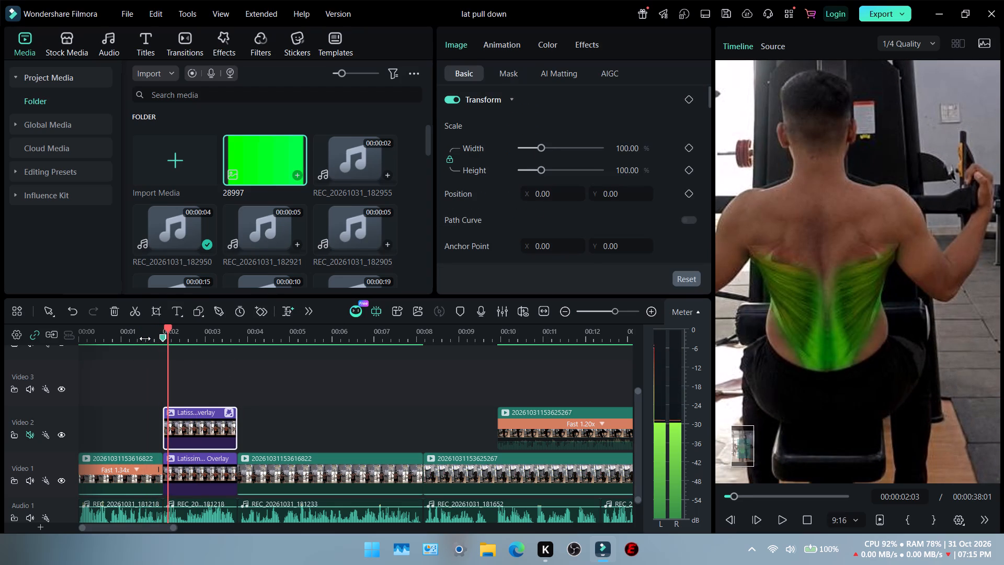
{"action": "left_click", "coordinate": [138, 341]}
{"action": "key", "text": "space"}
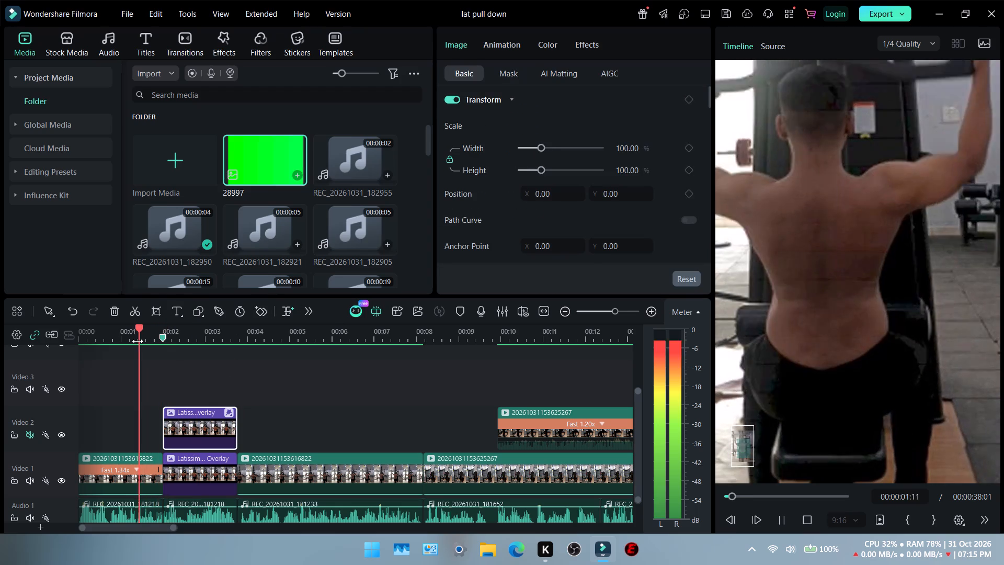
{"action": "key", "text": "space"}
{"action": "left_click", "coordinate": [138, 341]}
{"action": "key", "text": "space"}
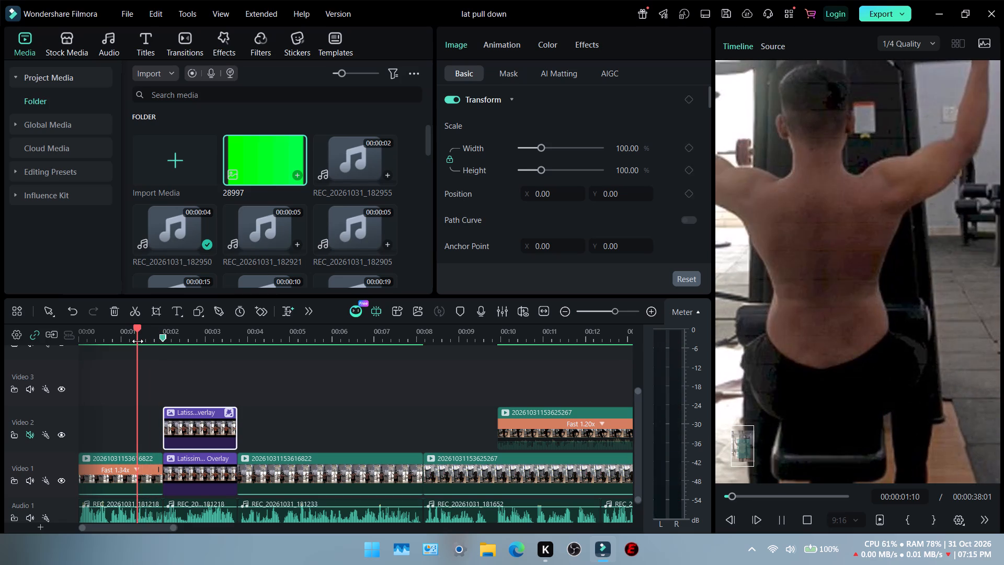
{"action": "key", "text": "space"}
{"action": "key", "text": "space"}
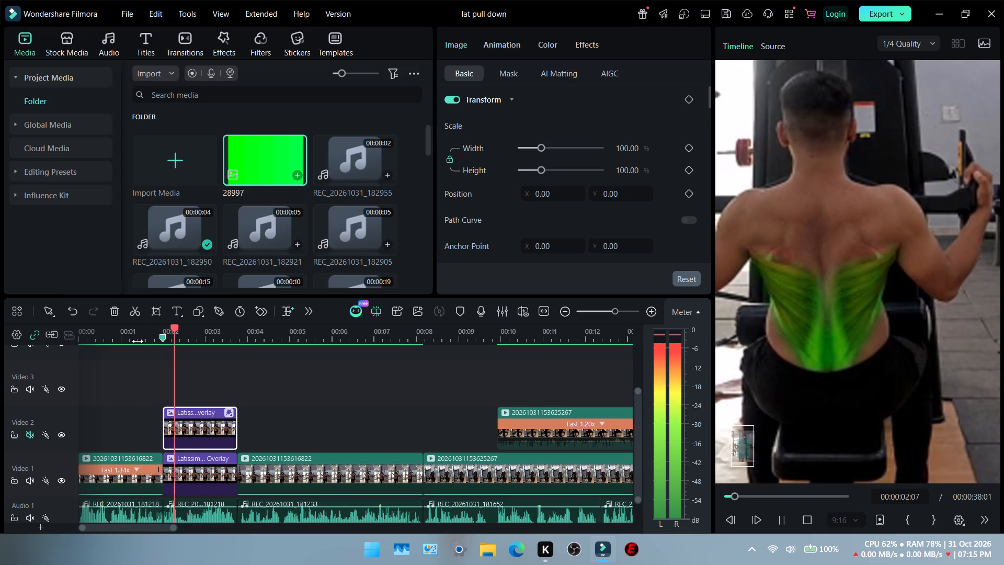
{"action": "key", "text": "space"}
{"action": "key", "text": "space"}
{"action": "key", "text": "space"}
{"action": "key", "text": "space"}
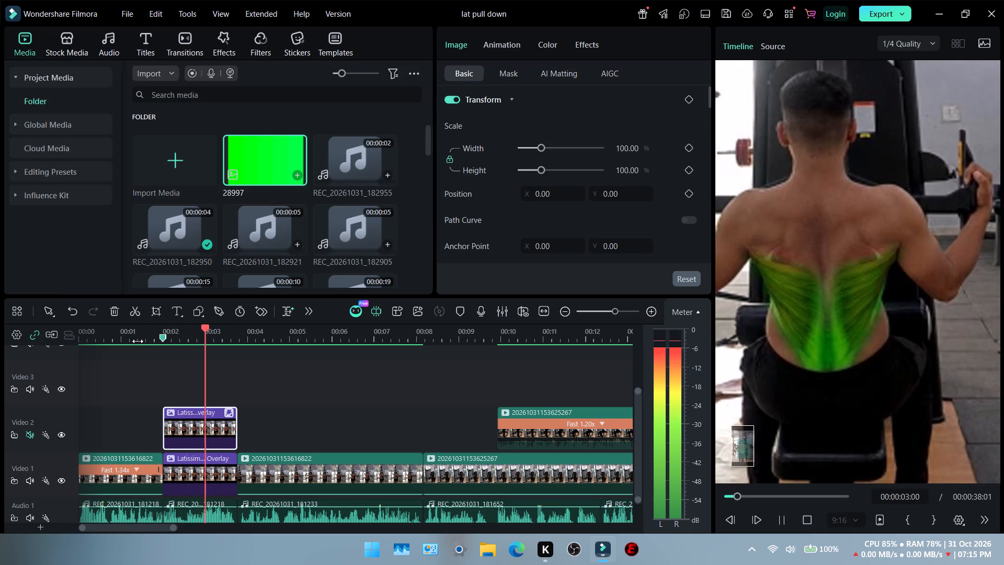
{"action": "key", "text": "space"}
{"action": "key", "text": "space"}
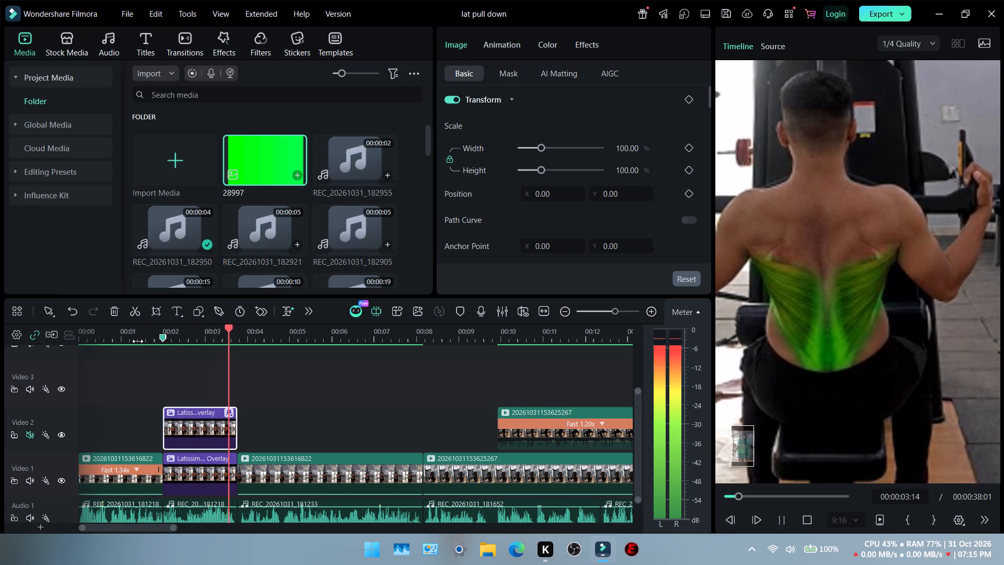
{"action": "key", "text": "space"}
Examine the basic colour settings of the Video 2 muscle overlay clip with the playhead at 00:00:02:07.
{"action": "left_click", "coordinate": [175, 340]}
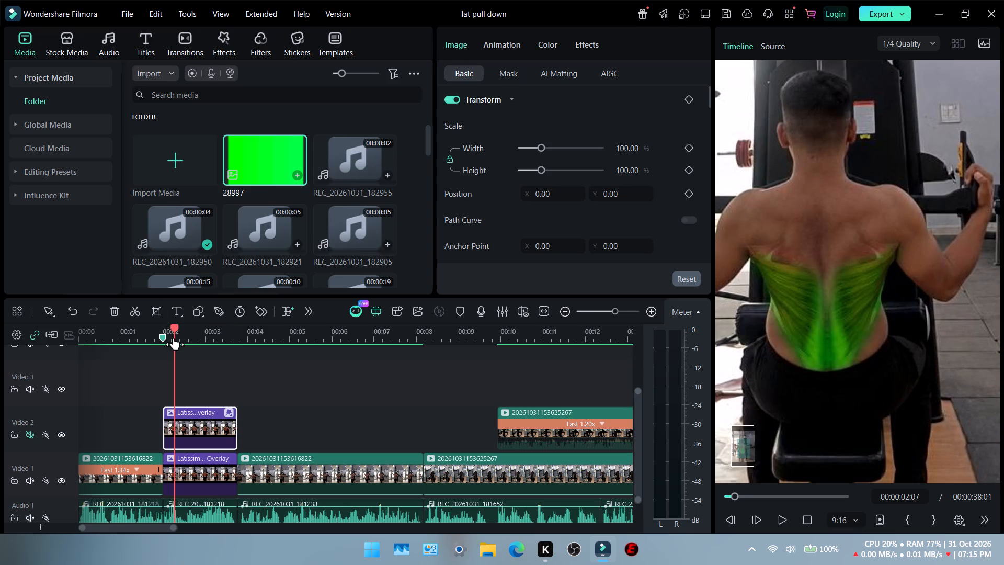
{"action": "double_click", "coordinate": [547, 49]}
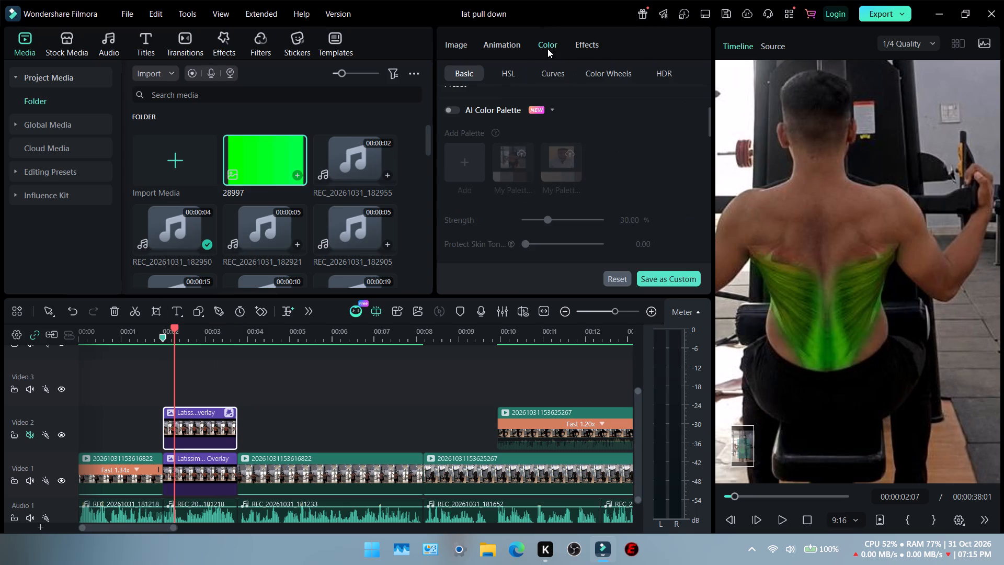
{"action": "scroll", "coordinate": [493, 174], "scroll_direction": "up", "scroll_amount": 6}
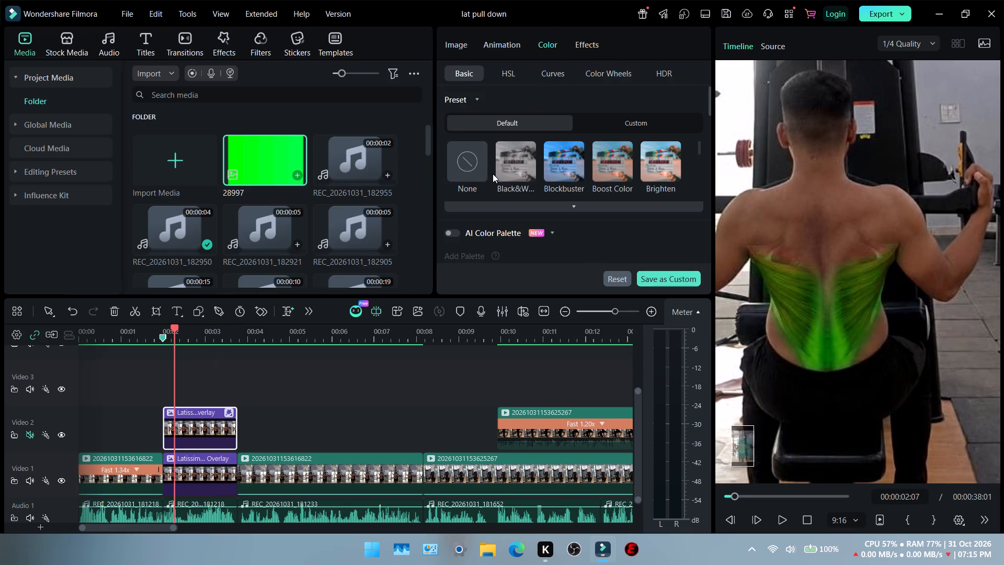
{"action": "scroll", "coordinate": [493, 174], "scroll_direction": "down", "scroll_amount": 6}
{"action": "scroll", "coordinate": [514, 232], "scroll_direction": "down", "scroll_amount": 3}
{"action": "scroll", "coordinate": [483, 200], "scroll_direction": "up", "scroll_amount": 2}
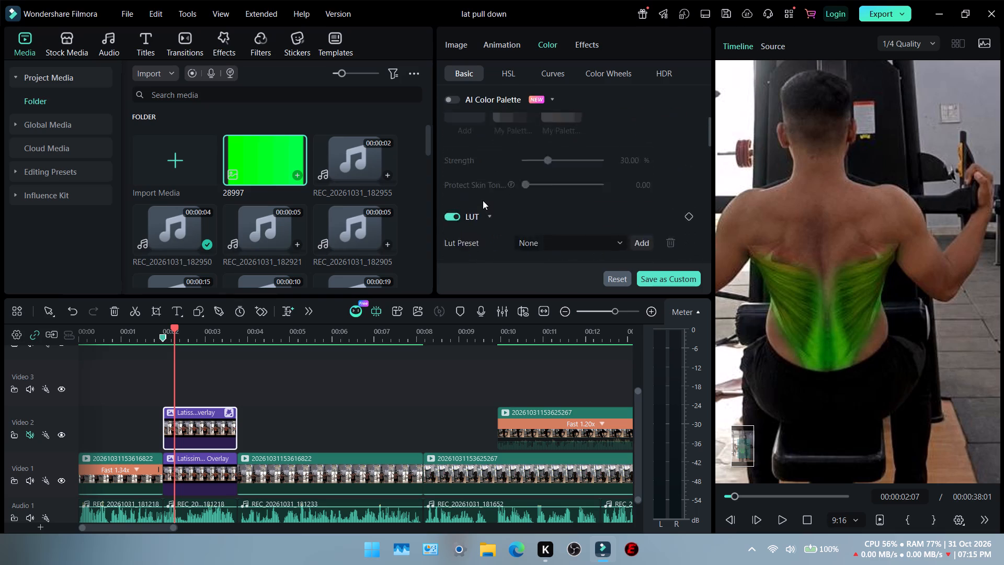
{"action": "scroll", "coordinate": [483, 200], "scroll_direction": "down", "scroll_amount": 7}
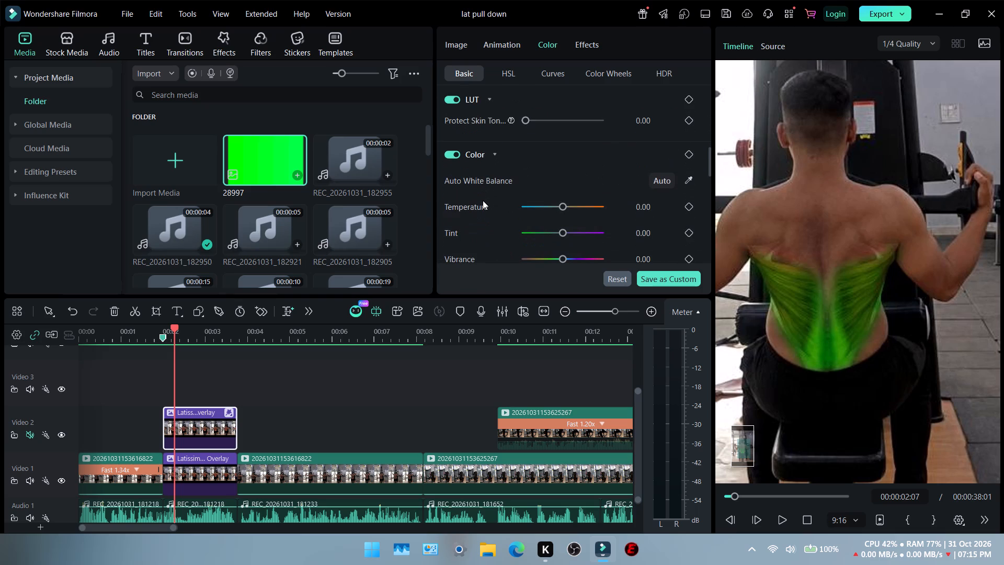
{"action": "scroll", "coordinate": [483, 200], "scroll_direction": "down", "scroll_amount": 2}
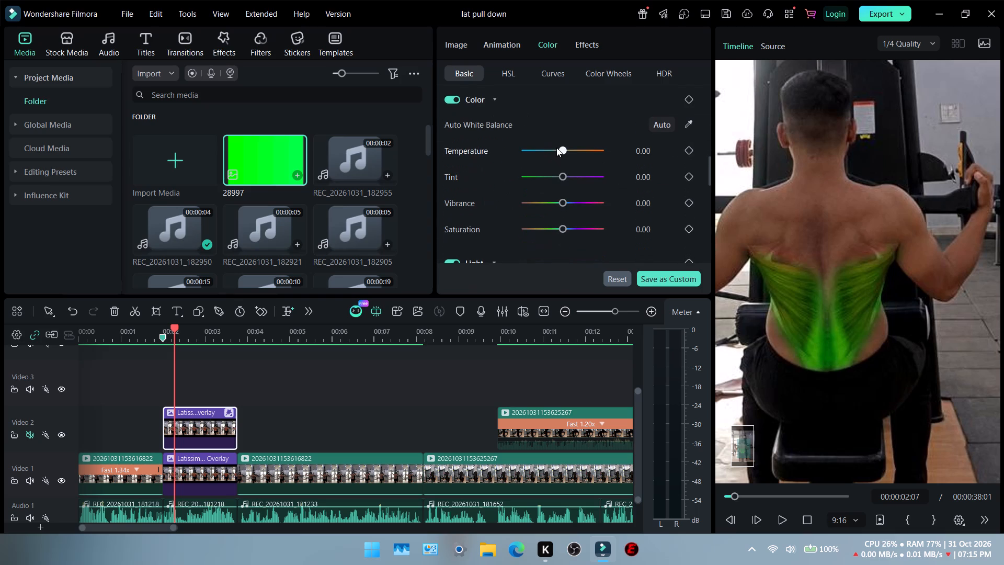
Turn off the Curves colour adjustment on the Video 2 muscle overlay clip.
{"action": "left_click", "coordinate": [560, 70]}
{"action": "left_click", "coordinate": [451, 98]}
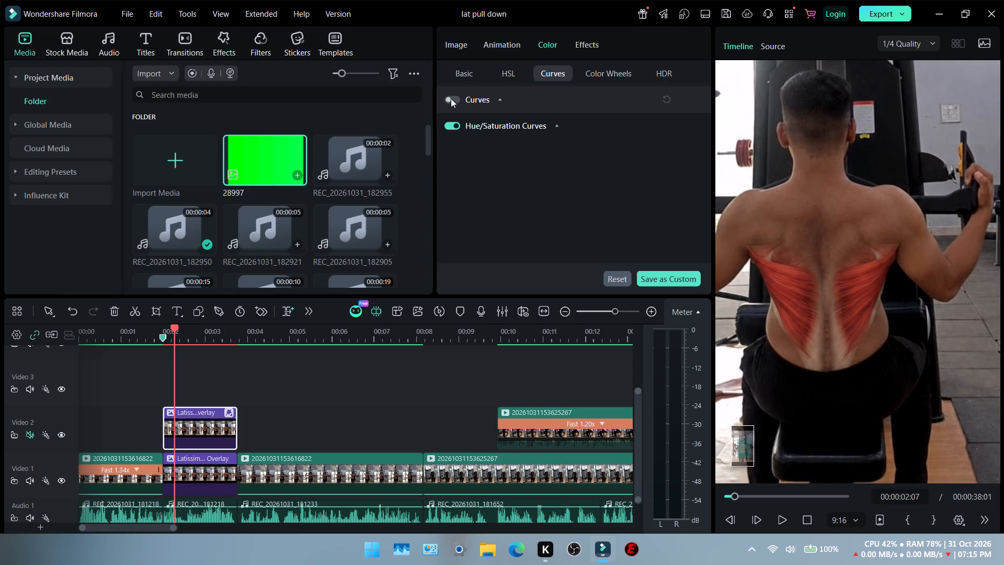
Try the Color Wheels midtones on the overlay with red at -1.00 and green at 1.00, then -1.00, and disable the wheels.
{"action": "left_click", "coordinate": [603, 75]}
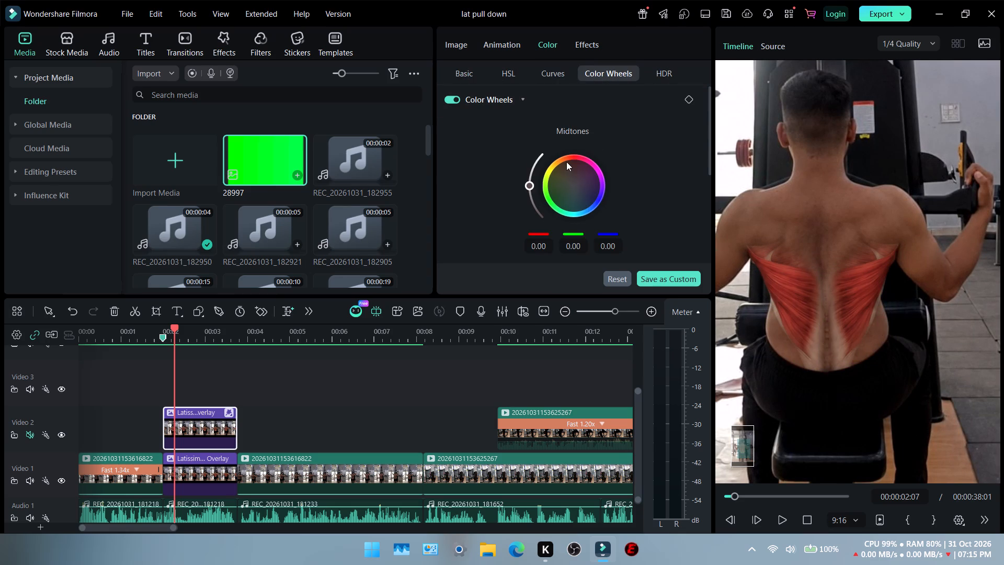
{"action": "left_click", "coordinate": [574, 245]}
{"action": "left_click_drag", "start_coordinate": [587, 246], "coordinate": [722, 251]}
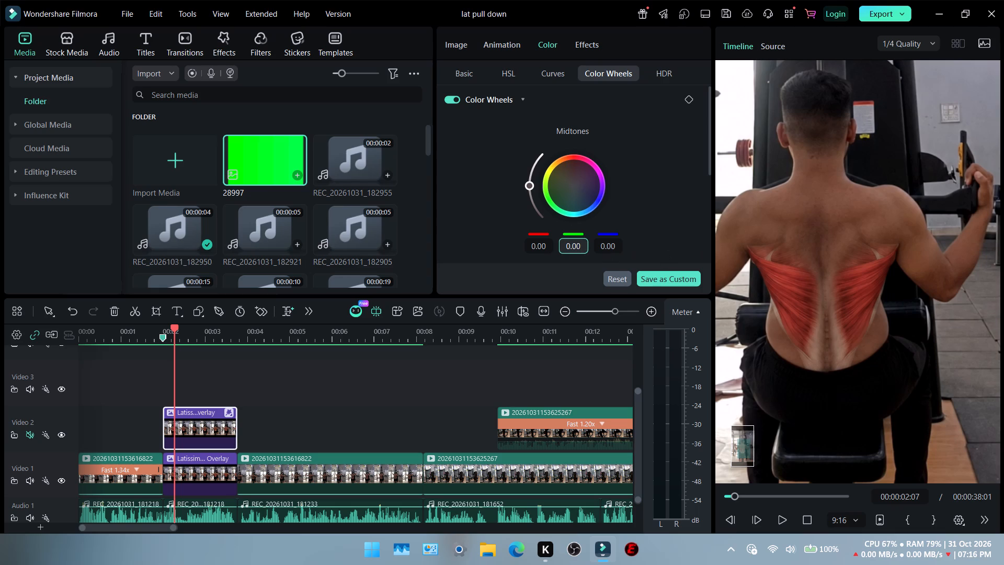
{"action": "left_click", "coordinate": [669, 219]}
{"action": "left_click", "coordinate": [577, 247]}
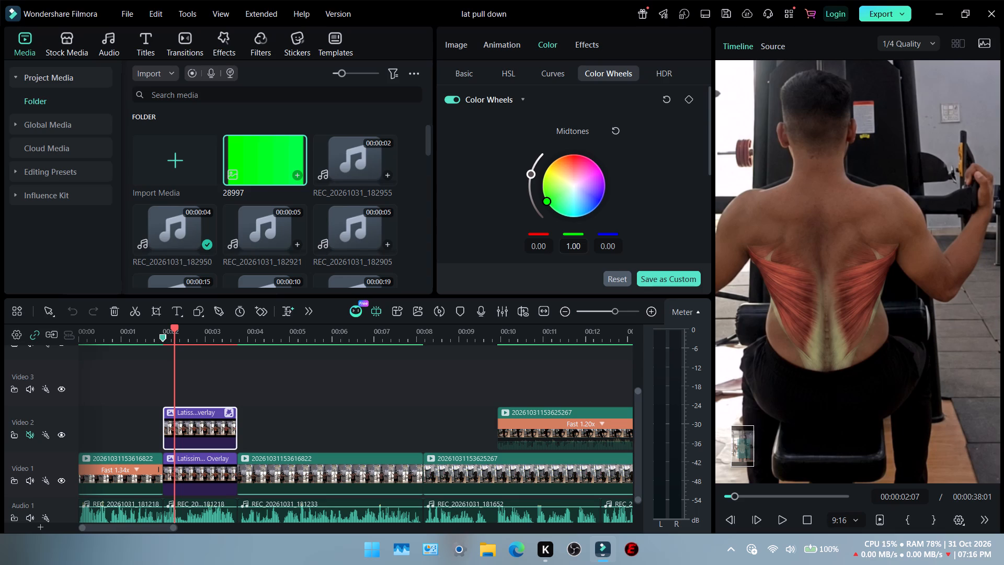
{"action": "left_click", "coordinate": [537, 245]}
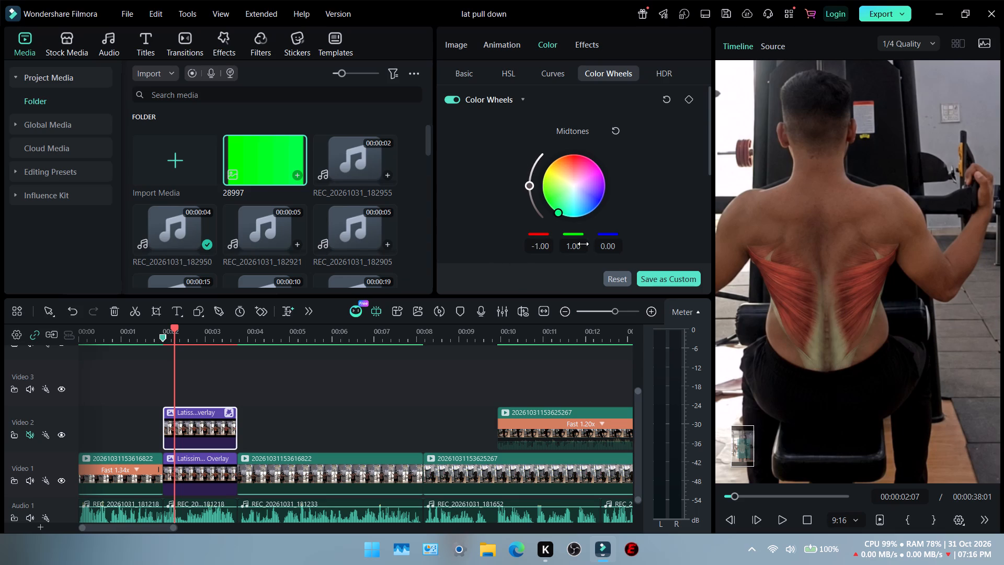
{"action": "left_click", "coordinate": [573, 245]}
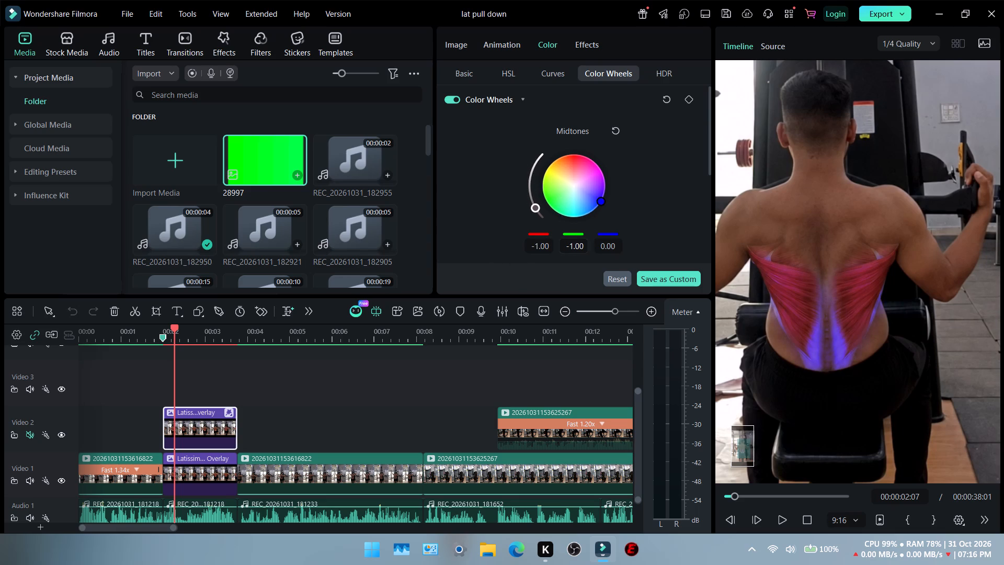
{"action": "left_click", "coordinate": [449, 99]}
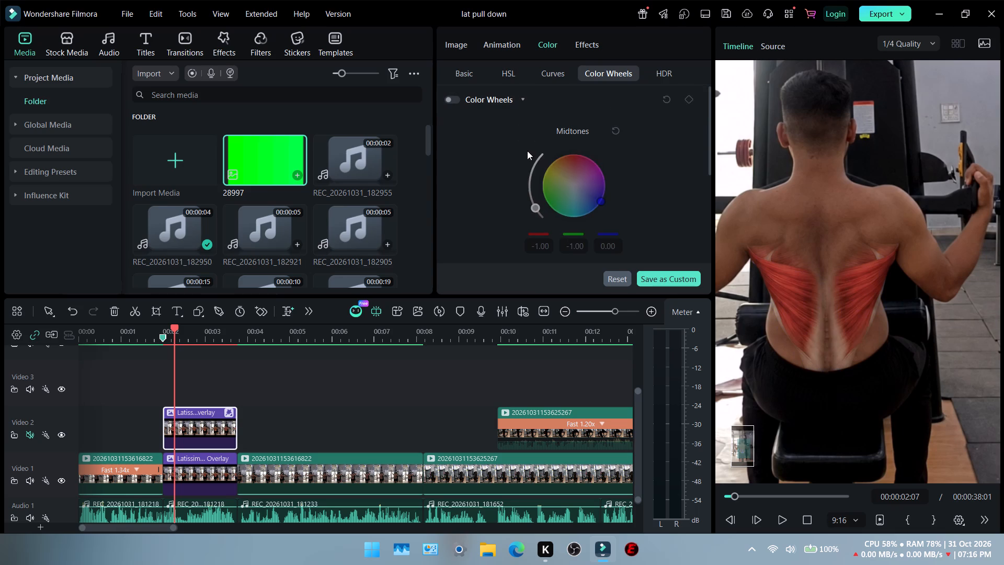
Look through the shadow and highlight wheels, the HDR colour wheels and the Curves settings for the overlay clip.
{"action": "scroll", "coordinate": [527, 153], "scroll_direction": "down", "scroll_amount": 10}
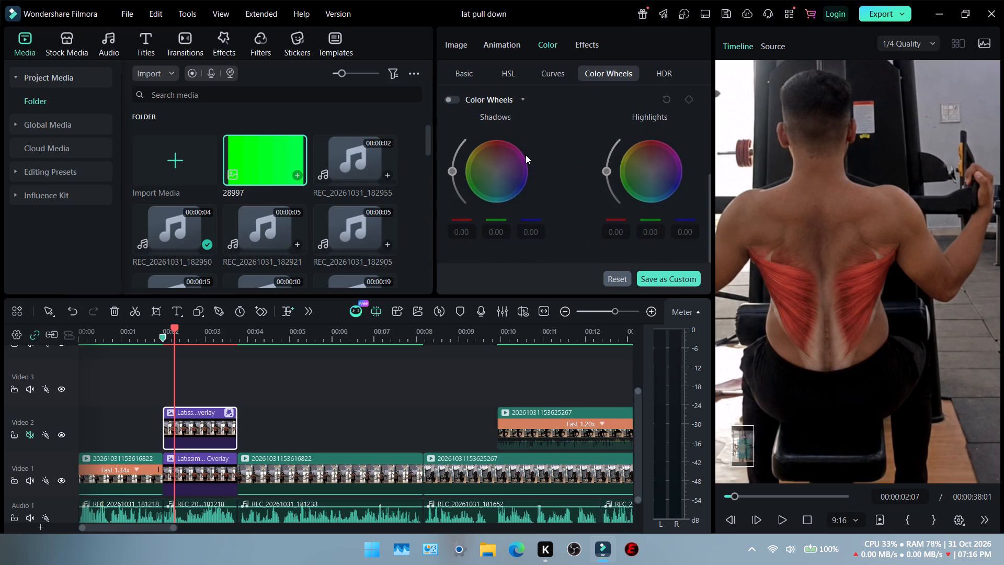
{"action": "left_click", "coordinate": [664, 71]}
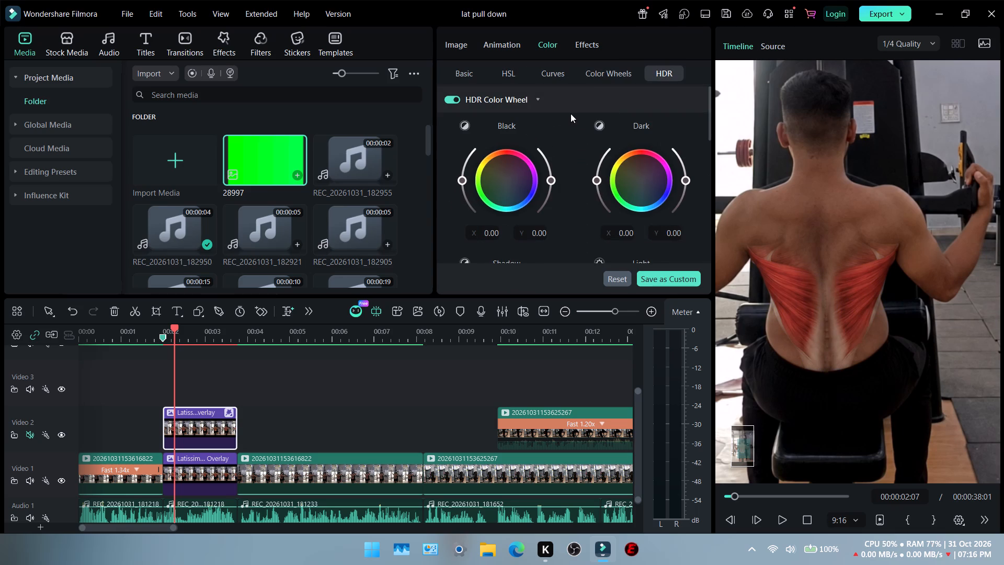
{"action": "scroll", "coordinate": [576, 141], "scroll_direction": "down", "scroll_amount": 3}
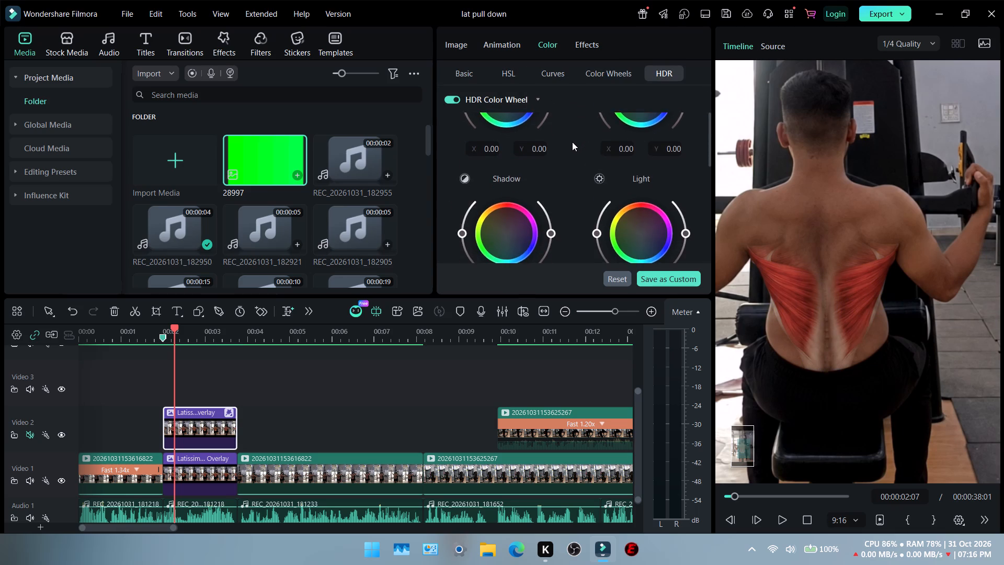
{"action": "scroll", "coordinate": [572, 142], "scroll_direction": "down", "scroll_amount": 7}
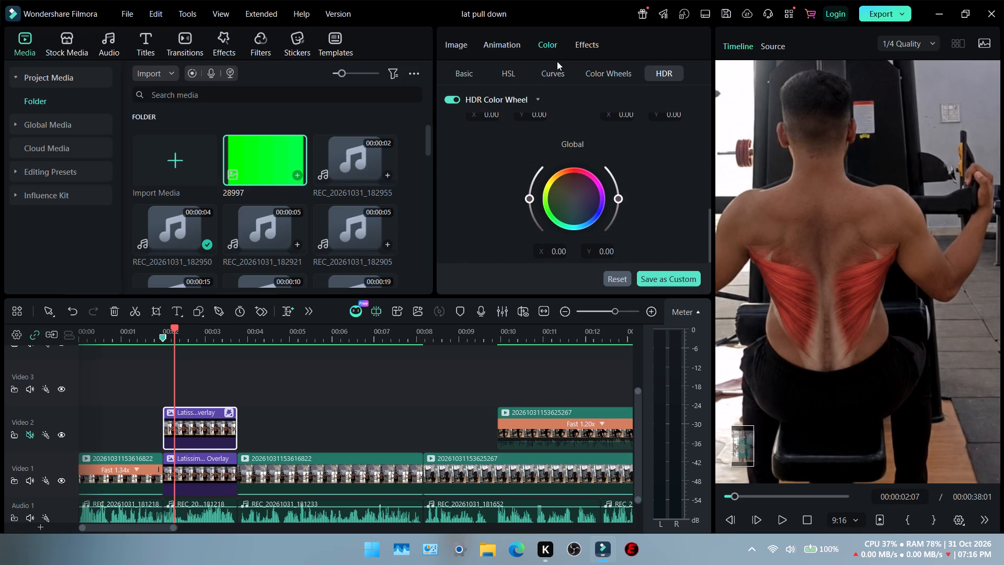
{"action": "left_click", "coordinate": [550, 74]}
Enable HSL on the overlay clip and set orange to hue 100, saturation 100 and luminance -70.
{"action": "left_click", "coordinate": [506, 77]}
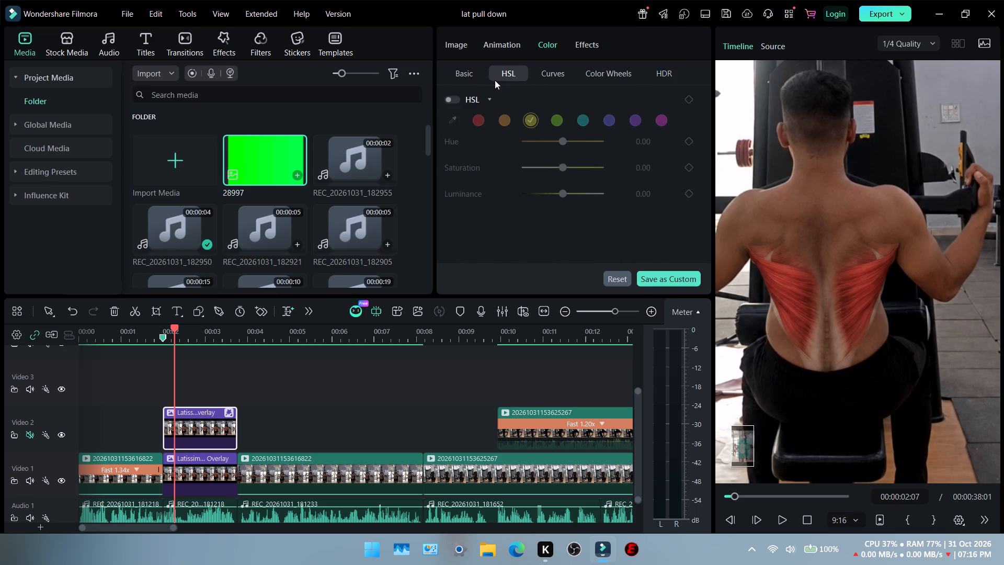
{"action": "left_click", "coordinate": [455, 97]}
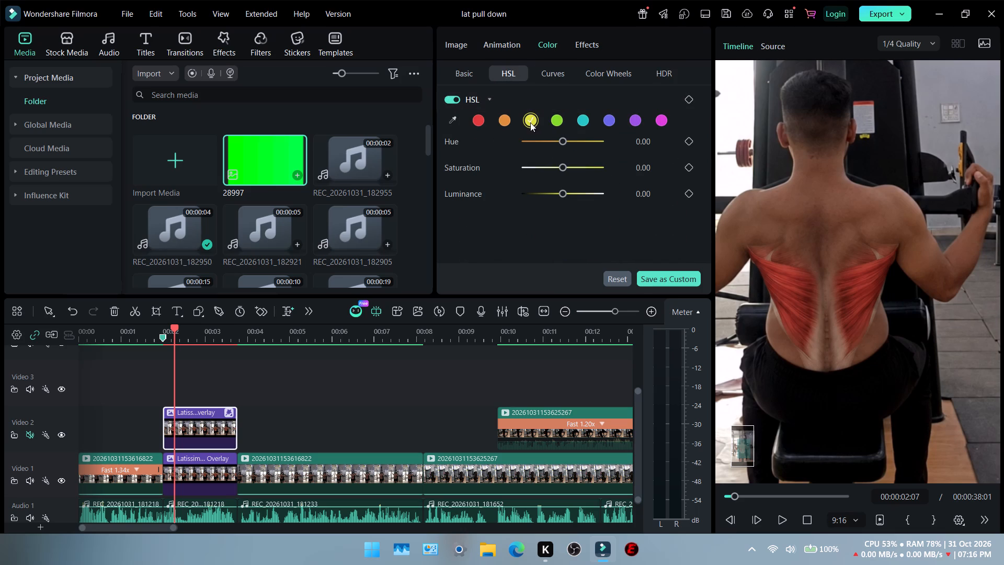
{"action": "left_click", "coordinate": [558, 120]}
{"action": "left_click", "coordinate": [502, 117]}
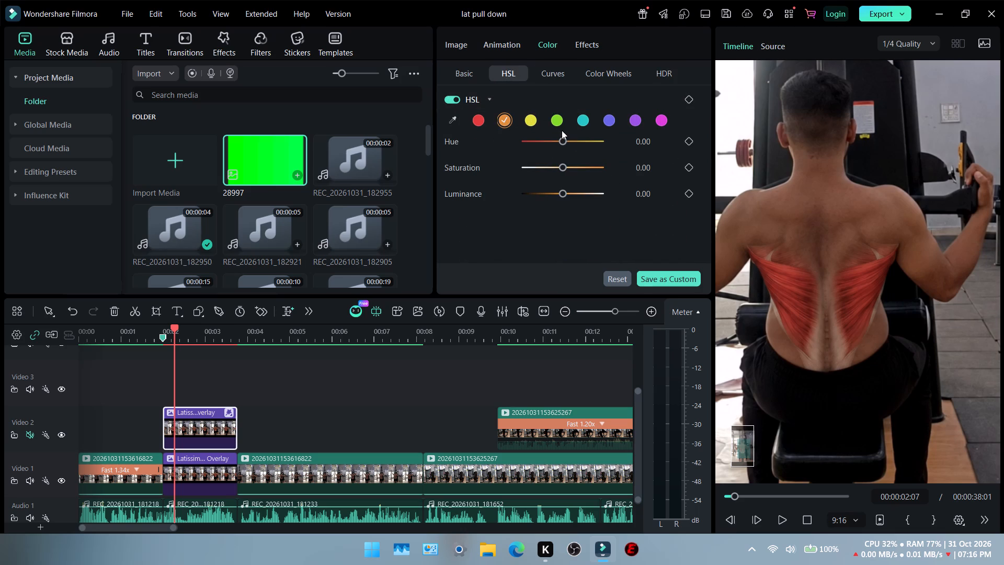
{"action": "left_click_drag", "start_coordinate": [562, 140], "coordinate": [484, 143]}
{"action": "left_click_drag", "start_coordinate": [484, 143], "coordinate": [679, 153]}
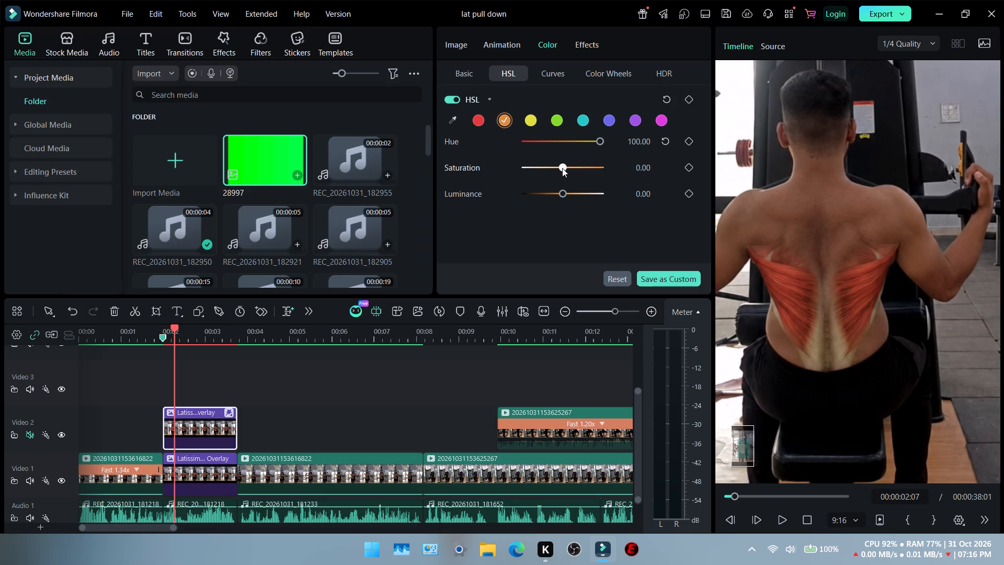
{"action": "left_click_drag", "start_coordinate": [562, 168], "coordinate": [604, 167]}
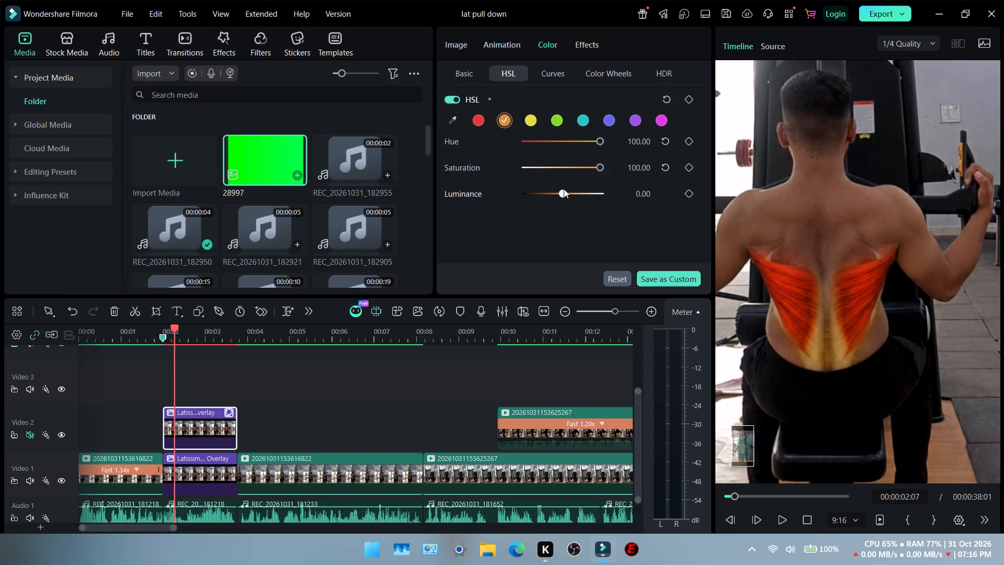
{"action": "left_click_drag", "start_coordinate": [564, 196], "coordinate": [546, 193]}
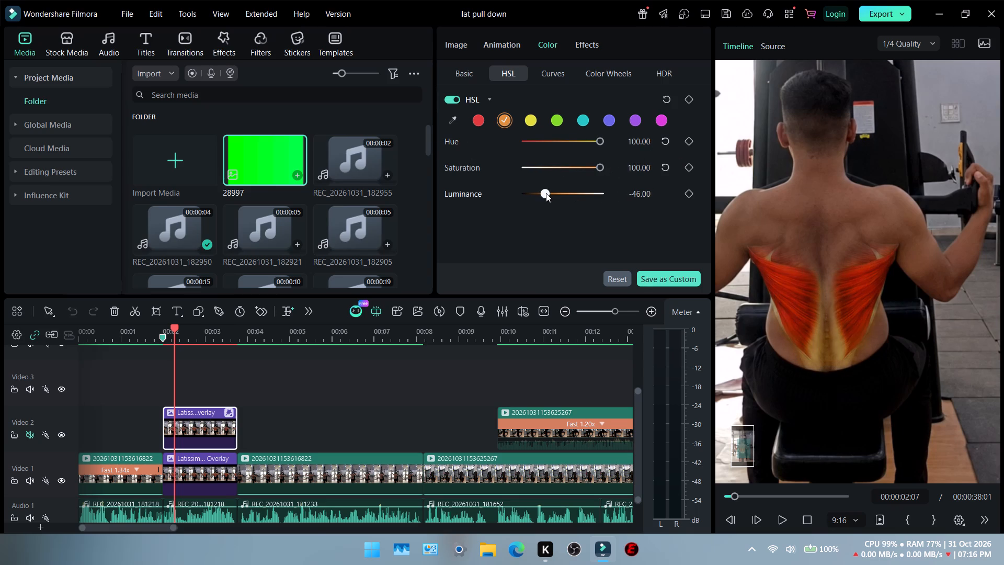
{"action": "left_click_drag", "start_coordinate": [546, 193], "coordinate": [537, 197]}
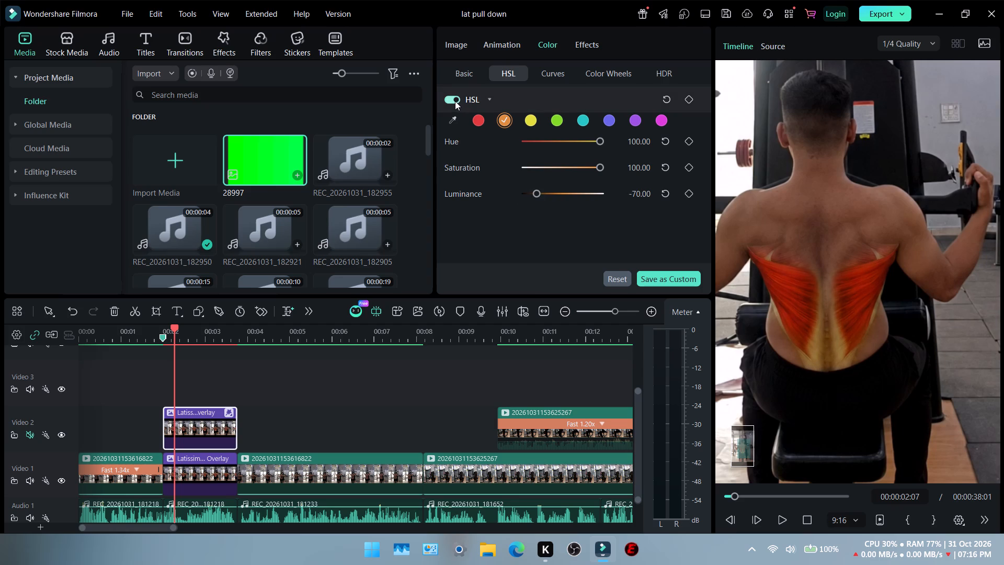
Compare the overlay with HSL off and on, and check the red channel's values.
{"action": "left_click", "coordinate": [455, 101]}
{"action": "left_click", "coordinate": [455, 101]}
{"action": "left_click", "coordinate": [455, 101]}
{"action": "left_click", "coordinate": [455, 101]}
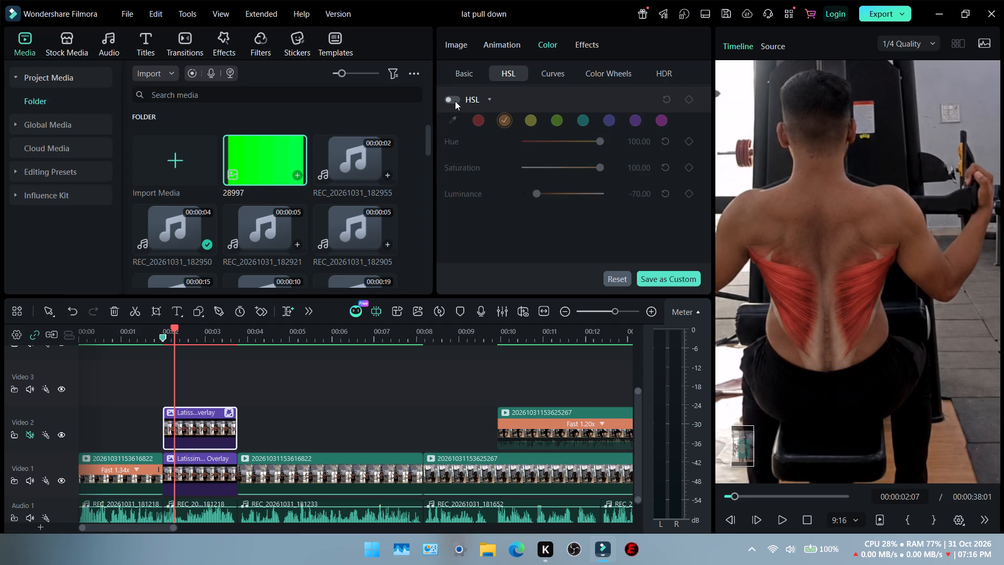
{"action": "left_click", "coordinate": [477, 121]}
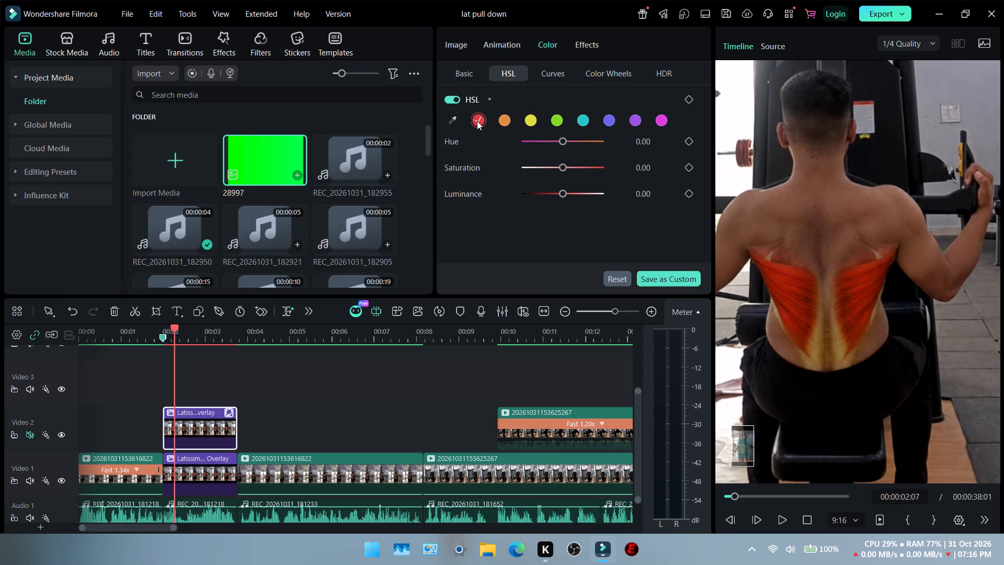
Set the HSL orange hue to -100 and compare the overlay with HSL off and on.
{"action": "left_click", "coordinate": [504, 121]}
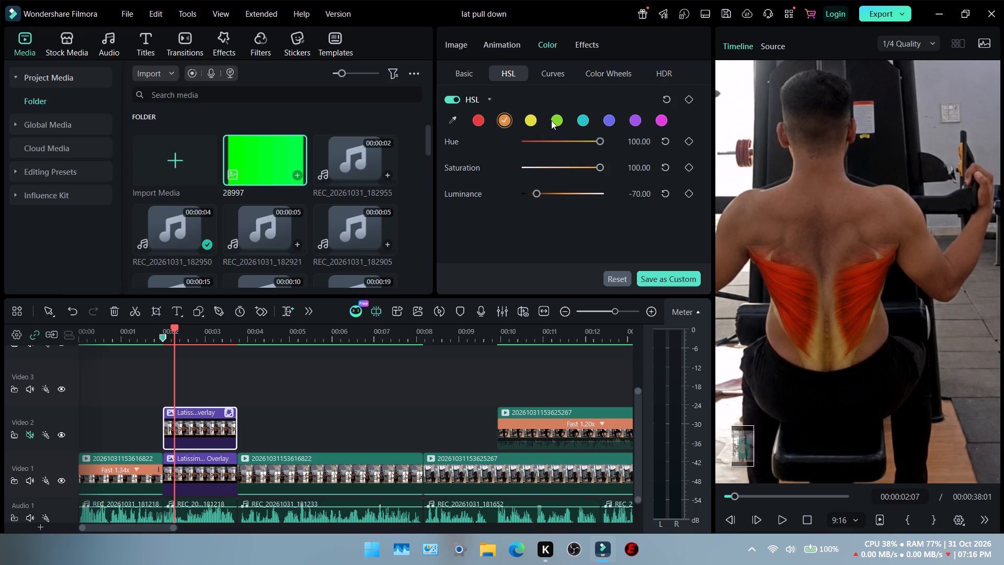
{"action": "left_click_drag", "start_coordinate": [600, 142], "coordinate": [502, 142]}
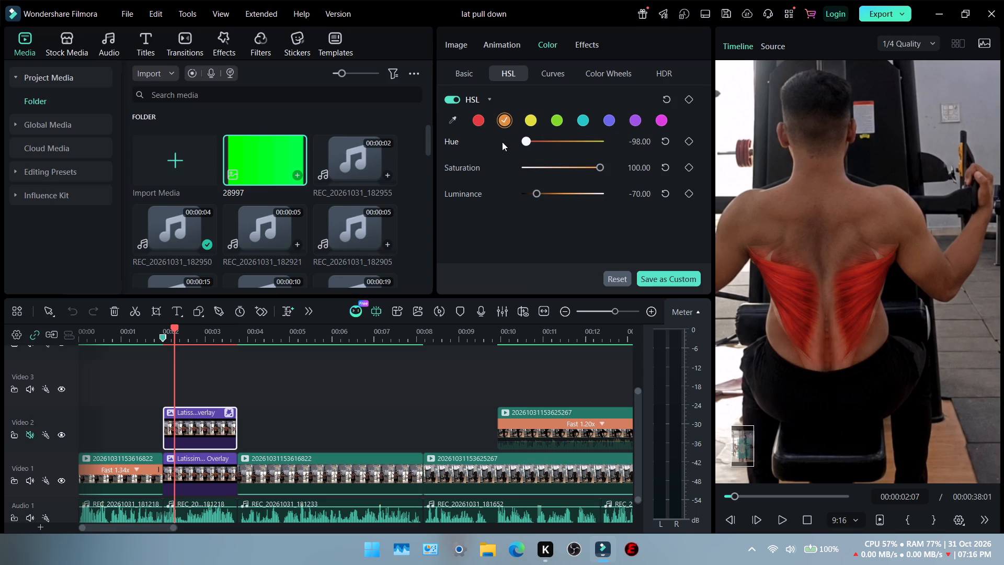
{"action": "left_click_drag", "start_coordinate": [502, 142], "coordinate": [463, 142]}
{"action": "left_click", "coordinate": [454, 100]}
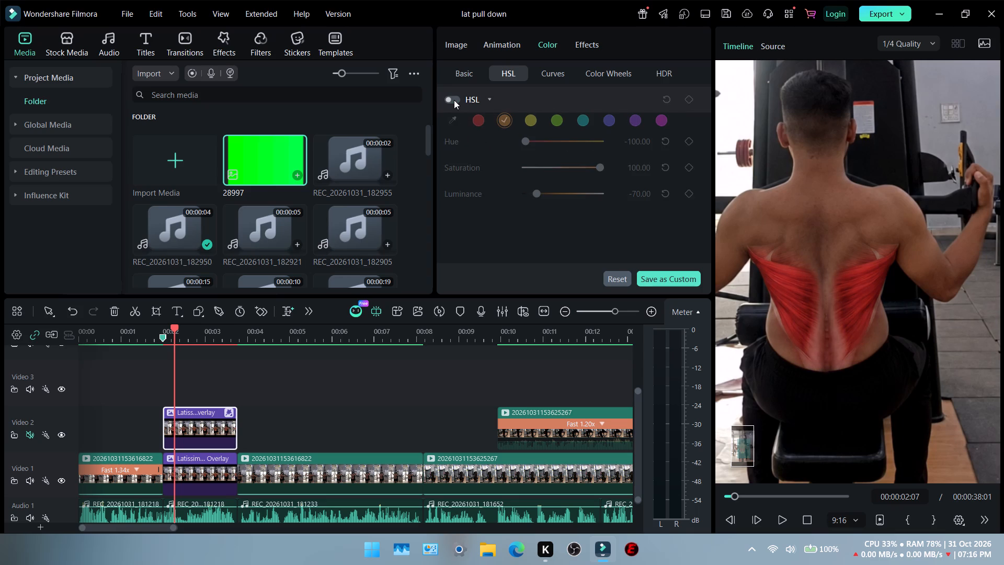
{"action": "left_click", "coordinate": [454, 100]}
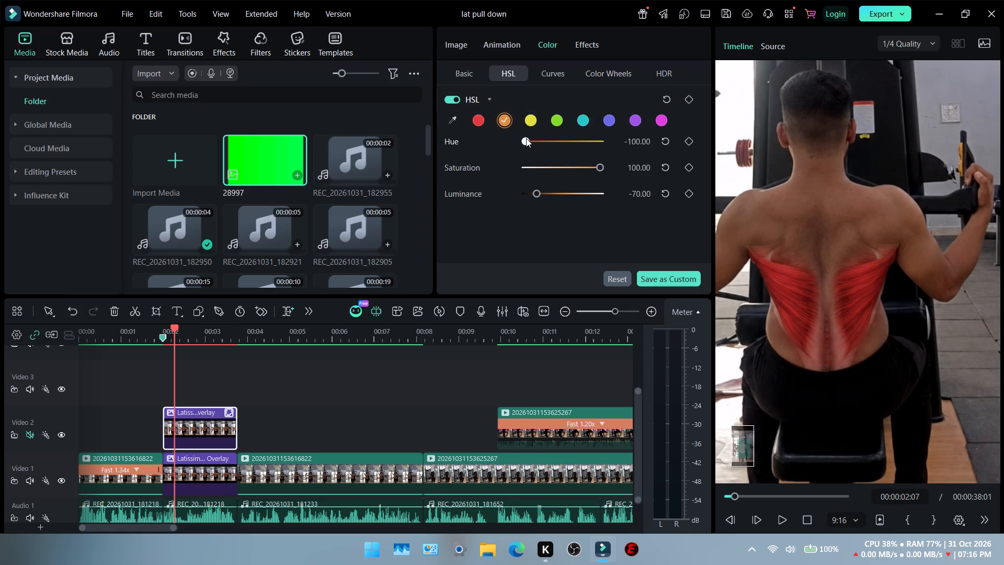
Set the HSL orange hue of the overlay clip to 32.
{"action": "left_click_drag", "start_coordinate": [527, 140], "coordinate": [578, 151]}
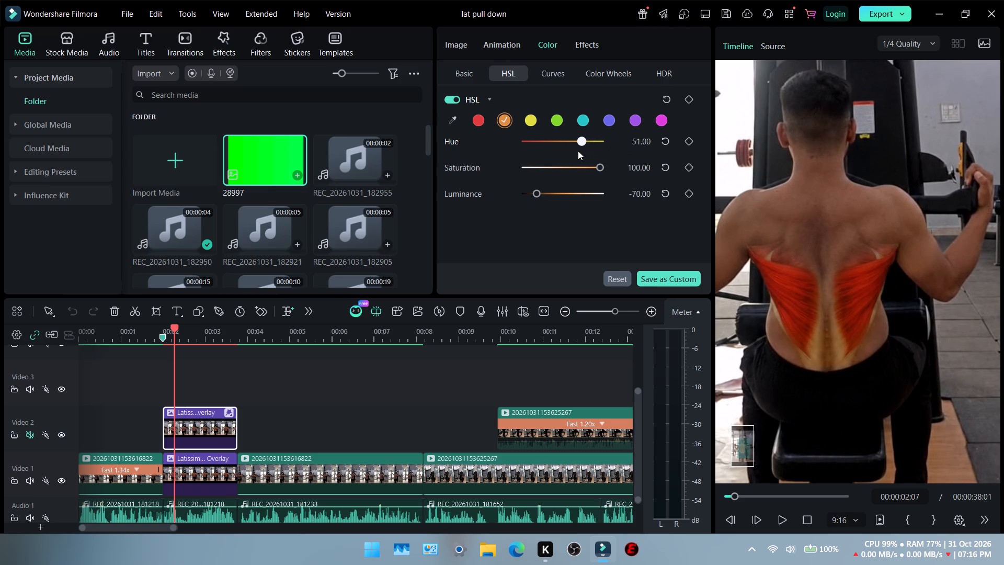
{"action": "left_click_drag", "start_coordinate": [578, 151], "coordinate": [575, 151]}
Compare the overlay clip's original colours with its HSL-adjusted colours by switching the HSL colour picker on and off.
{"action": "left_click", "coordinate": [503, 122]}
{"action": "left_click", "coordinate": [455, 121]}
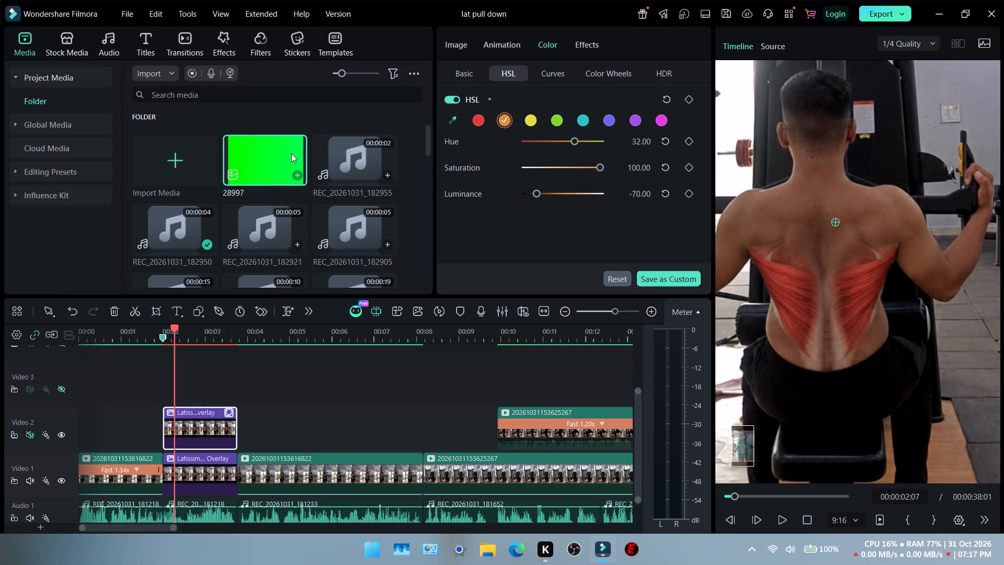
{"action": "left_click", "coordinate": [457, 117]}
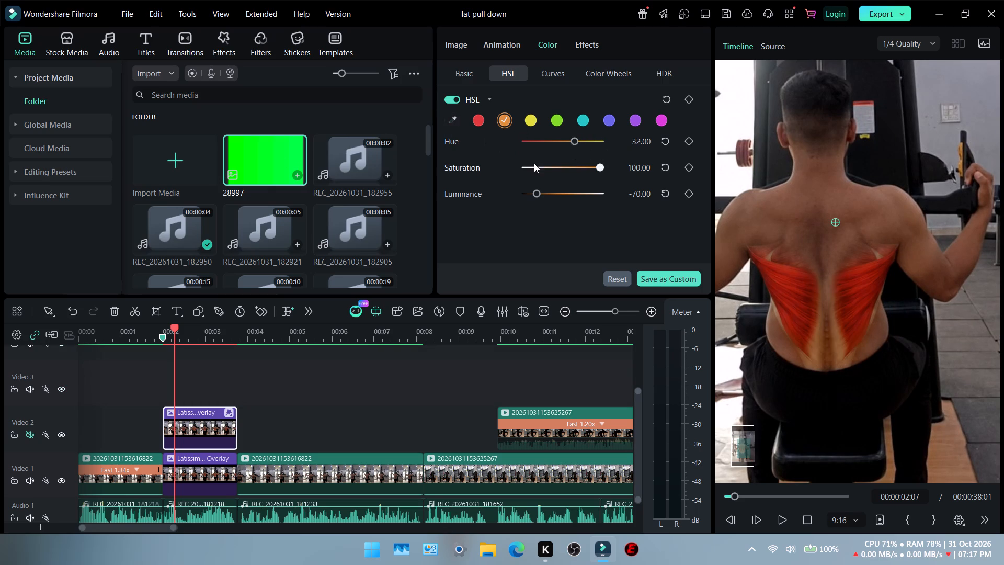
{"action": "left_click", "coordinate": [452, 120]}
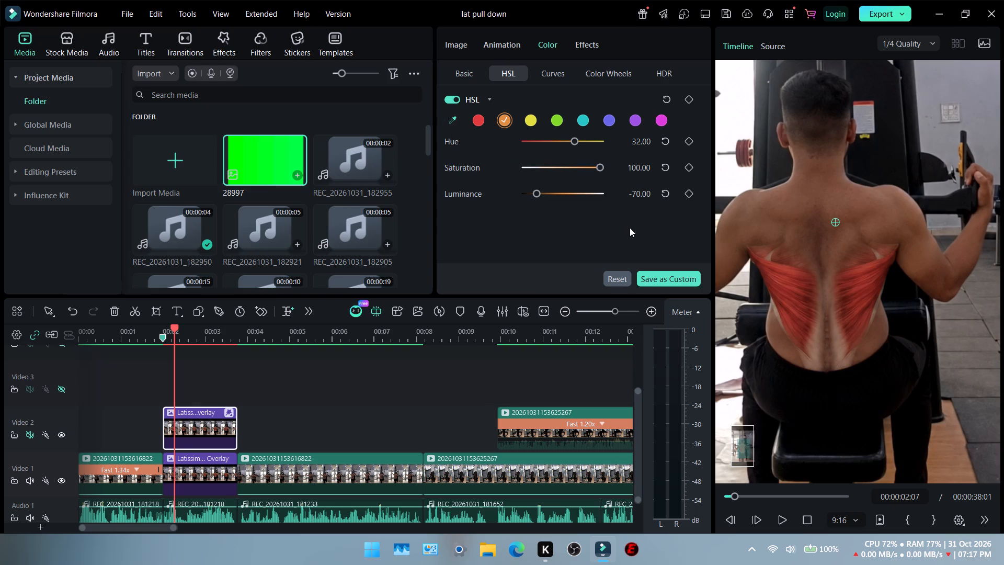
{"action": "left_click", "coordinate": [454, 117]}
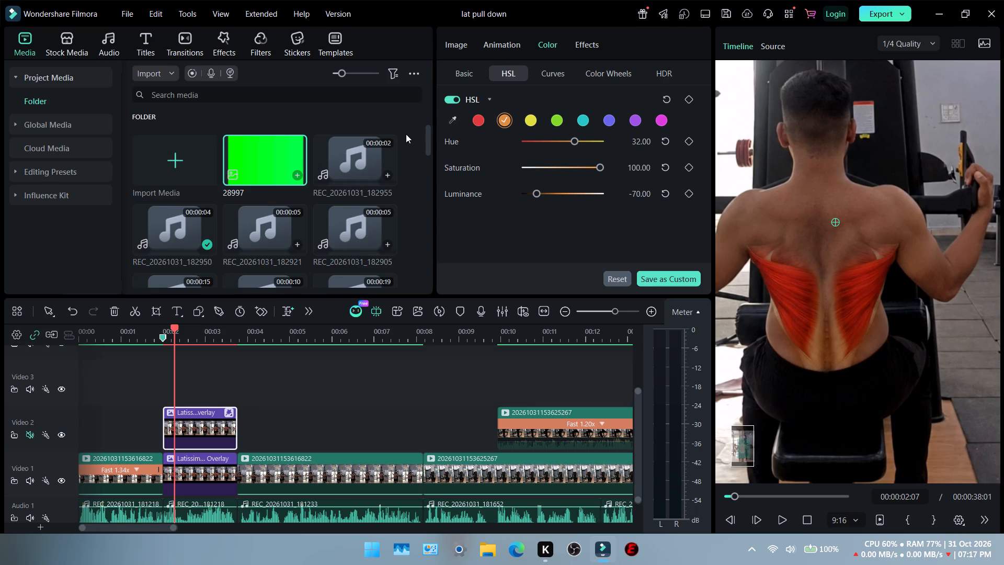
{"action": "left_click", "coordinate": [451, 119]}
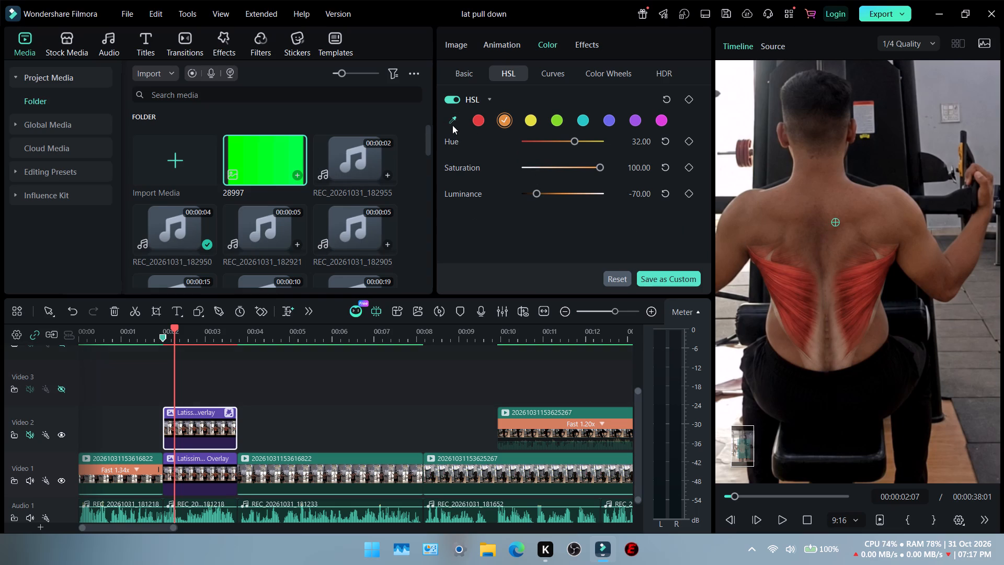
{"action": "left_click", "coordinate": [453, 118]}
{"action": "left_click", "coordinate": [453, 118]}
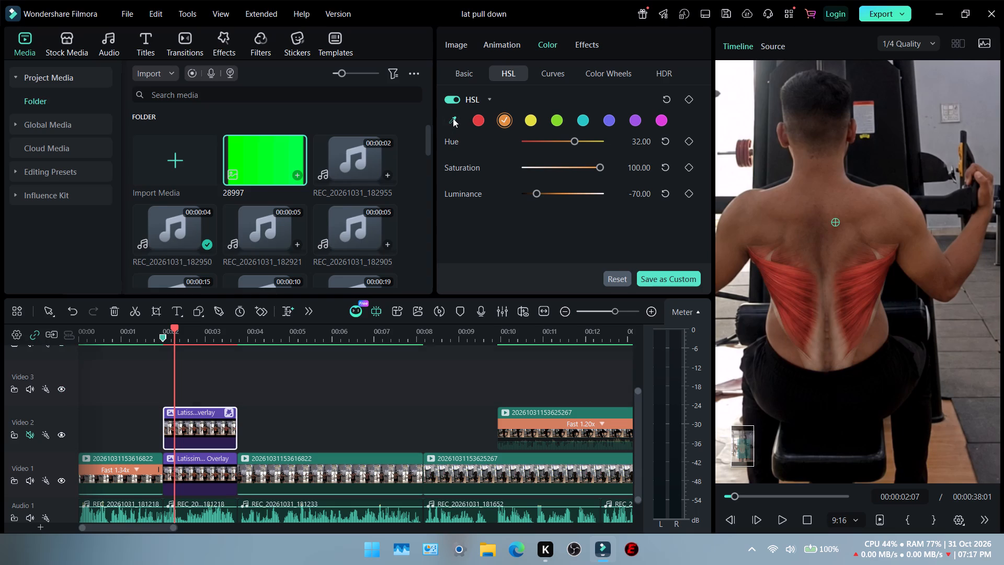
{"action": "left_click", "coordinate": [453, 118]}
{"action": "left_click", "coordinate": [453, 118]}
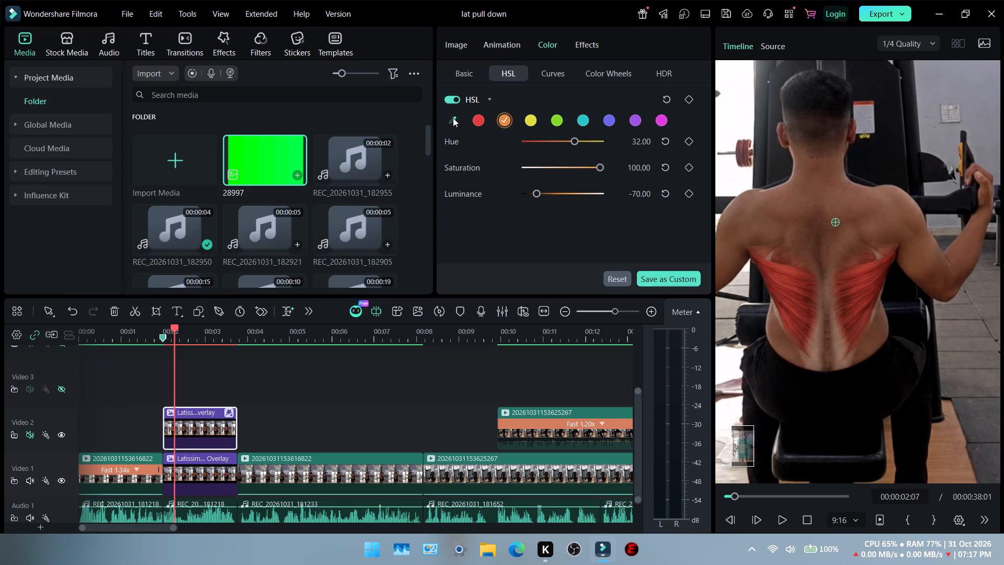
{"action": "left_click", "coordinate": [453, 118]}
Compare the overlay with HSL off and on, and check the red, yellow and orange channels' values.
{"action": "left_click", "coordinate": [477, 121]}
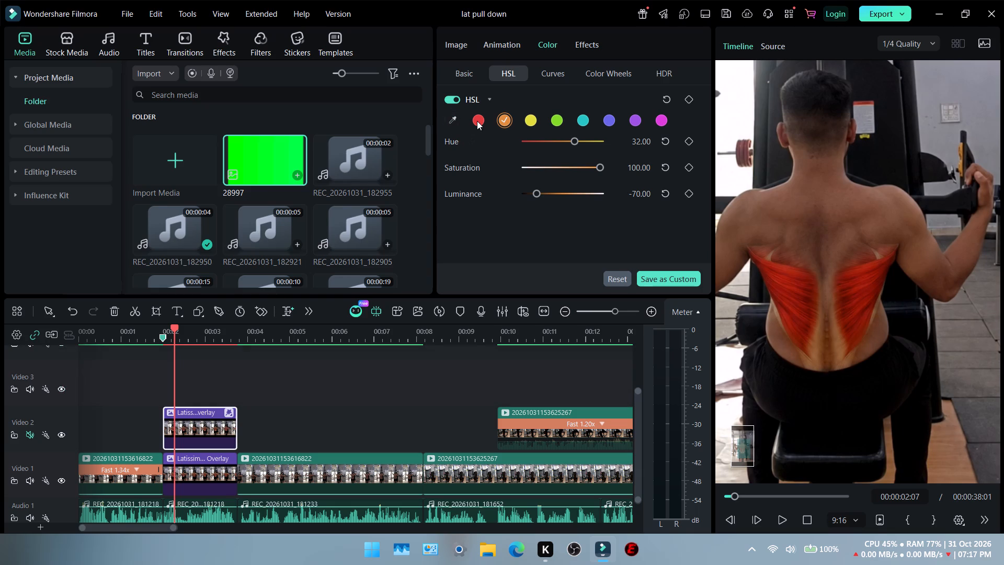
{"action": "left_click", "coordinate": [453, 99]}
{"action": "left_click", "coordinate": [453, 99]}
{"action": "left_click", "coordinate": [453, 99]}
{"action": "left_click", "coordinate": [453, 99]}
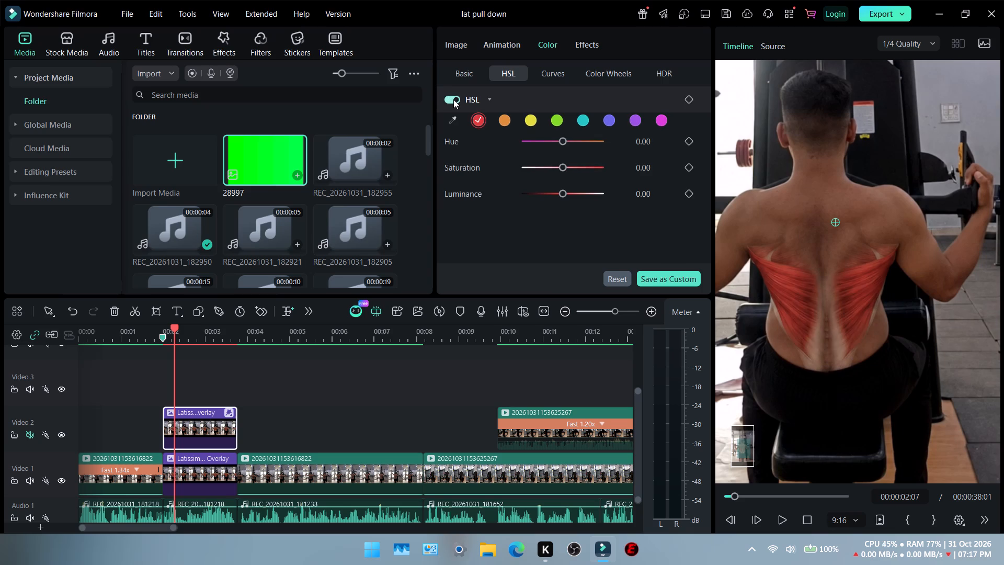
{"action": "left_click", "coordinate": [530, 120]}
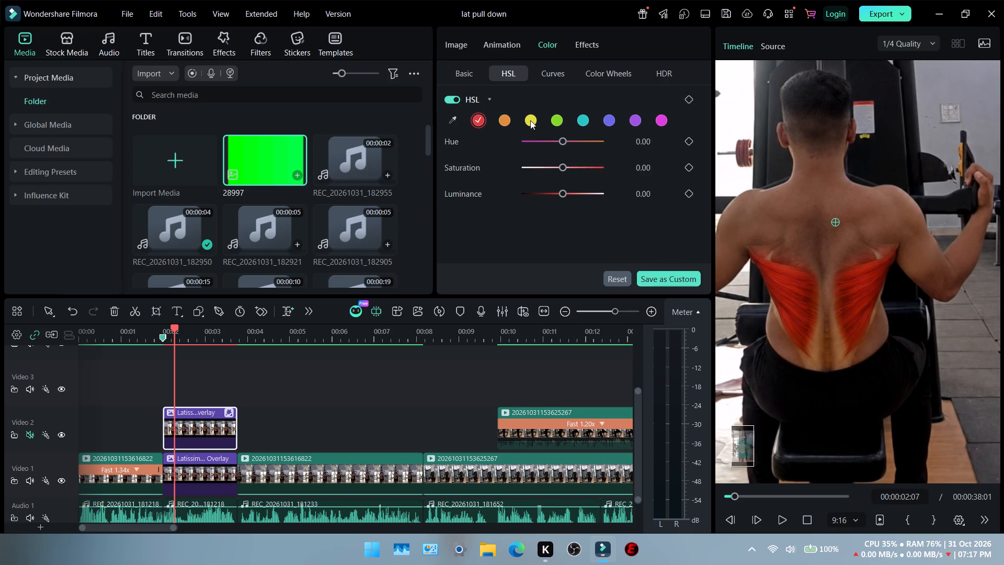
{"action": "left_click", "coordinate": [504, 118]}
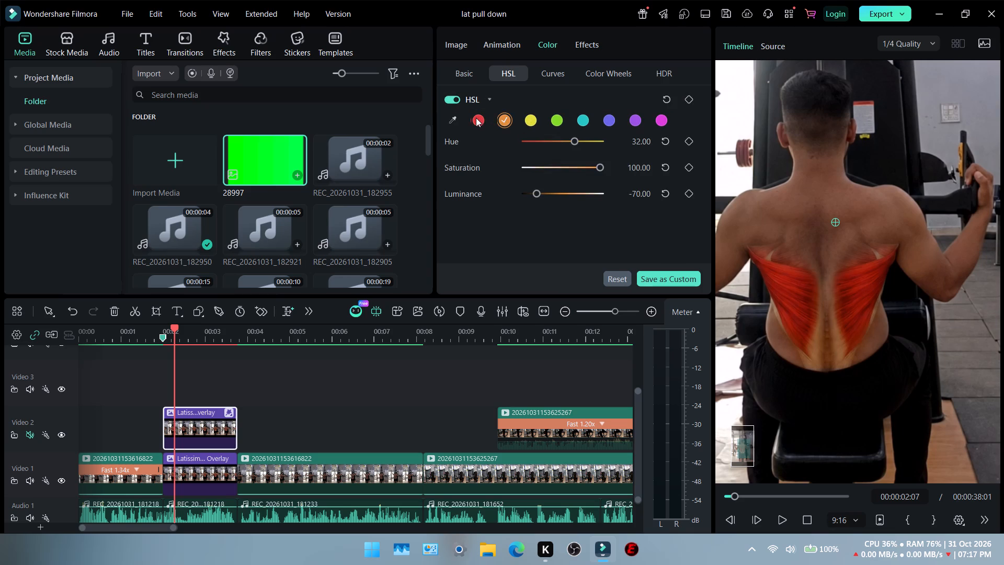
{"action": "left_click", "coordinate": [476, 118]}
{"action": "left_click_drag", "start_coordinate": [565, 126], "coordinate": [529, 126]}
{"action": "left_click_drag", "start_coordinate": [520, 123], "coordinate": [605, 123]}
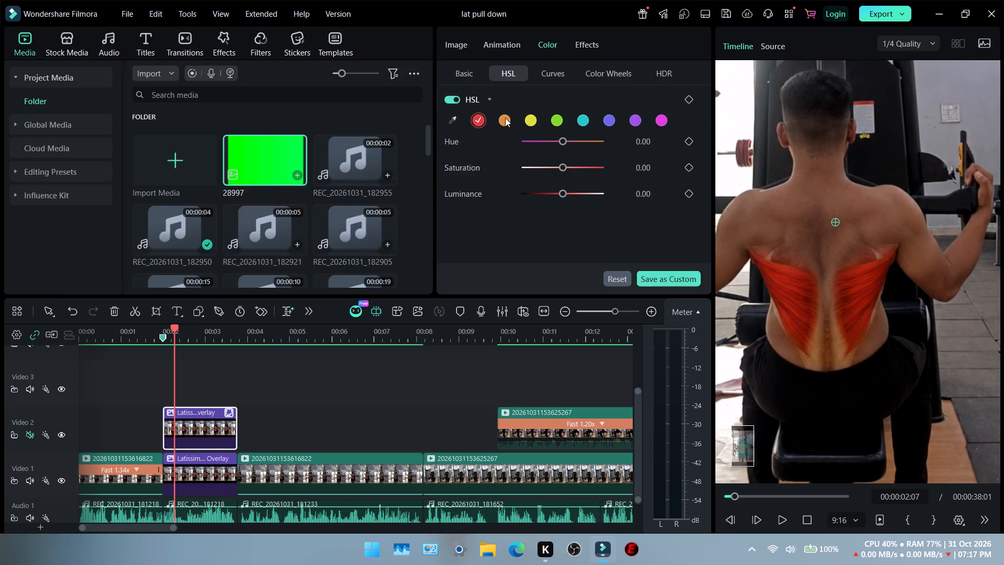
Reset the HSL orange hue, saturation and luminance of the overlay clip to 0.
{"action": "left_click", "coordinate": [505, 118]}
{"action": "left_click", "coordinate": [660, 141]}
{"action": "left_click", "coordinate": [665, 166]}
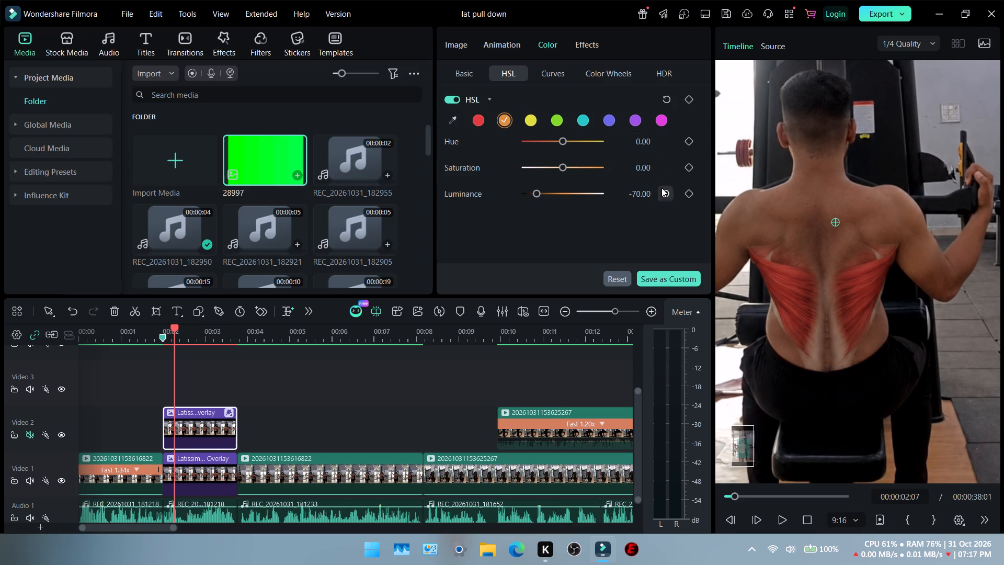
{"action": "left_click", "coordinate": [664, 191]}
Set the overlay clip's HSL green channel to hue -100, saturation 100 and luminance 100.
{"action": "left_click", "coordinate": [532, 118]}
{"action": "left_click", "coordinate": [561, 122]}
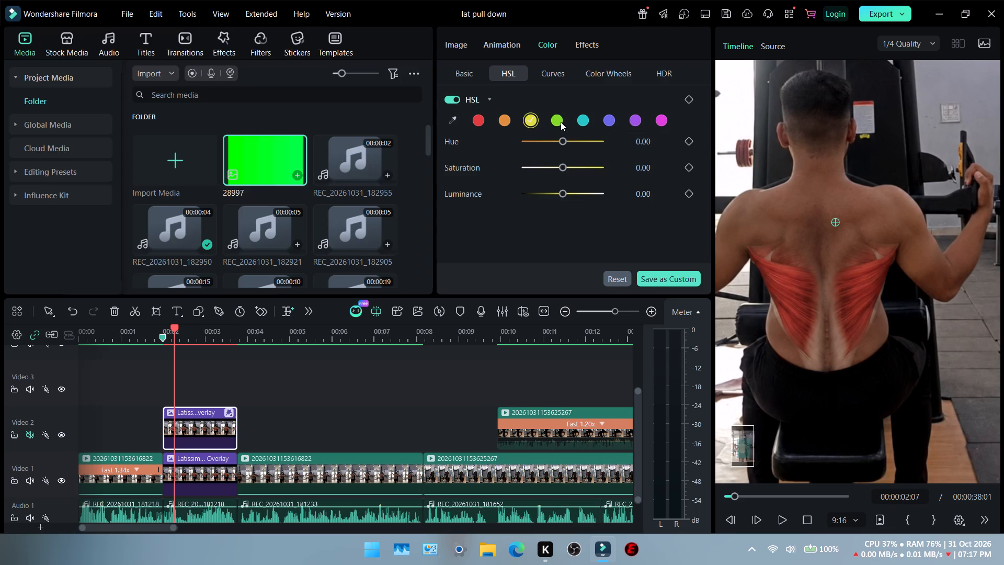
{"action": "left_click_drag", "start_coordinate": [562, 141], "coordinate": [516, 139]}
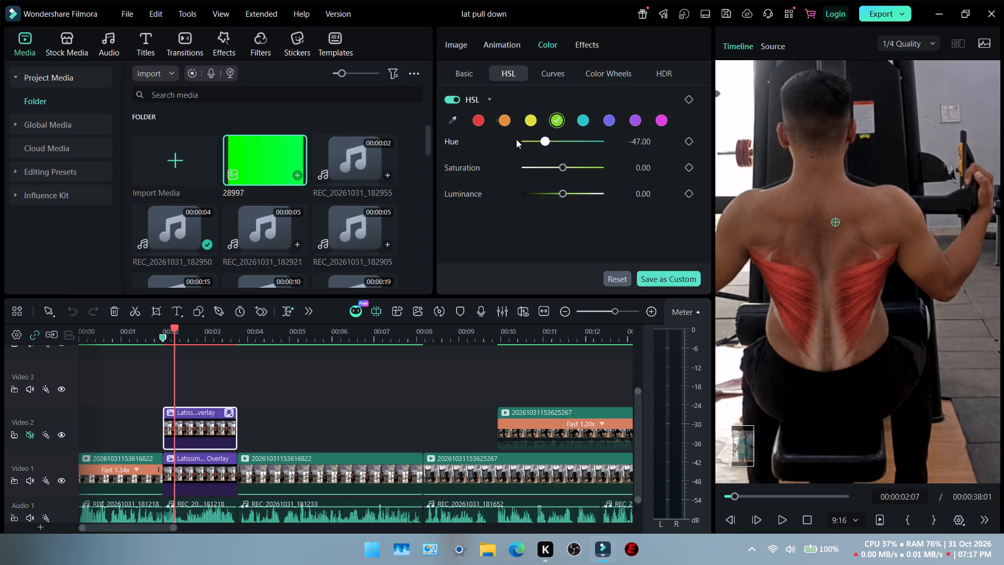
{"action": "left_click_drag", "start_coordinate": [516, 139], "coordinate": [468, 132]}
{"action": "left_click_drag", "start_coordinate": [561, 167], "coordinate": [602, 167]}
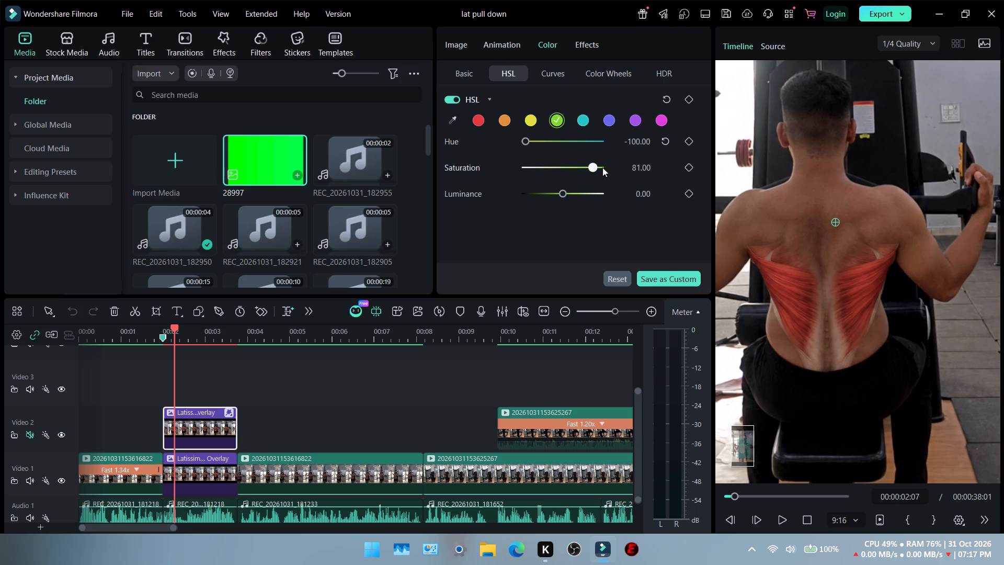
{"action": "left_click_drag", "start_coordinate": [602, 167], "coordinate": [626, 171]}
{"action": "left_click_drag", "start_coordinate": [563, 193], "coordinate": [534, 188]}
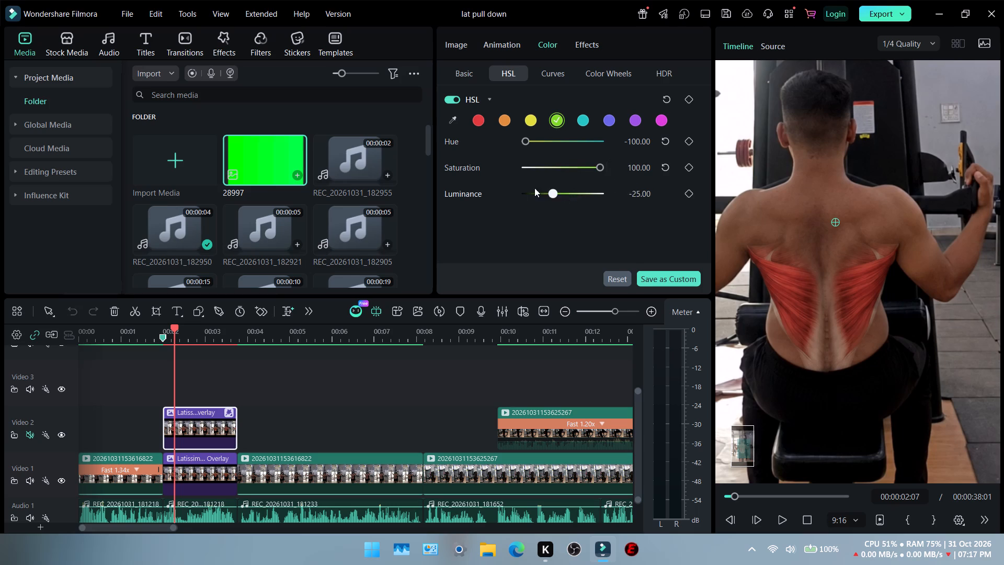
{"action": "left_click_drag", "start_coordinate": [534, 188], "coordinate": [535, 176]}
{"action": "left_click_drag", "start_coordinate": [535, 176], "coordinate": [608, 179]}
Compare the overlay's original and HSL-adjusted colours with the colour picker and with HSL off and on.
{"action": "left_click", "coordinate": [453, 119]}
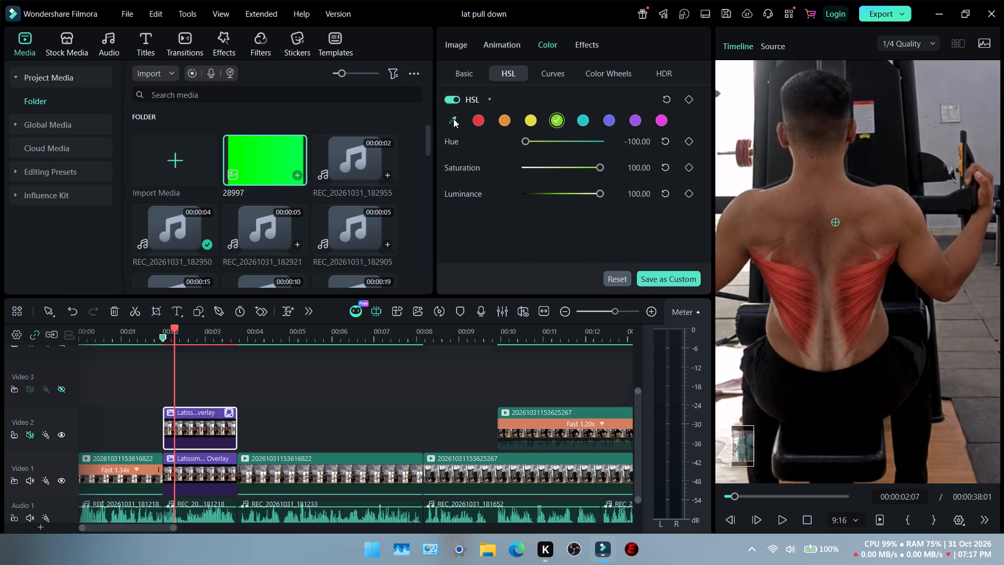
{"action": "left_click", "coordinate": [453, 119]}
{"action": "double_click", "coordinate": [453, 119]}
{"action": "left_click", "coordinate": [453, 119]}
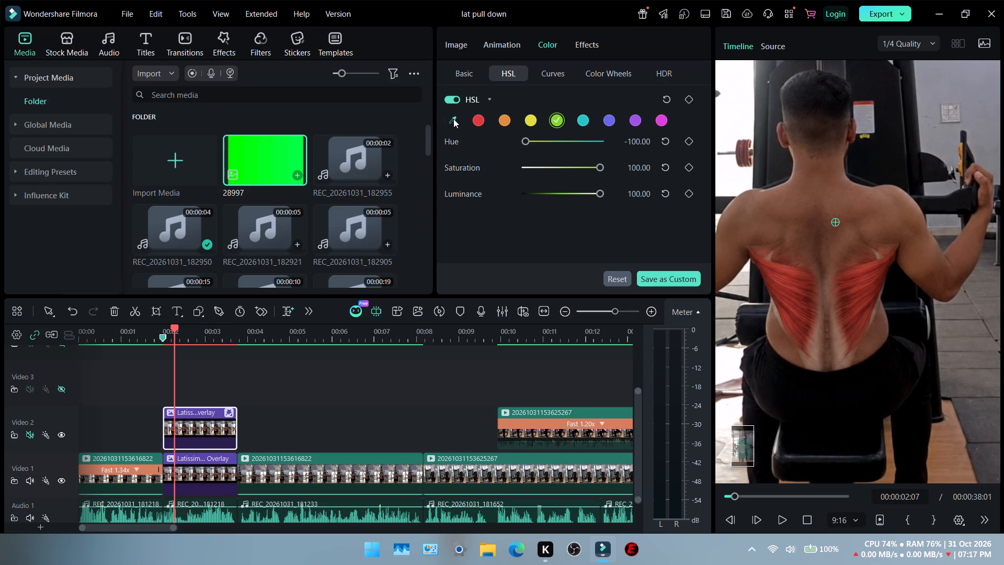
{"action": "left_click", "coordinate": [453, 119]}
{"action": "scroll", "coordinate": [287, 418], "scroll_direction": "down", "scroll_amount": 6, "text": "ctrl"}
{"action": "scroll", "coordinate": [282, 414], "scroll_direction": "up", "scroll_amount": 4}
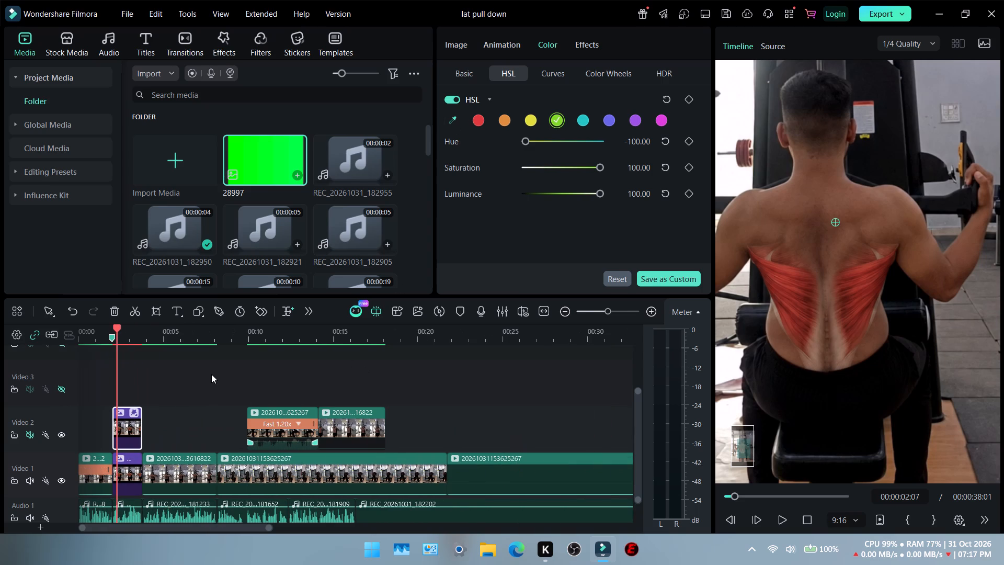
{"action": "scroll", "coordinate": [197, 369], "scroll_direction": "up", "scroll_amount": 4}
{"action": "scroll", "coordinate": [197, 369], "scroll_direction": "down", "scroll_amount": 4}
{"action": "scroll", "coordinate": [197, 369], "scroll_direction": "up", "scroll_amount": 2}
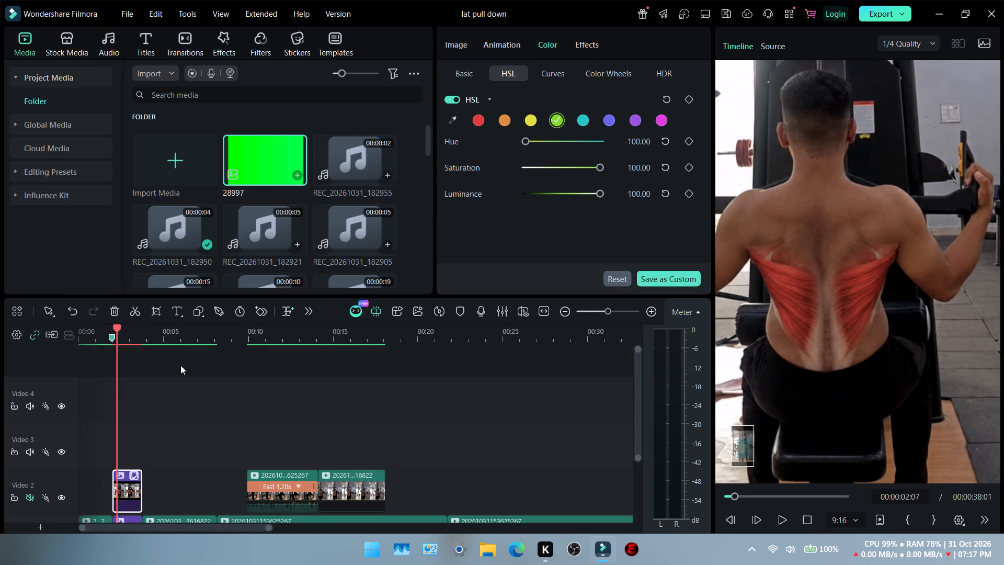
{"action": "left_click", "coordinate": [453, 101]}
{"action": "left_click", "coordinate": [453, 101]}
Reset the HSL green hue and saturation of the overlay clip to 0.
{"action": "left_click", "coordinate": [661, 143]}
{"action": "left_click", "coordinate": [664, 169]}
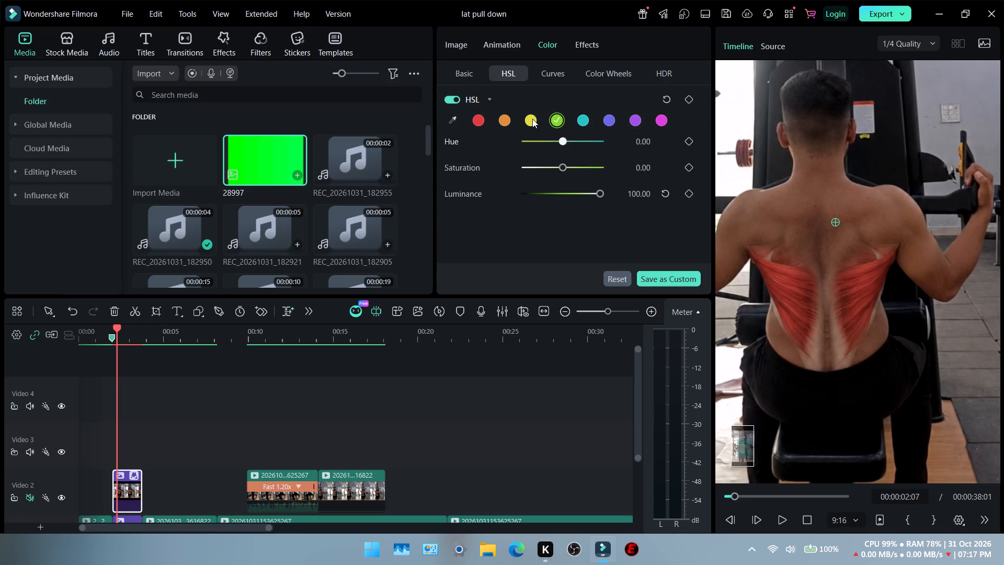
Set the overlay clip's HSL yellow channel to hue 100 and saturation 75, and raise its luminance.
{"action": "left_click", "coordinate": [531, 119]}
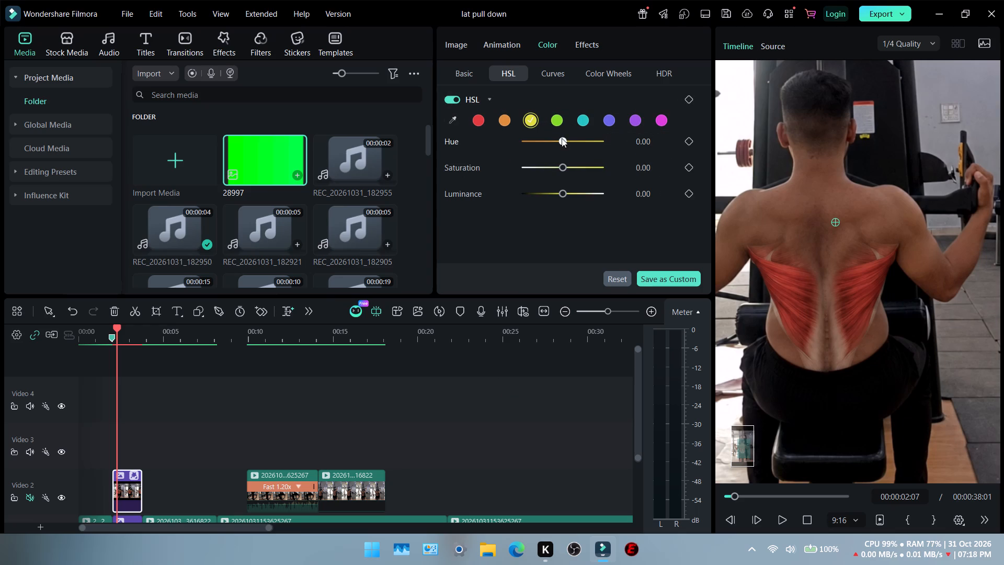
{"action": "left_click_drag", "start_coordinate": [562, 138], "coordinate": [657, 151]}
{"action": "left_click_drag", "start_coordinate": [562, 168], "coordinate": [600, 173]}
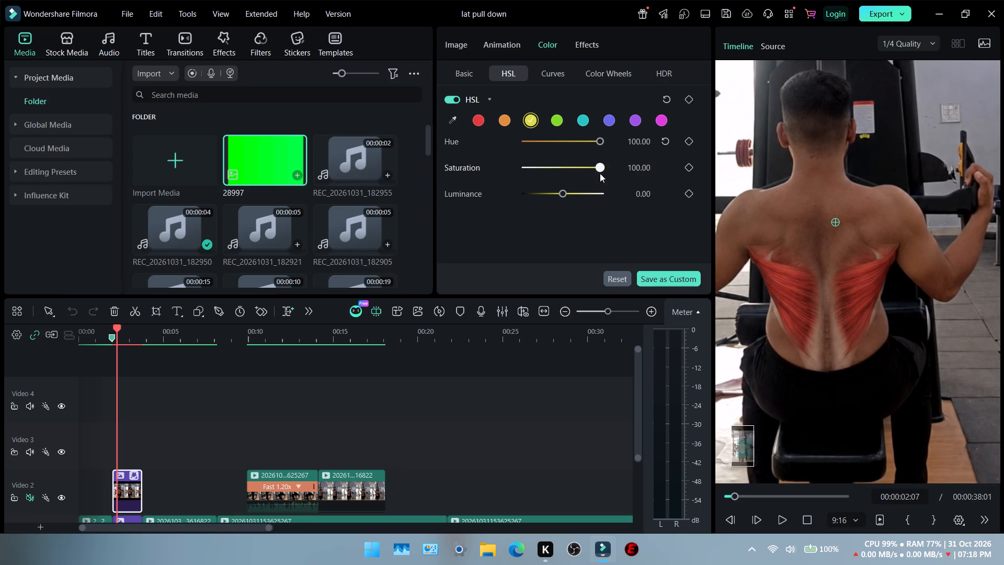
{"action": "left_click_drag", "start_coordinate": [600, 173], "coordinate": [591, 179]}
{"action": "left_click", "coordinate": [146, 415]}
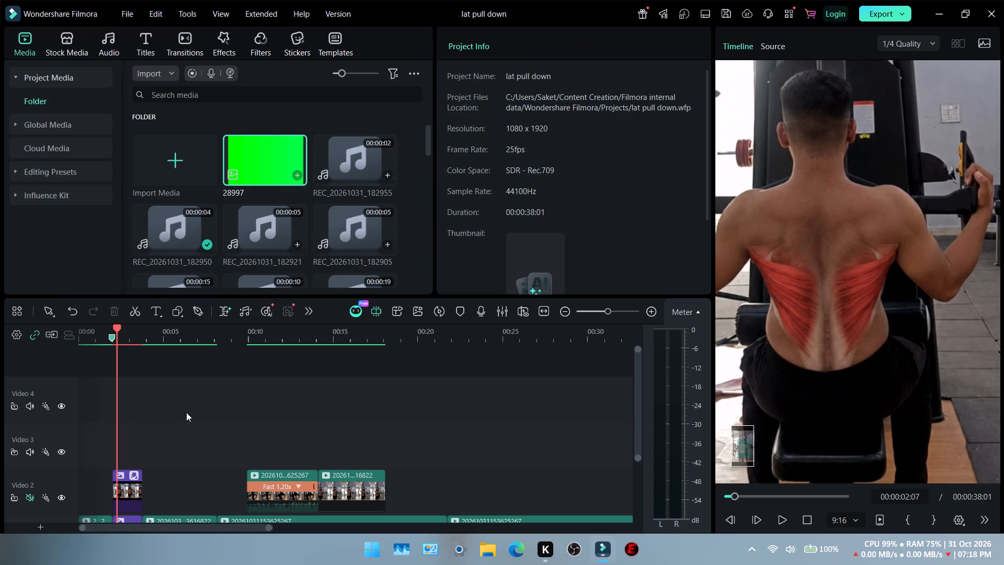
{"action": "left_click", "coordinate": [123, 489]}
{"action": "left_click_drag", "start_coordinate": [564, 195], "coordinate": [515, 194]}
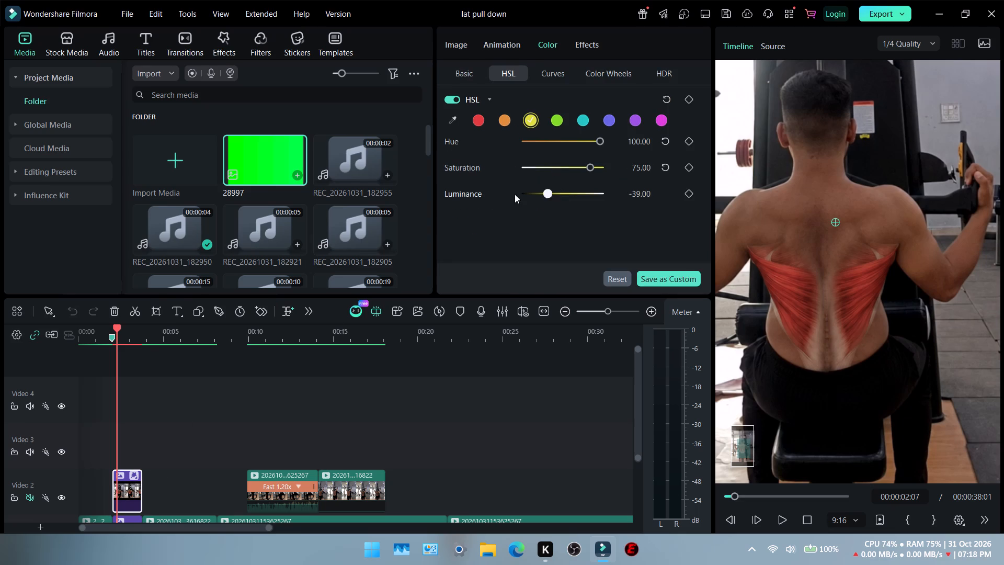
{"action": "left_click_drag", "start_coordinate": [515, 194], "coordinate": [624, 191]}
Raise the HSL orange hue of the overlay clip to shift its orange tones towards yellow.
{"action": "left_click", "coordinate": [473, 117]}
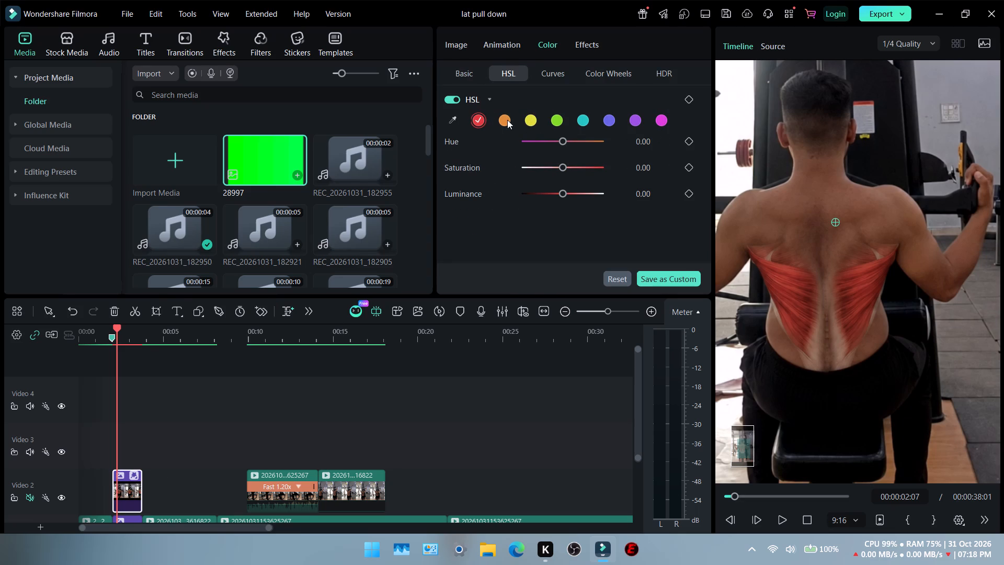
{"action": "left_click", "coordinate": [507, 120]}
{"action": "left_click_drag", "start_coordinate": [563, 140], "coordinate": [612, 152]}
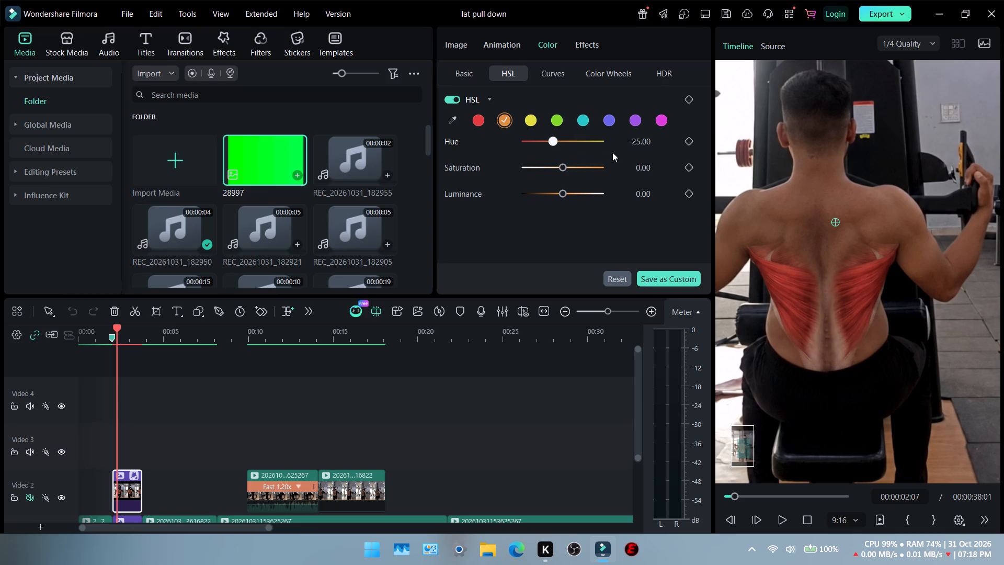
{"action": "left_click_drag", "start_coordinate": [612, 152], "coordinate": [603, 154]}
Set the overlay clip's HSL magenta channel to hue -100, saturation 100 and luminance -72.
{"action": "left_click", "coordinate": [659, 125]}
{"action": "left_click_drag", "start_coordinate": [562, 139], "coordinate": [543, 139]}
{"action": "left_click_drag", "start_coordinate": [540, 139], "coordinate": [488, 133]}
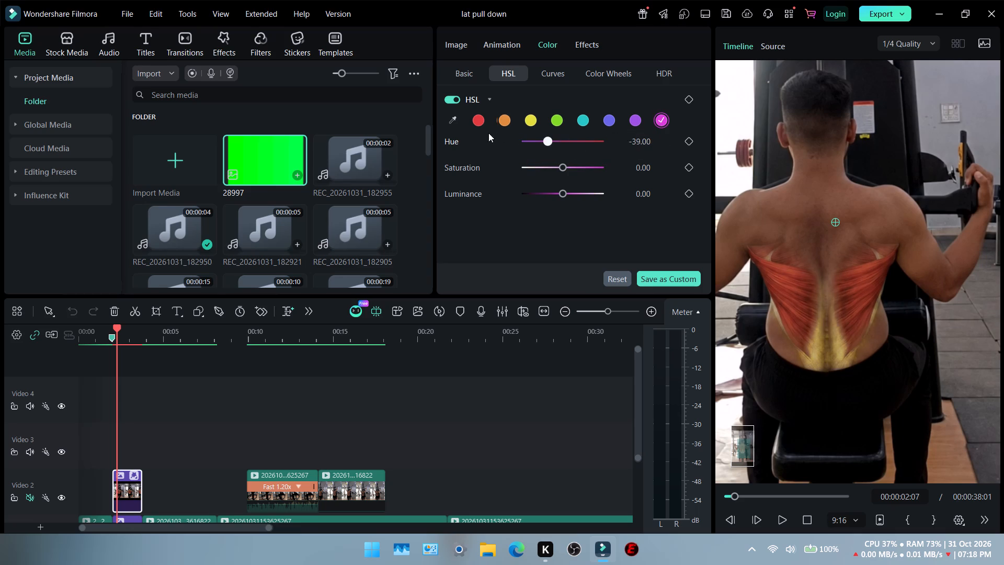
{"action": "left_click_drag", "start_coordinate": [488, 133], "coordinate": [465, 131]}
{"action": "left_click_drag", "start_coordinate": [566, 164], "coordinate": [638, 167]}
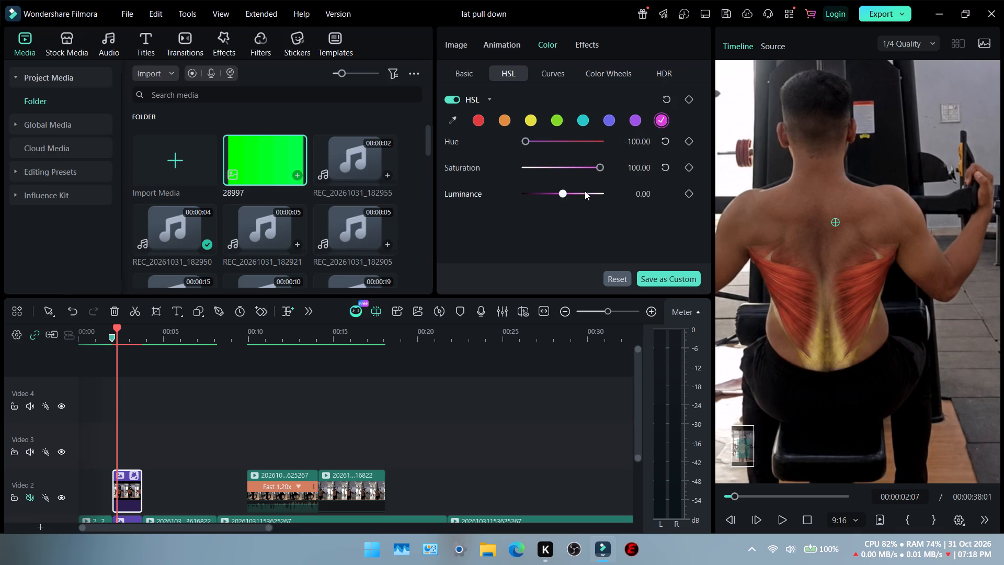
{"action": "left_click_drag", "start_coordinate": [565, 191], "coordinate": [537, 183]}
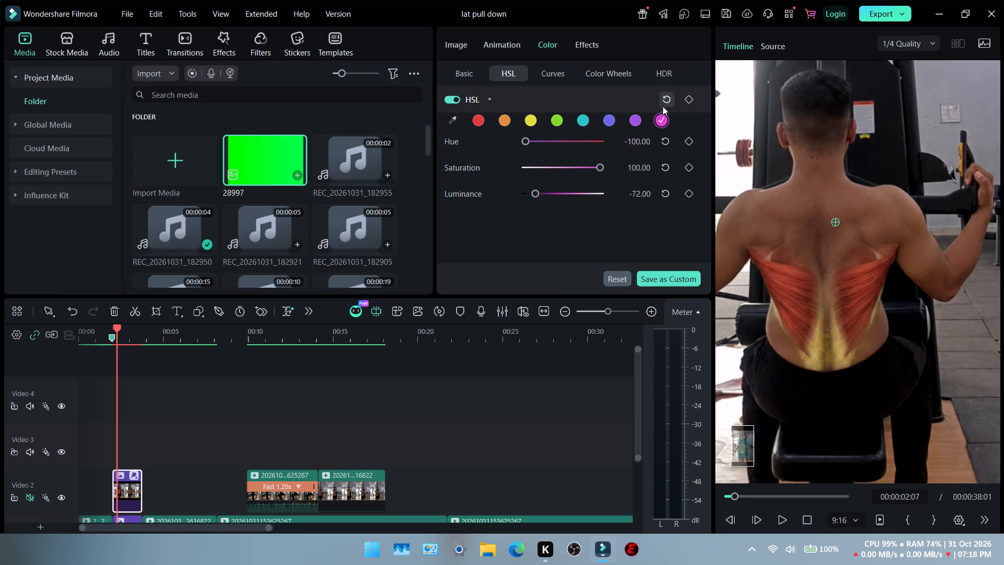
Turn off the HSL adjustments of the overlay clip.
{"action": "left_click", "coordinate": [454, 101]}
{"action": "left_click", "coordinate": [454, 101]}
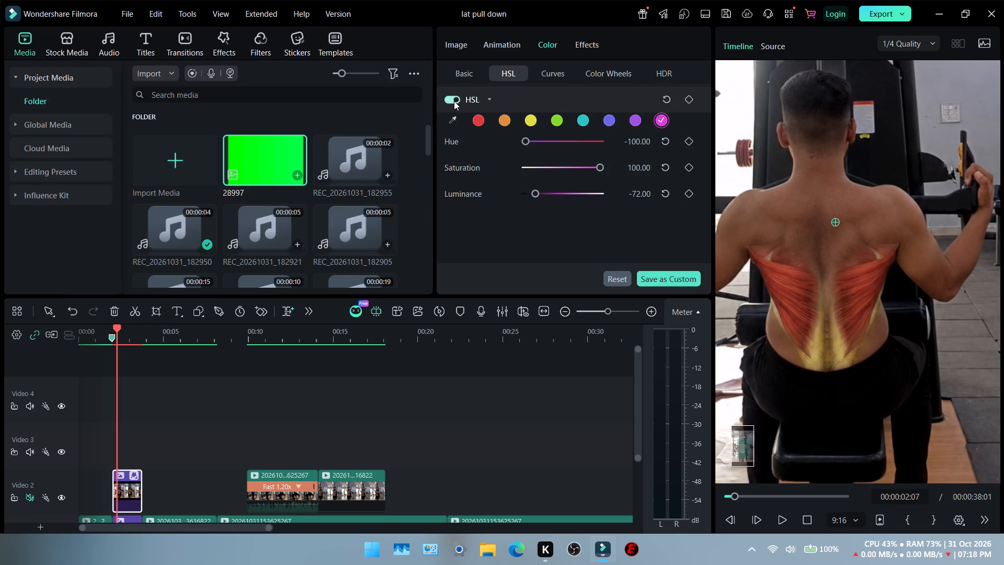
{"action": "left_click", "coordinate": [454, 101]}
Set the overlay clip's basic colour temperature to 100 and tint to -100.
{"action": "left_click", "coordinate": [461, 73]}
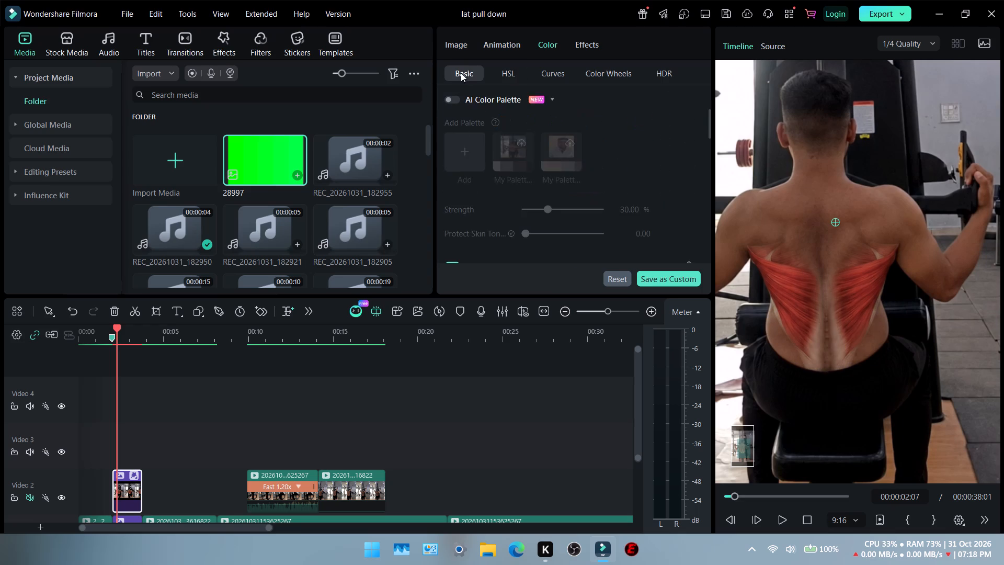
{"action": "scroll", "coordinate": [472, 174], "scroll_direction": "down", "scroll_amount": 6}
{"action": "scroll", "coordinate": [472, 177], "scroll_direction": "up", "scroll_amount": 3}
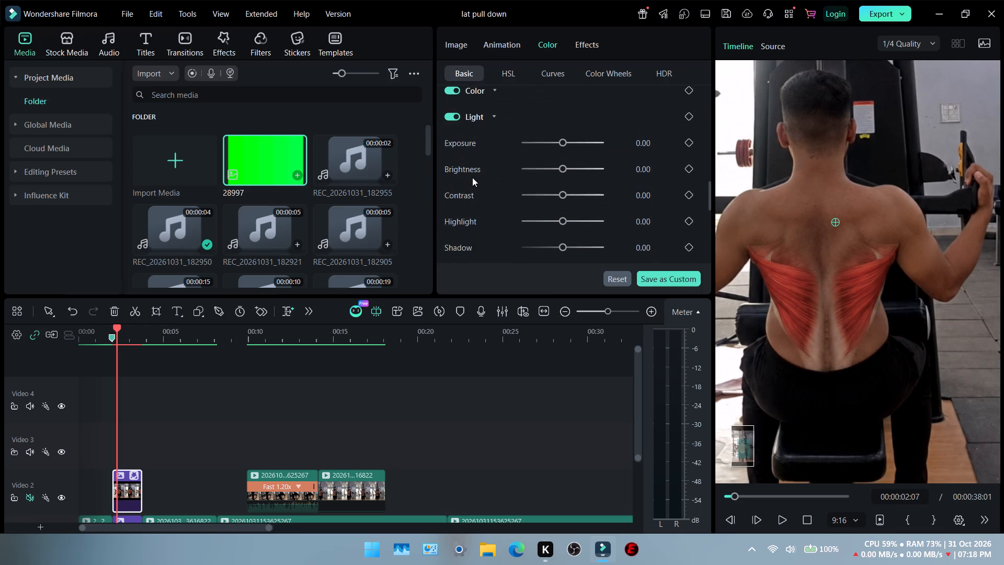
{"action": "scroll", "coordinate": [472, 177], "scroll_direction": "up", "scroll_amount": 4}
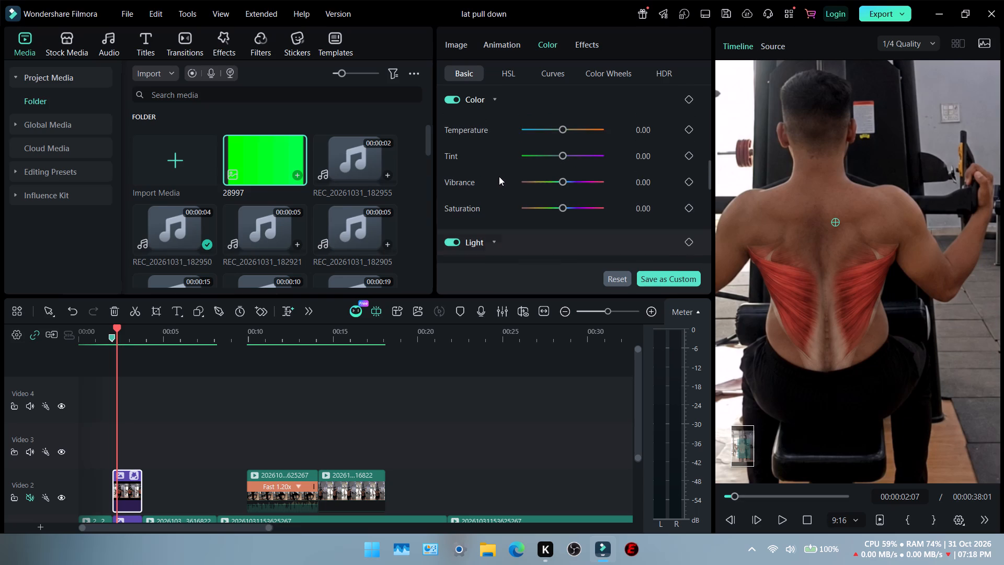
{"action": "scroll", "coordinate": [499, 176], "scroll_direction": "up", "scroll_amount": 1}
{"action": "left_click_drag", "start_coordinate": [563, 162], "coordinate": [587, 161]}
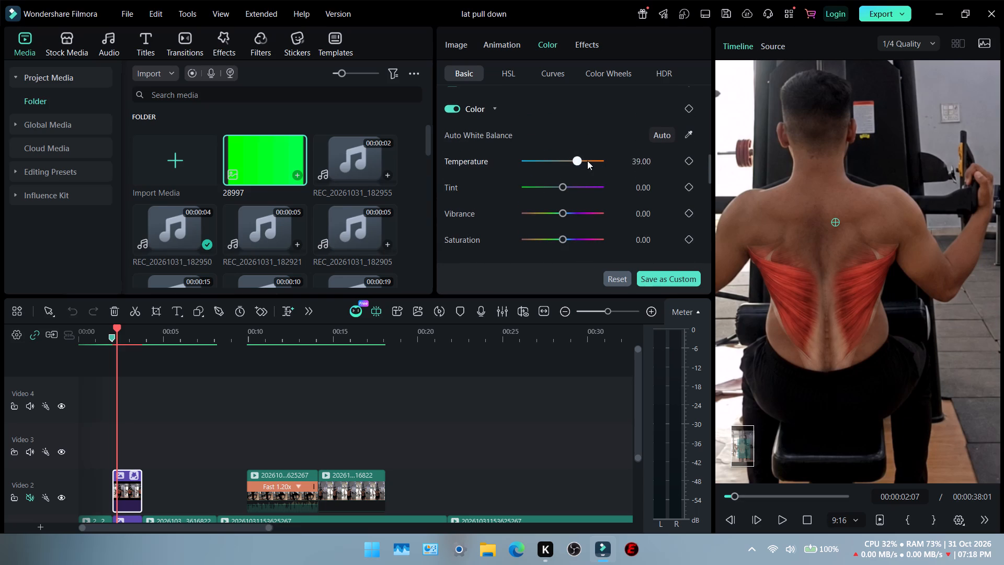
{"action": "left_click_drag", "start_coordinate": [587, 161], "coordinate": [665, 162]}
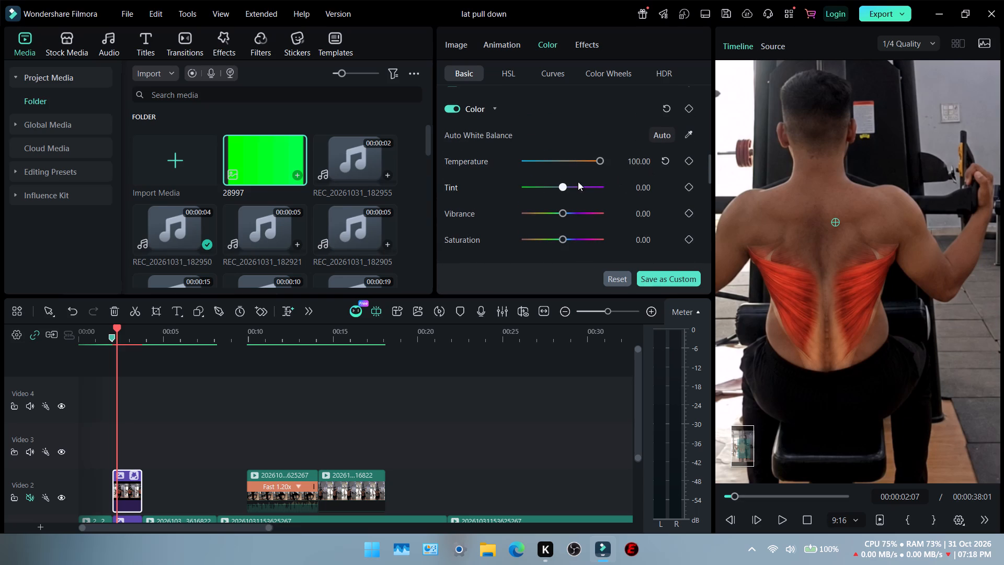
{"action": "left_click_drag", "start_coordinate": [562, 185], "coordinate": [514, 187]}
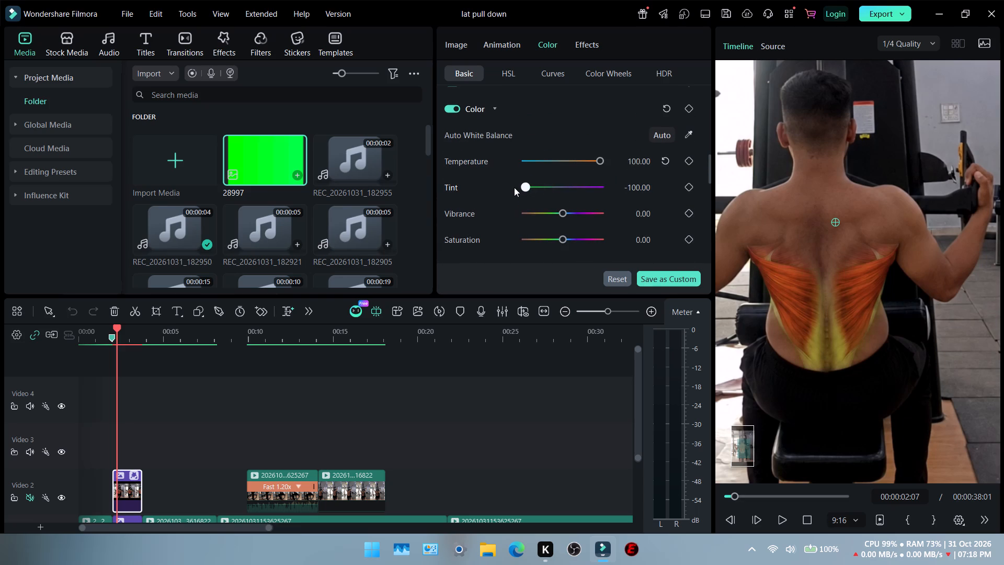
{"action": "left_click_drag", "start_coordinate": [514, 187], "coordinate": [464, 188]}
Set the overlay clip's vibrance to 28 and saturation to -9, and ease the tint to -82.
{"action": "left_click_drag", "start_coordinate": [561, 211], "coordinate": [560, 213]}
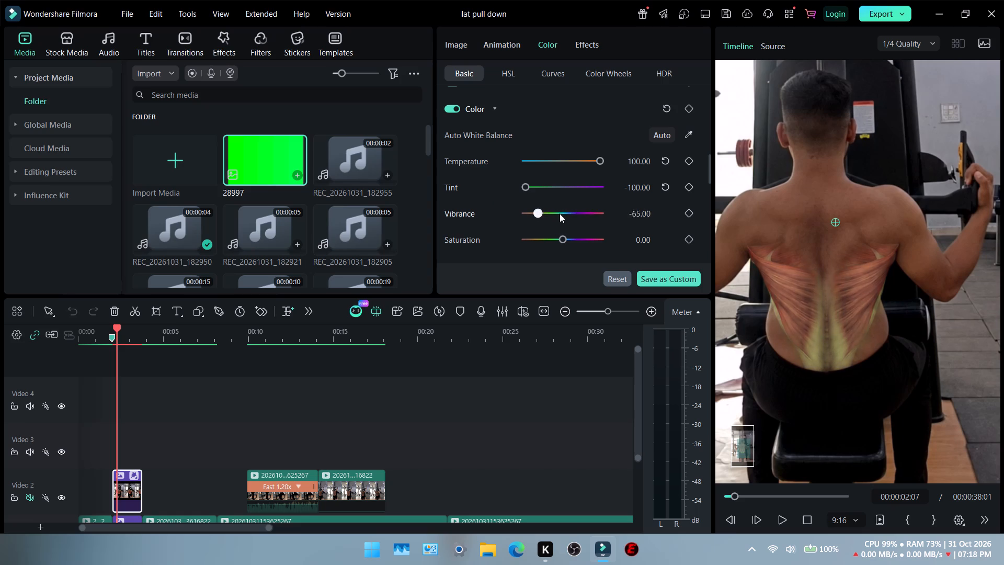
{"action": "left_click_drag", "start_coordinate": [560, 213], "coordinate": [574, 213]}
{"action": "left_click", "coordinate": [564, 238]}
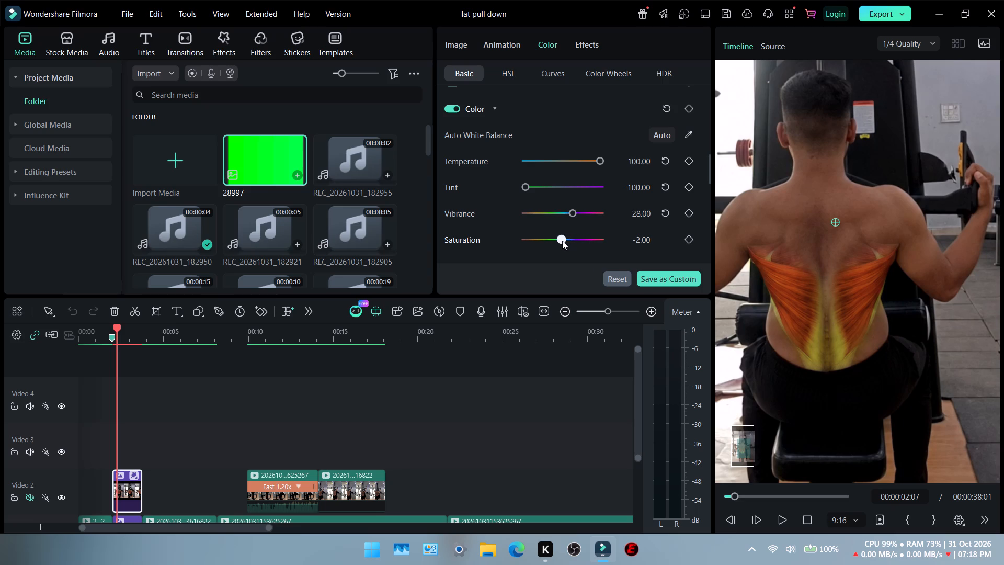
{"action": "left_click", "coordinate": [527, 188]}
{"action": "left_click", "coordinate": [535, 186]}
Look through the overlay clip's other basic colour settings for further adjustments.
{"action": "scroll", "coordinate": [478, 190], "scroll_direction": "down", "scroll_amount": 2}
{"action": "scroll", "coordinate": [480, 193], "scroll_direction": "up", "scroll_amount": 2}
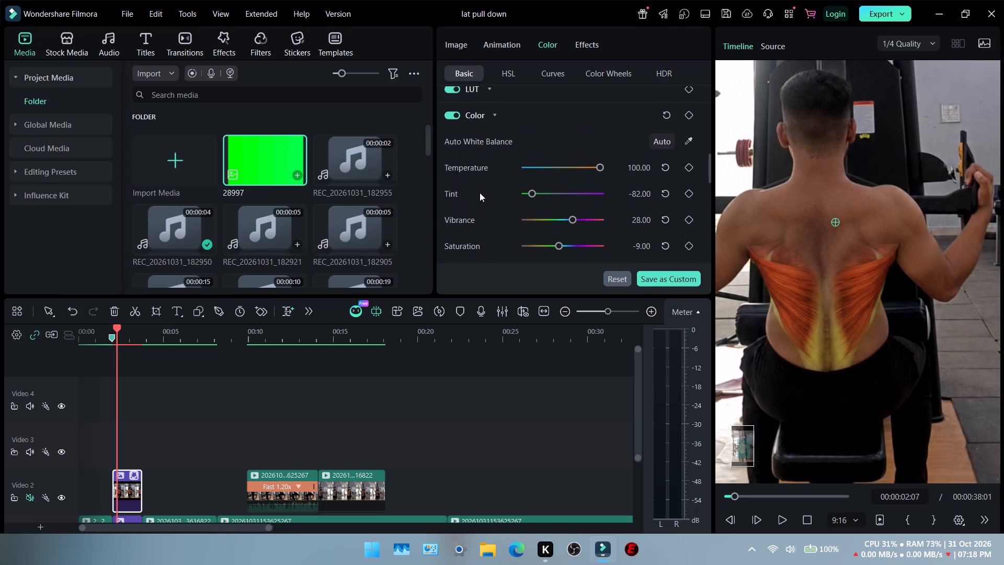
{"action": "scroll", "coordinate": [480, 193], "scroll_direction": "up", "scroll_amount": 2}
{"action": "scroll", "coordinate": [480, 193], "scroll_direction": "down", "scroll_amount": 3}
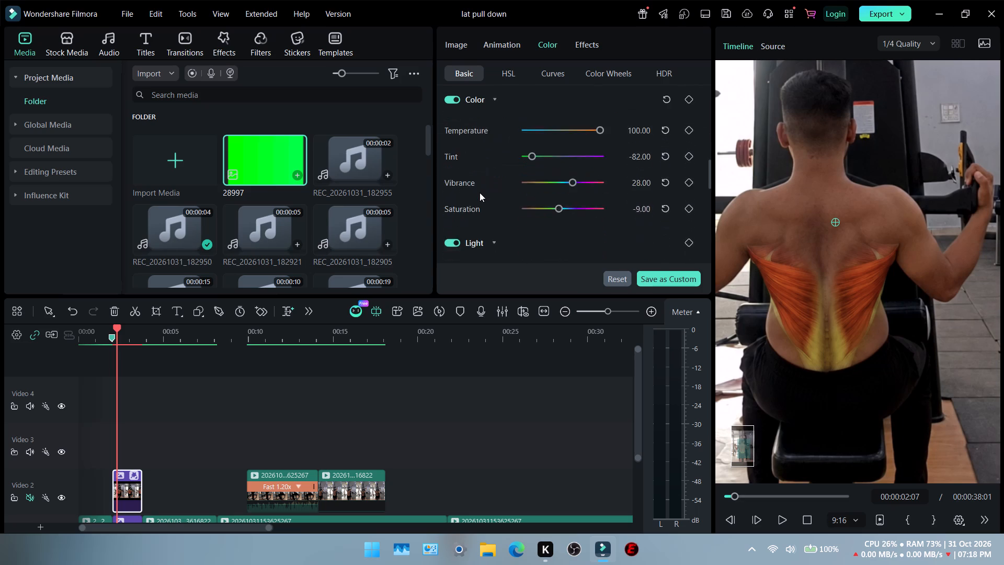
{"action": "scroll", "coordinate": [480, 193], "scroll_direction": "down", "scroll_amount": 8}
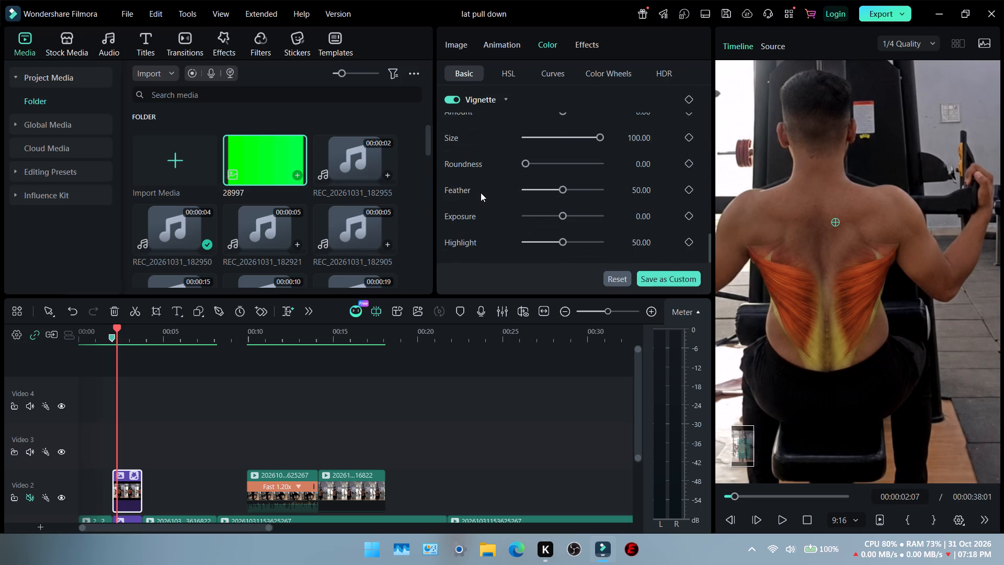
{"action": "scroll", "coordinate": [481, 193], "scroll_direction": "down", "scroll_amount": 2}
{"action": "scroll", "coordinate": [481, 193], "scroll_direction": "up", "scroll_amount": 9}
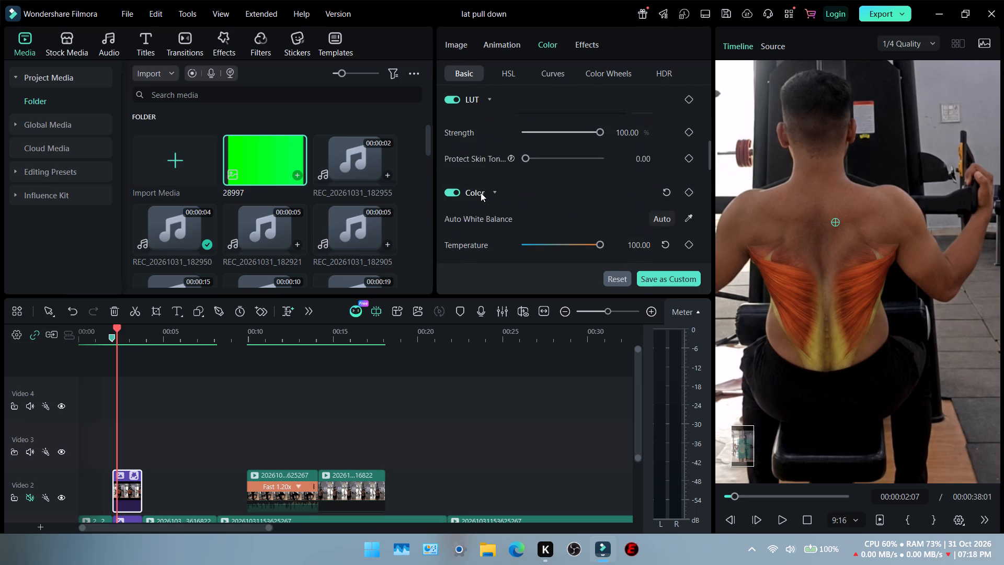
Compare the muscle overlay with its Color adjustments switched off and on.
{"action": "left_click", "coordinate": [451, 190]}
{"action": "left_click", "coordinate": [451, 190]}
{"action": "left_click", "coordinate": [451, 190]}
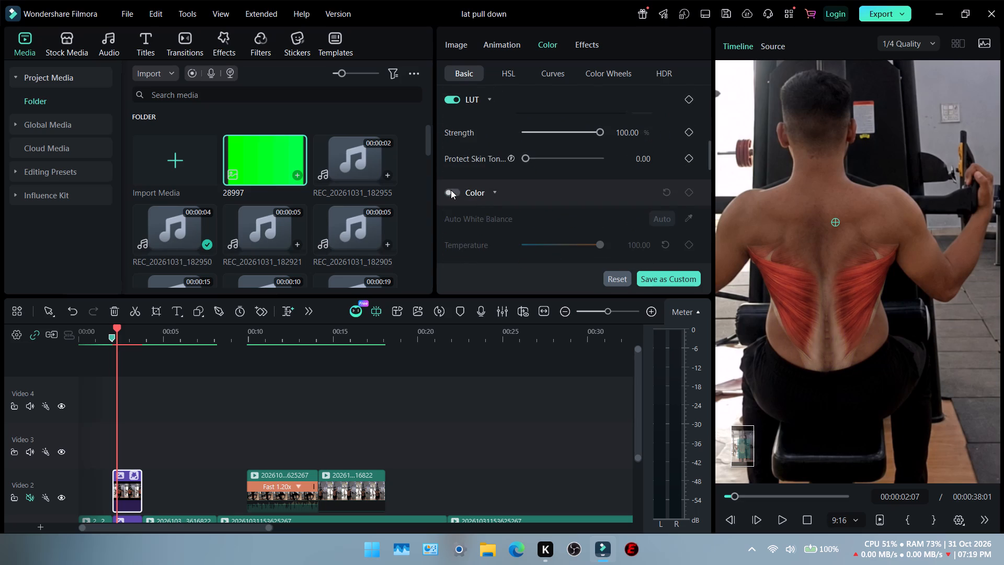
{"action": "left_click", "coordinate": [451, 190]}
{"action": "left_click", "coordinate": [451, 190]}
{"action": "left_click", "coordinate": [451, 190]}
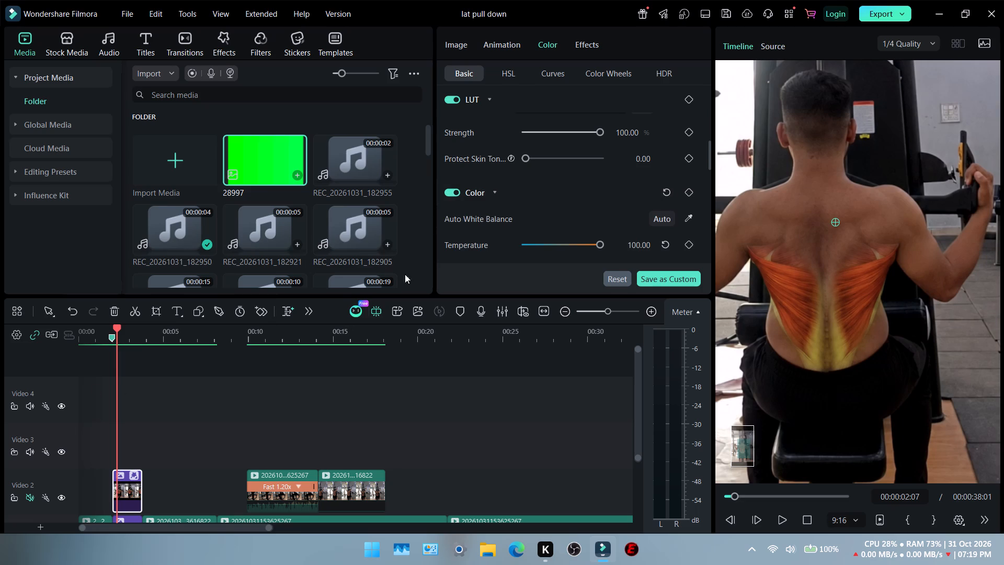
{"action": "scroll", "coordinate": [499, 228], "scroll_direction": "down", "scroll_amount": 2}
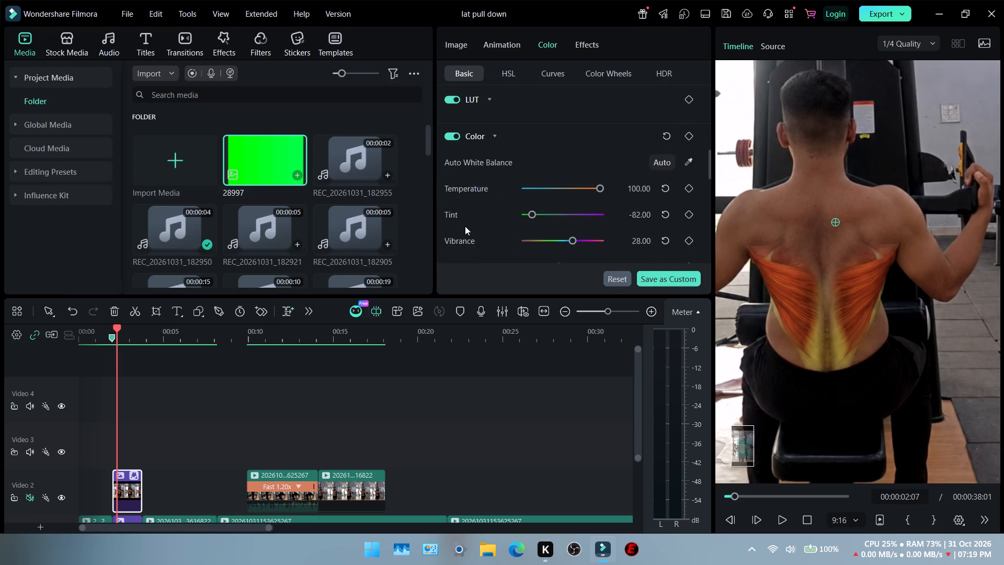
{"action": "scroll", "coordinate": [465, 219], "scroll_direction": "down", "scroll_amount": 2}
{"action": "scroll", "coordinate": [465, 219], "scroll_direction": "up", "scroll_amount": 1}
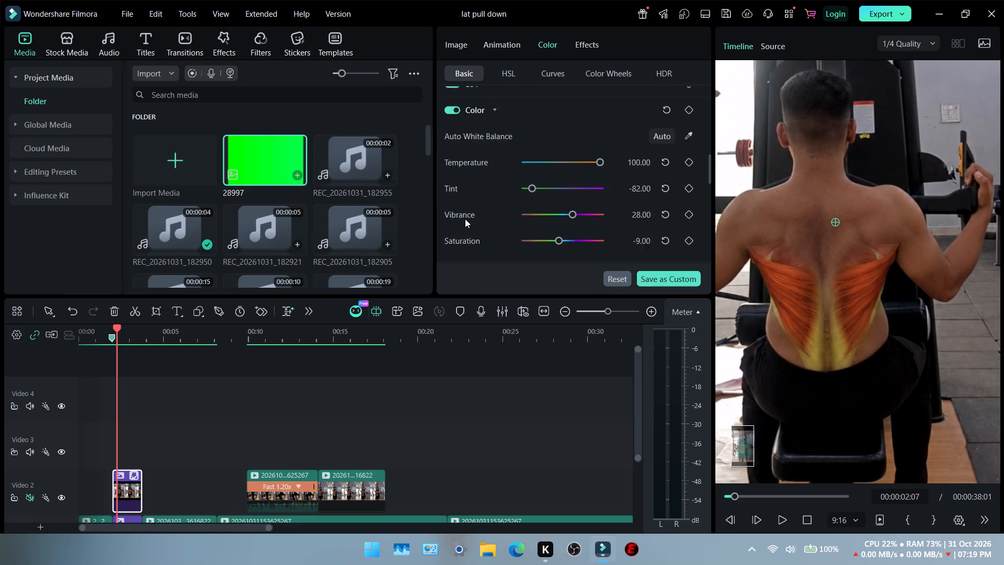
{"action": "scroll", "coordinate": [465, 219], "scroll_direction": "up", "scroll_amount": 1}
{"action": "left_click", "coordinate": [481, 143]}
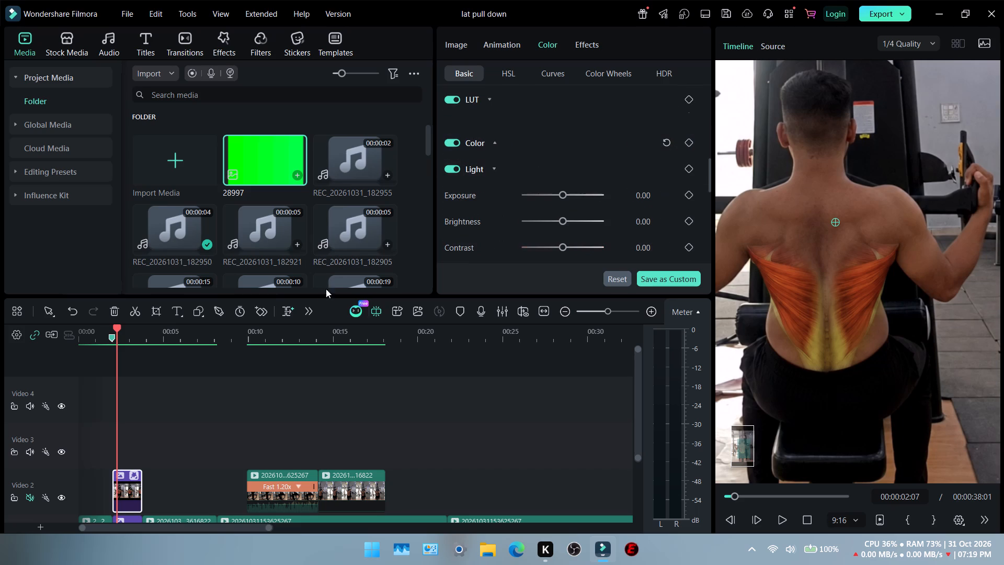
Reset the overlay clip's Color adjustments to 0 and keyframe the whole Color group at 00:00:02:00, the clip's start.
{"action": "scroll", "coordinate": [139, 409], "scroll_direction": "up", "scroll_amount": 2, "text": "ctrl"}
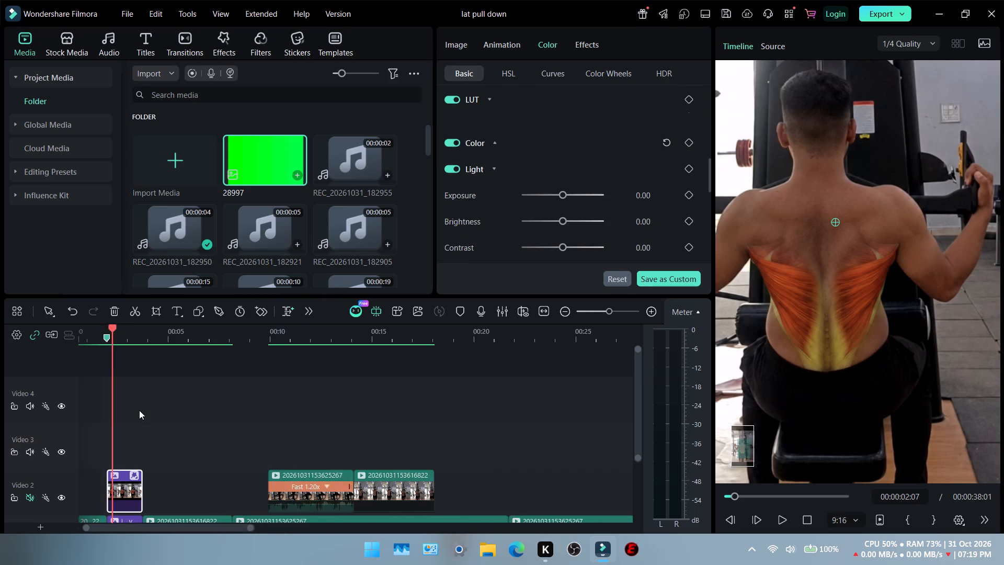
{"action": "scroll", "coordinate": [139, 410], "scroll_direction": "up", "scroll_amount": 2, "text": "ctrl"}
{"action": "scroll", "coordinate": [159, 409], "scroll_direction": "right", "scroll_amount": 1}
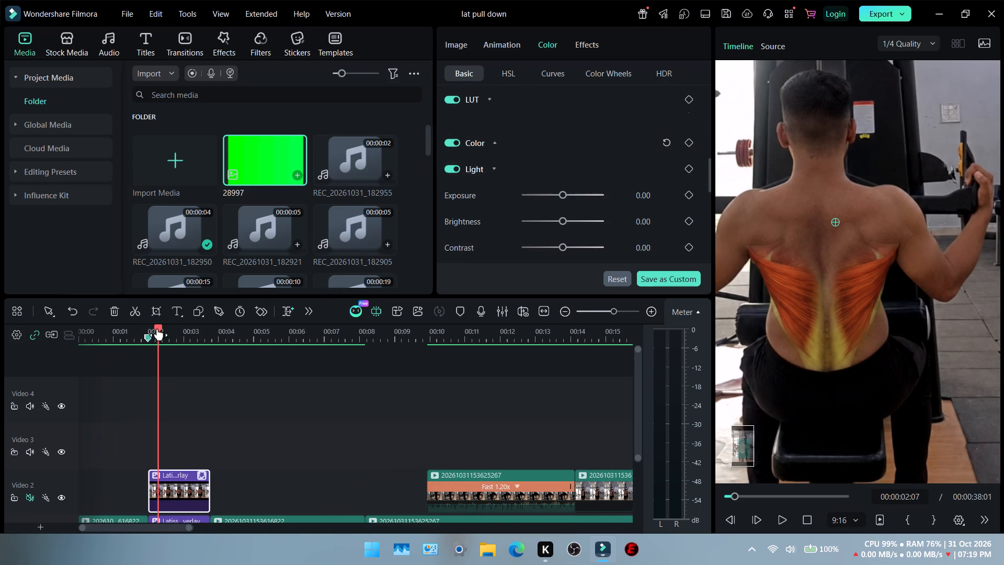
{"action": "left_click_drag", "start_coordinate": [158, 326], "coordinate": [148, 333]}
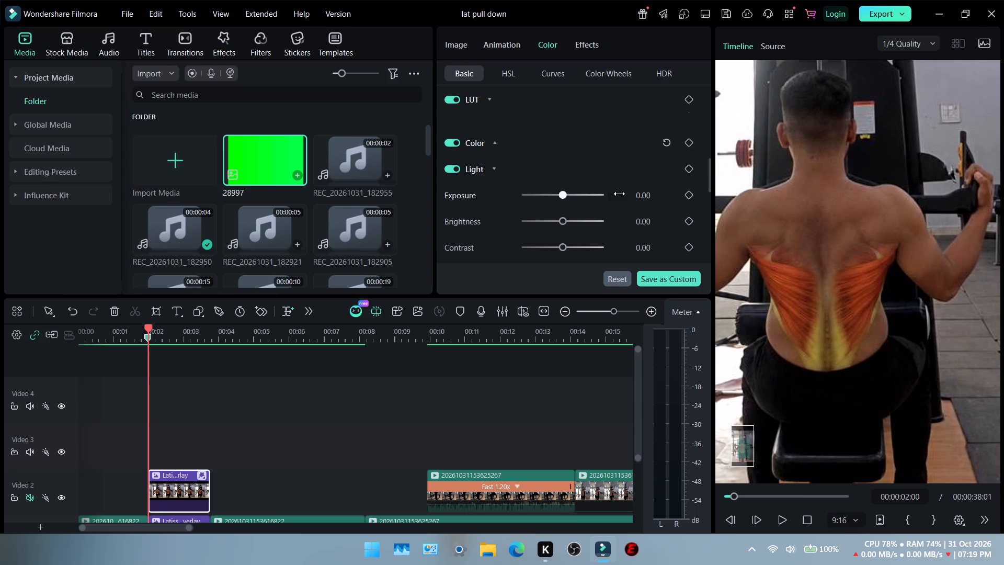
{"action": "left_click", "coordinate": [691, 145]}
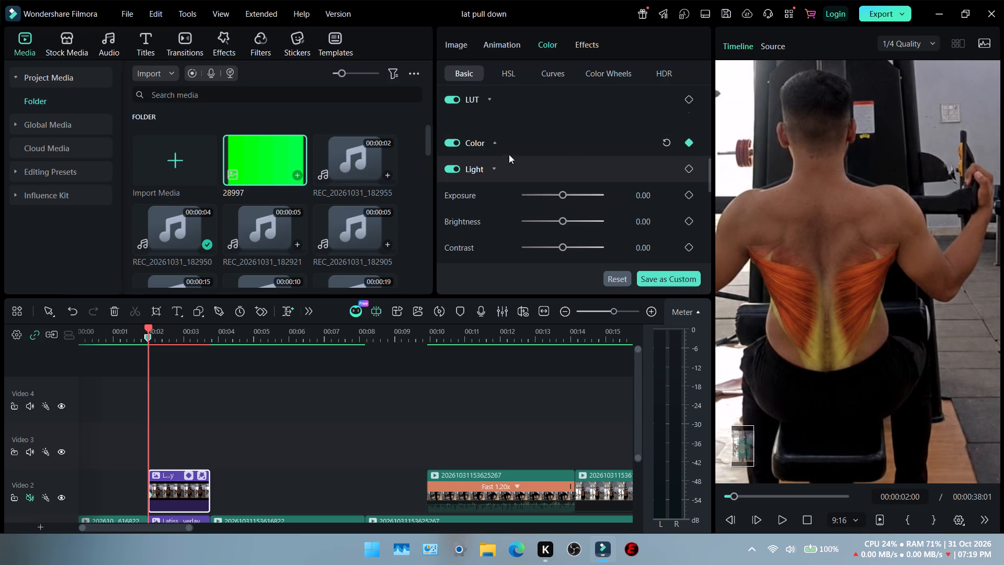
{"action": "left_click", "coordinate": [495, 146]}
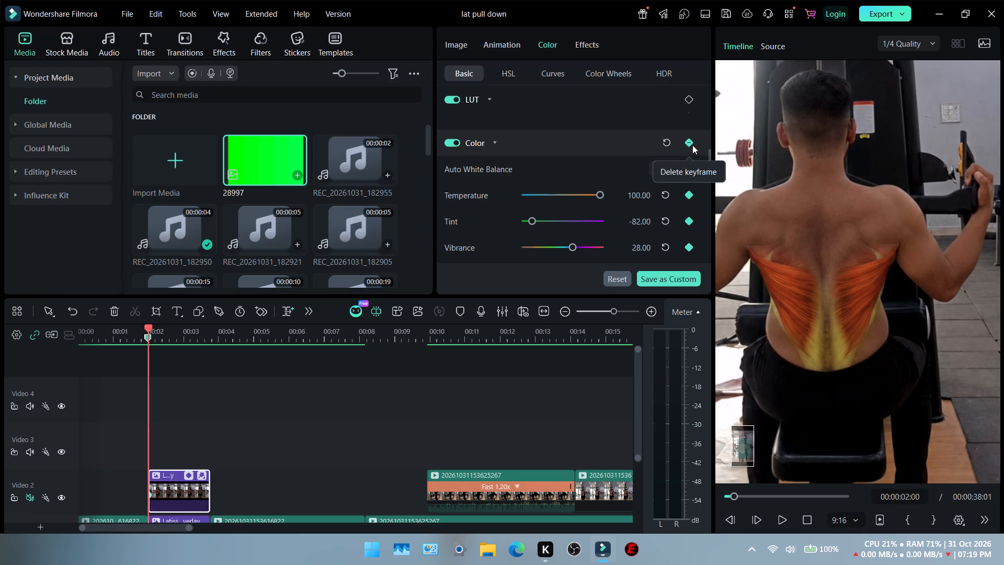
{"action": "left_click", "coordinate": [692, 145]}
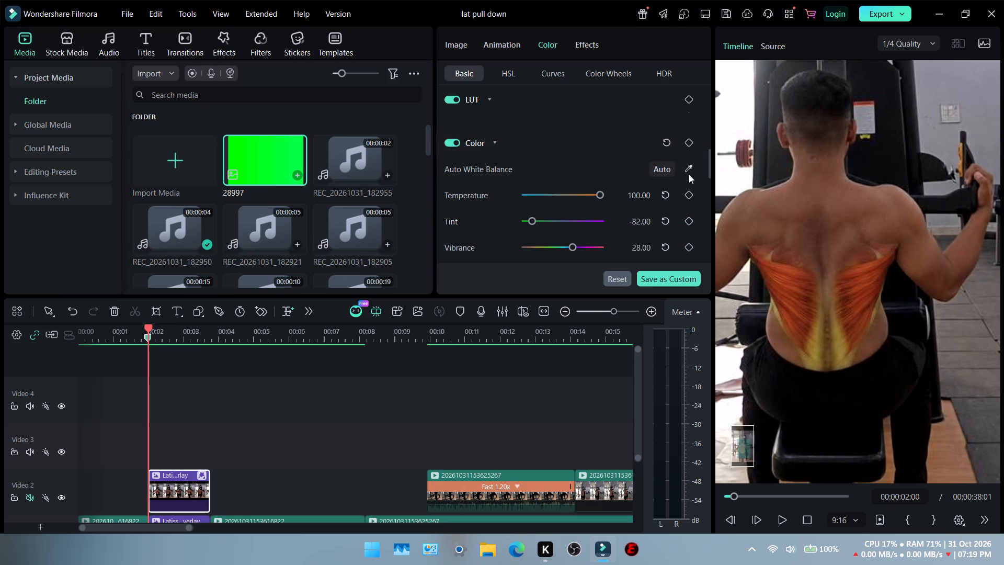
{"action": "left_click", "coordinate": [671, 144]}
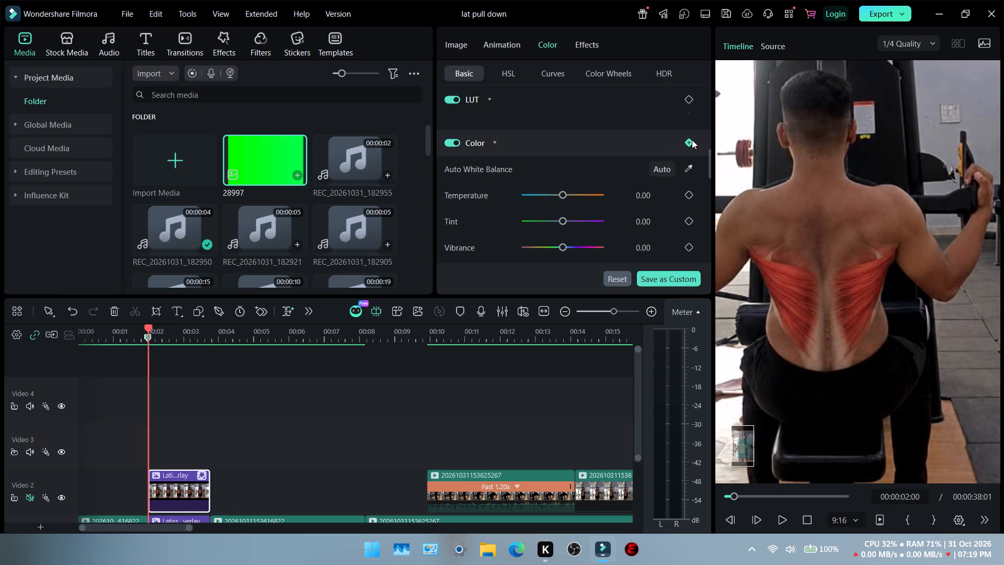
{"action": "left_click", "coordinate": [692, 140]}
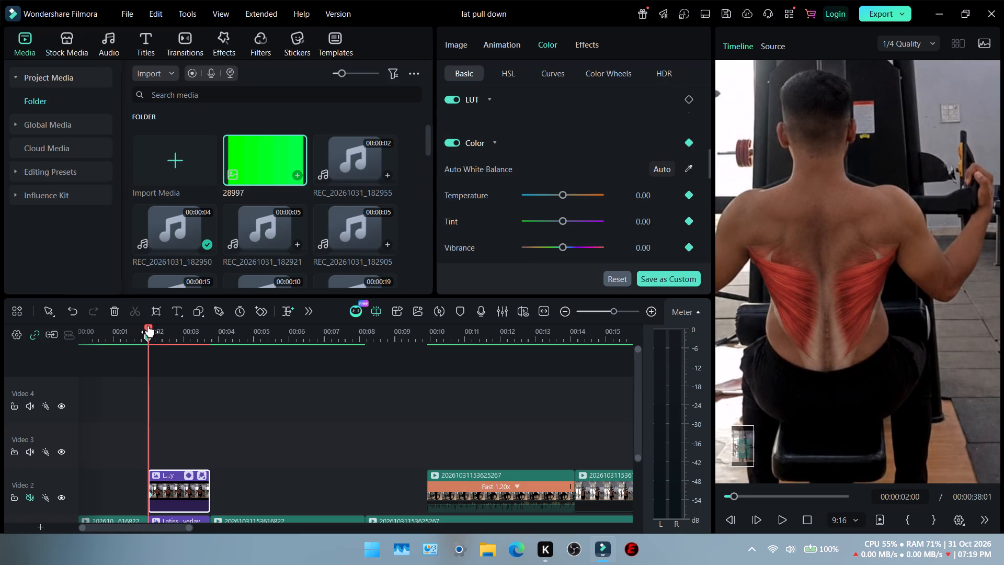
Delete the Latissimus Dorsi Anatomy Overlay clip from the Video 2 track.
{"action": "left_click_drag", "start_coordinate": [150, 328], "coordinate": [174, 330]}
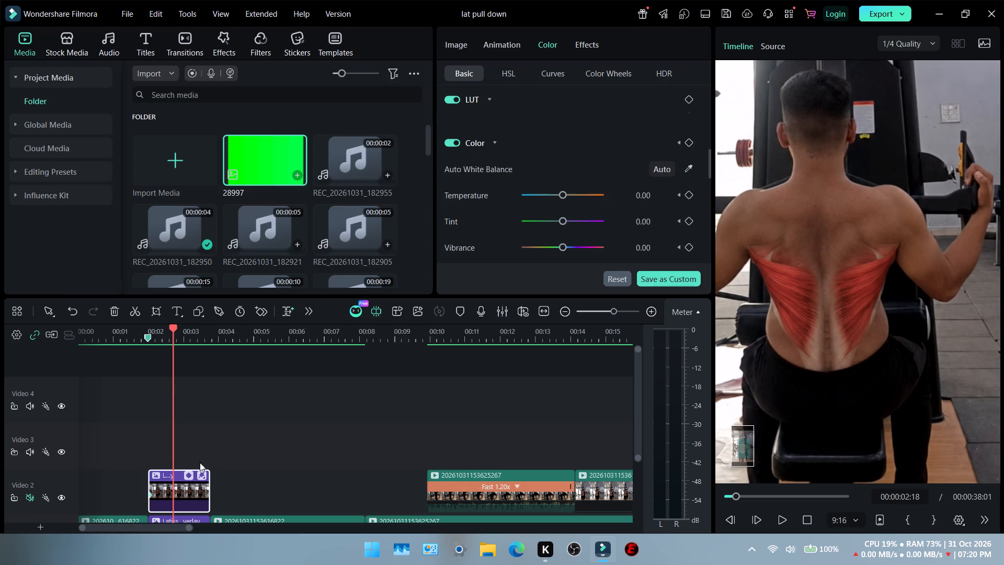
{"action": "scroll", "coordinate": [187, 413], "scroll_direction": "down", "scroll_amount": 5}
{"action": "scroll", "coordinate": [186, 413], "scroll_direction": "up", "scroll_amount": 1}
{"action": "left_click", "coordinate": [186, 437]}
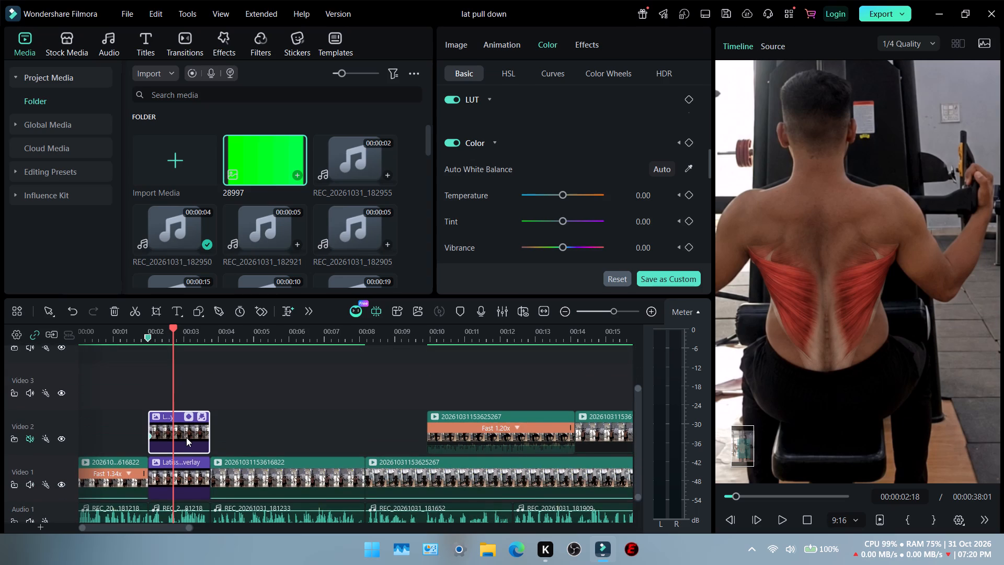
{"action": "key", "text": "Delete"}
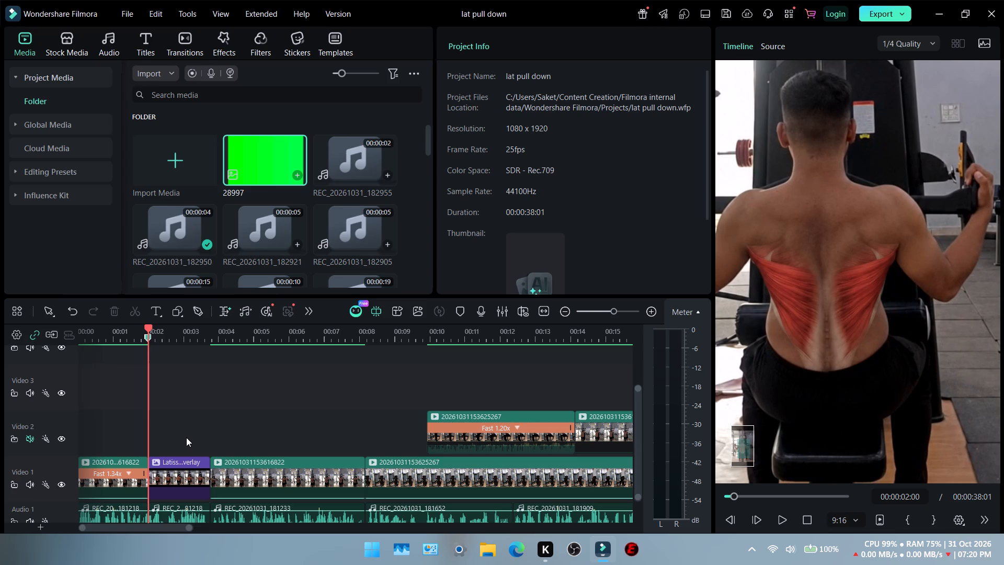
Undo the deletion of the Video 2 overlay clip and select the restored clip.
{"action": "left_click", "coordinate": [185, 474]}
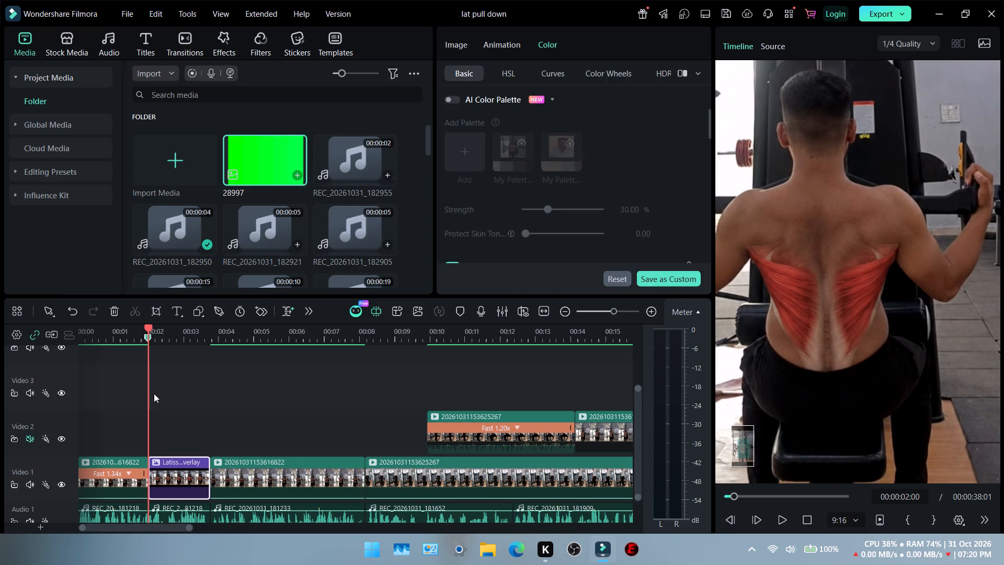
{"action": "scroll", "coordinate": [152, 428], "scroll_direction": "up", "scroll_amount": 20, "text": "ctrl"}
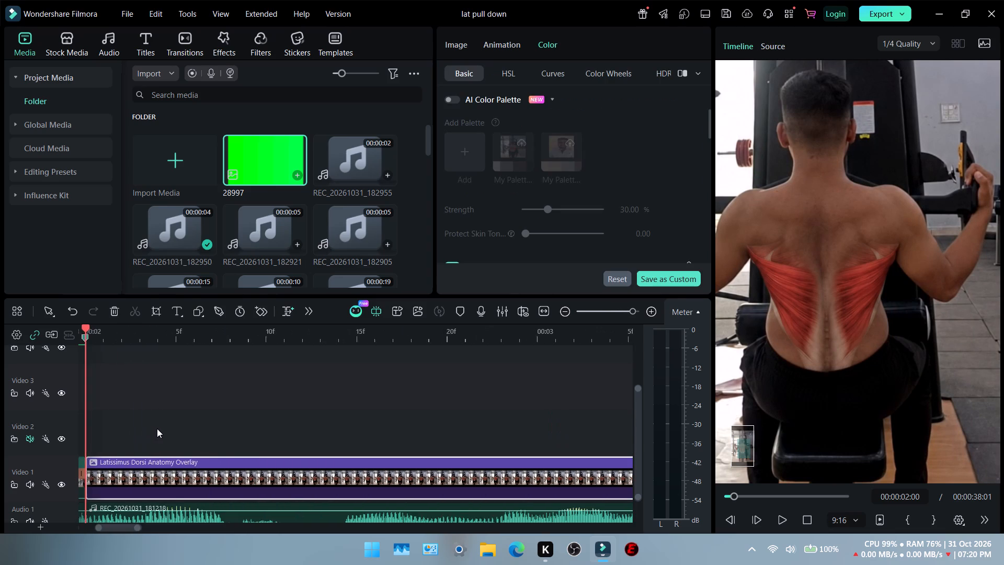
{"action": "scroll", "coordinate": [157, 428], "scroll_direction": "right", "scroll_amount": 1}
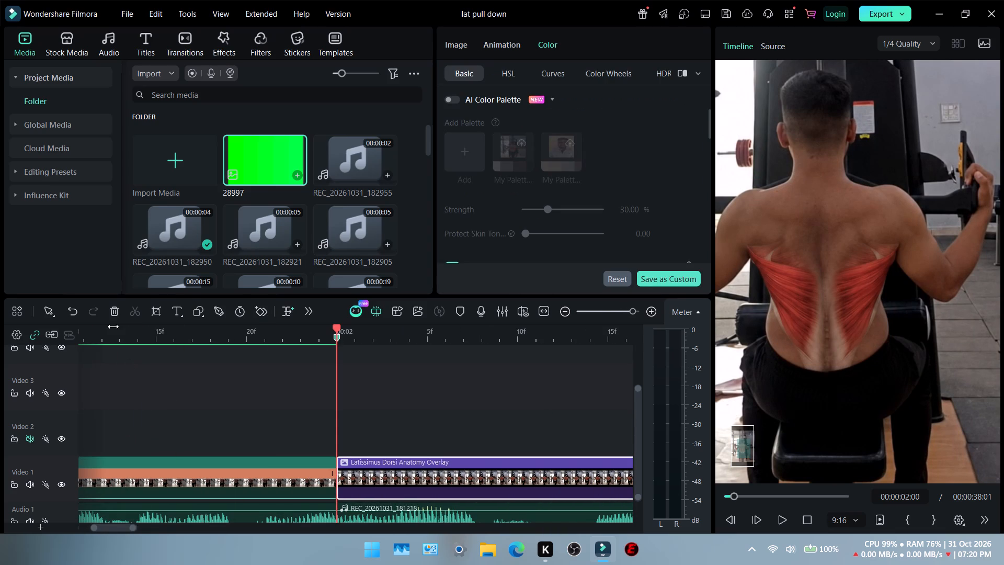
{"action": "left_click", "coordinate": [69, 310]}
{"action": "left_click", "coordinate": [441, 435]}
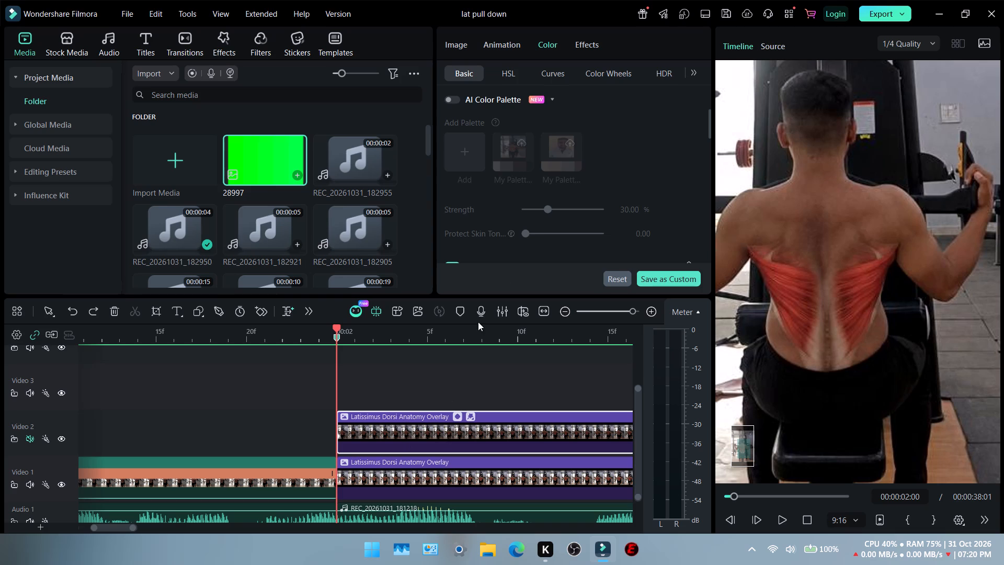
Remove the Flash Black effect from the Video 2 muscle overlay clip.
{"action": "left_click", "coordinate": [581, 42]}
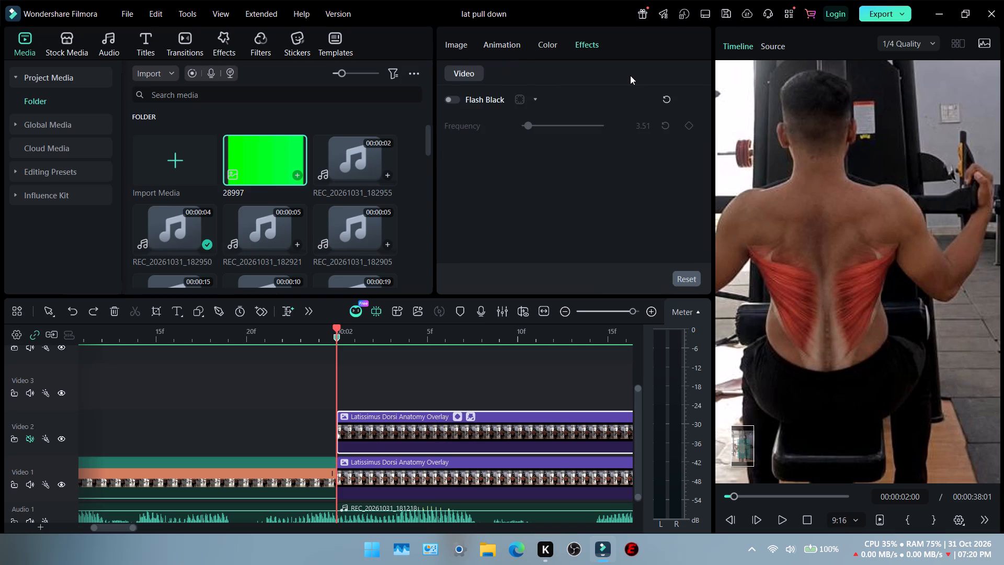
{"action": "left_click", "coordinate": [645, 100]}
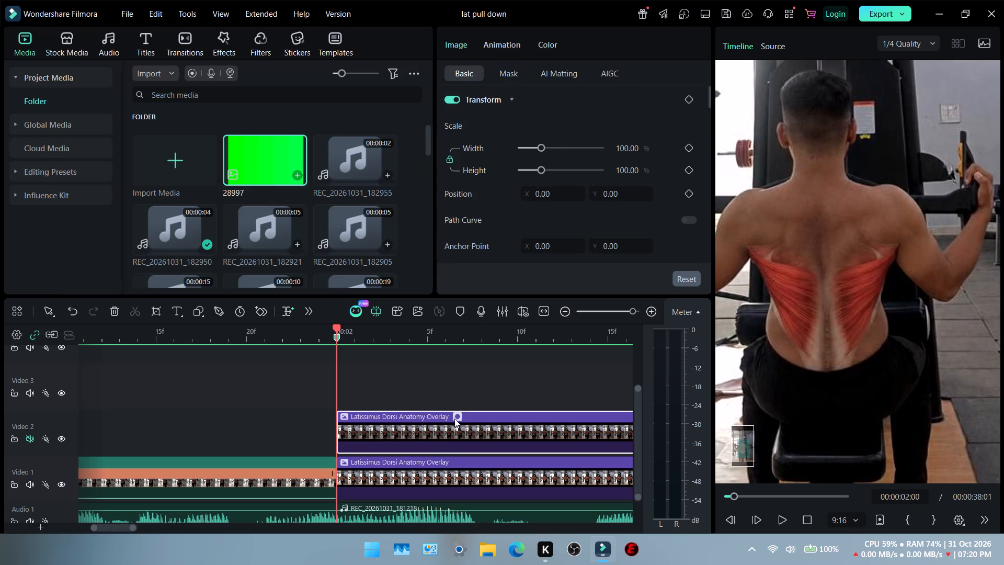
Examine the Video 2 overlay clip's Color keyframes and Temperature graph in the timeline.
{"action": "left_click", "coordinate": [454, 428]}
{"action": "left_click", "coordinate": [458, 419]}
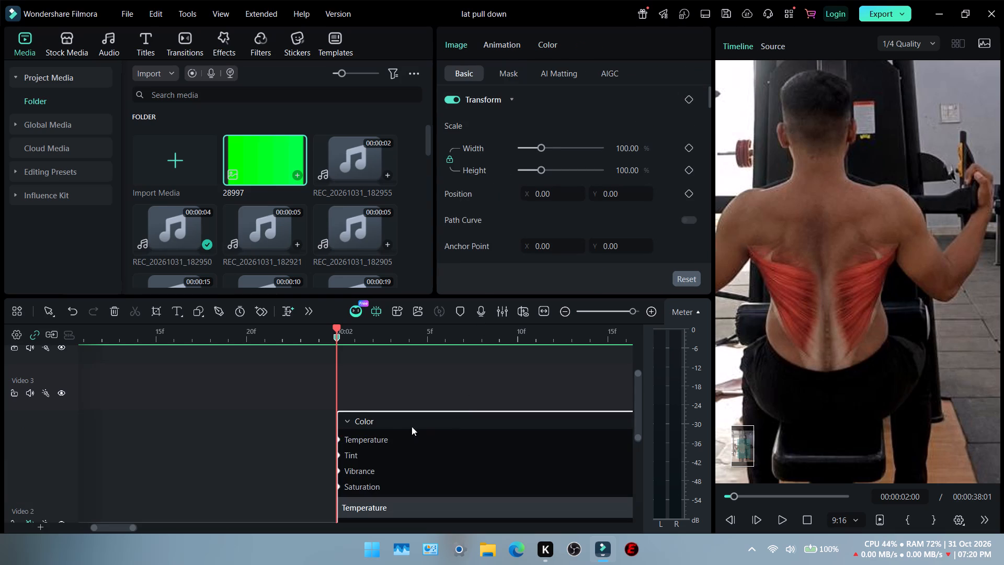
{"action": "scroll", "coordinate": [369, 454], "scroll_direction": "down", "scroll_amount": 1}
{"action": "scroll", "coordinate": [366, 399], "scroll_direction": "down", "scroll_amount": 3}
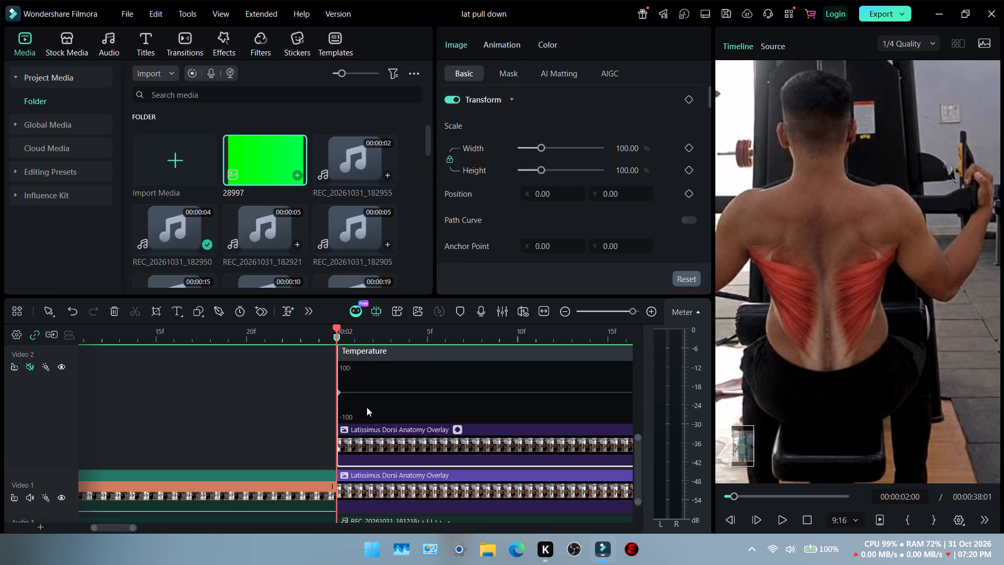
{"action": "scroll", "coordinate": [367, 405], "scroll_direction": "up", "scroll_amount": 3}
{"action": "left_click", "coordinate": [347, 379]}
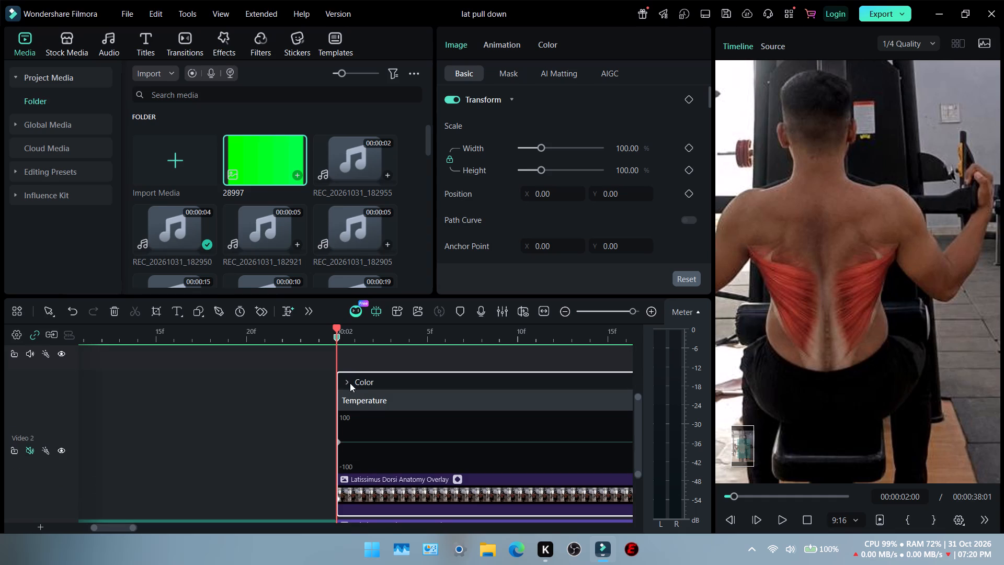
{"action": "left_click", "coordinate": [350, 383]}
{"action": "scroll", "coordinate": [413, 421], "scroll_direction": "down", "scroll_amount": 1}
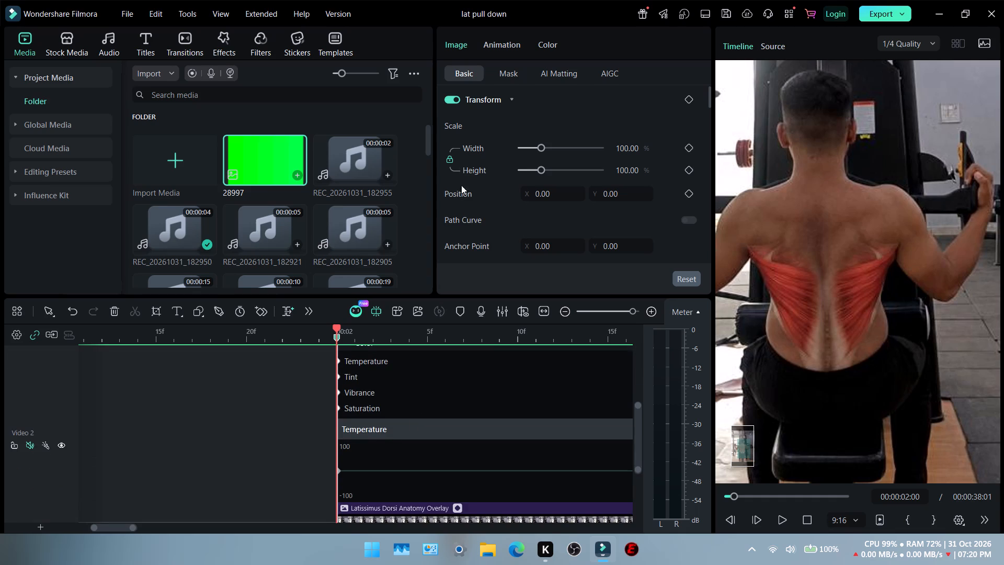
Undo the recent edits back to the Video 2 overlay without Color keyframes or colour adjustments.
{"action": "left_click", "coordinate": [76, 309]}
{"action": "left_click", "coordinate": [76, 309]}
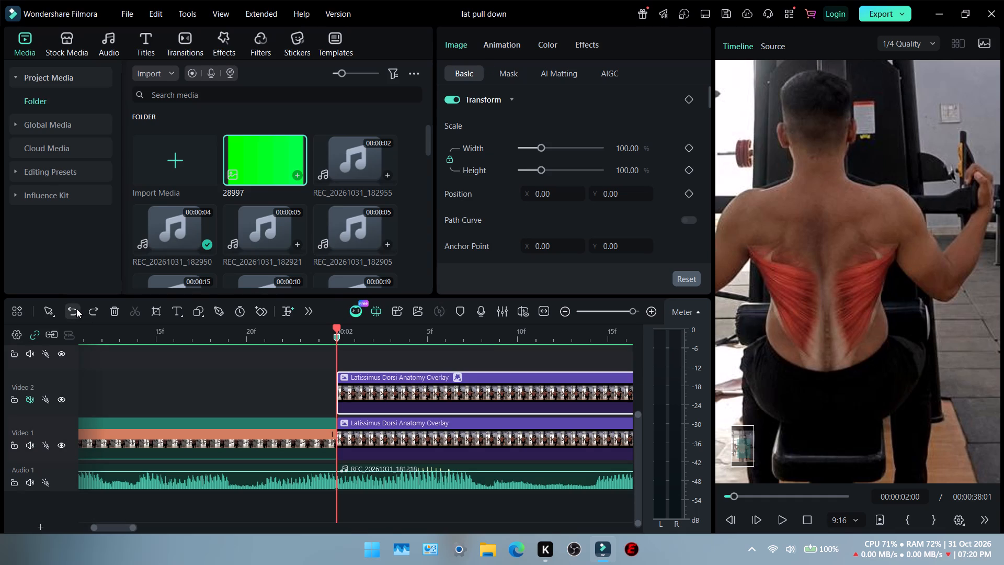
{"action": "left_click", "coordinate": [76, 309]}
{"action": "left_click", "coordinate": [76, 309]}
{"action": "left_click", "coordinate": [76, 309]}
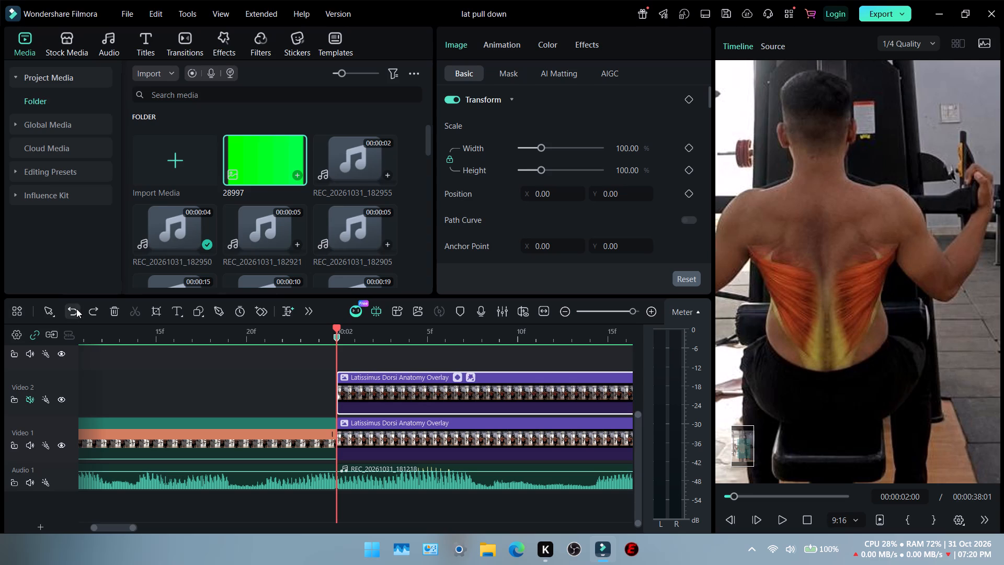
{"action": "left_click", "coordinate": [76, 309]}
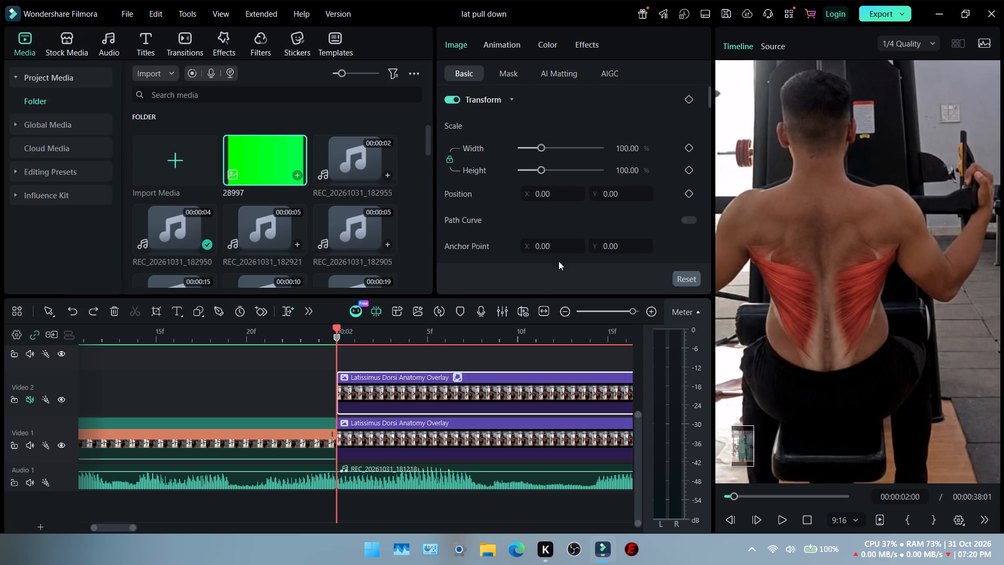
Delete the Flash Black effect from the Latissimus Dorsi Anatomy Overlay clip on Video 2.
{"action": "left_click", "coordinate": [471, 387]}
{"action": "left_click", "coordinate": [590, 47]}
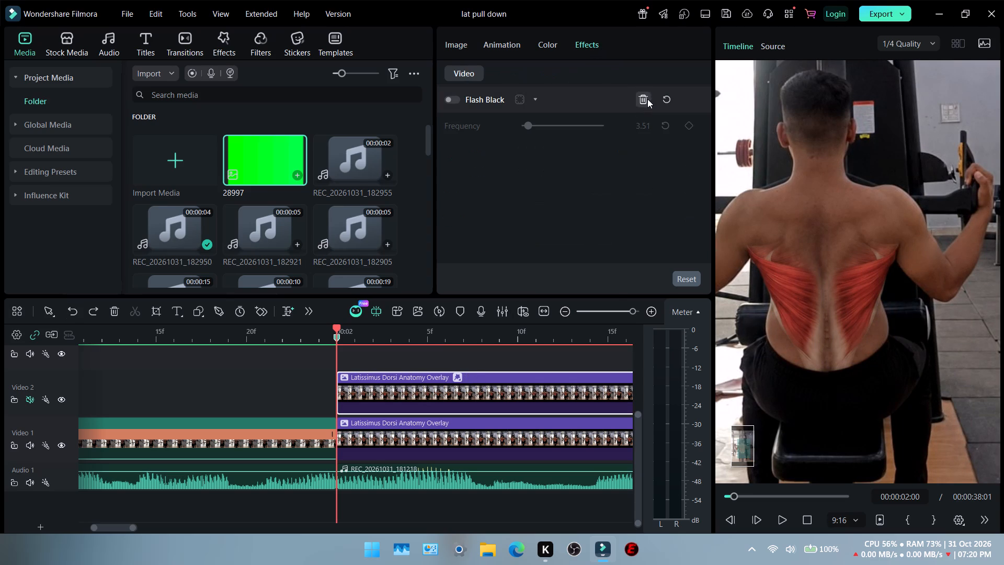
{"action": "left_click", "coordinate": [647, 99]}
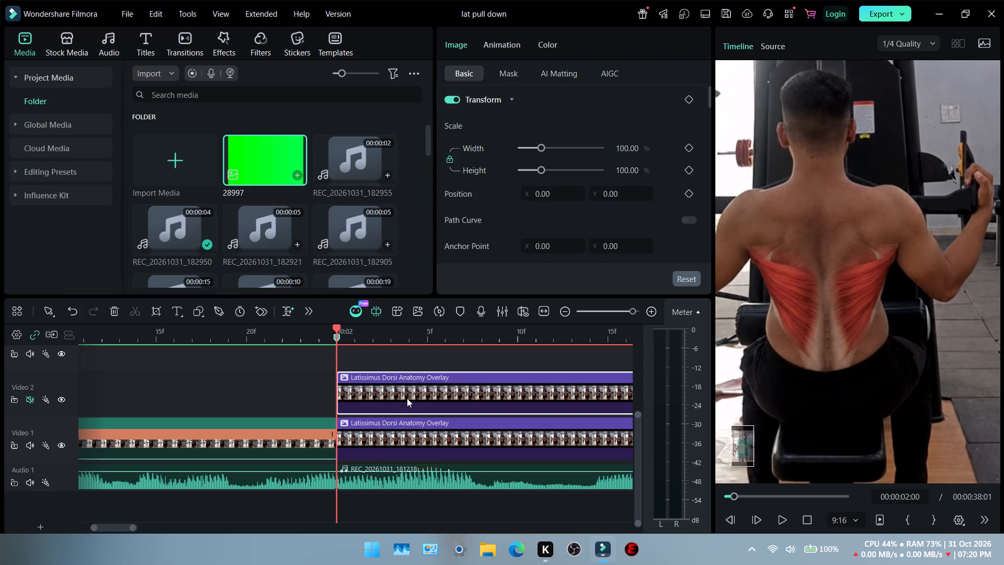
{"action": "left_click", "coordinate": [409, 395]}
At 00:00:02:05, compare the masked muscle overlay with the Video 1 track hidden and shown.
{"action": "left_click", "coordinate": [424, 339]}
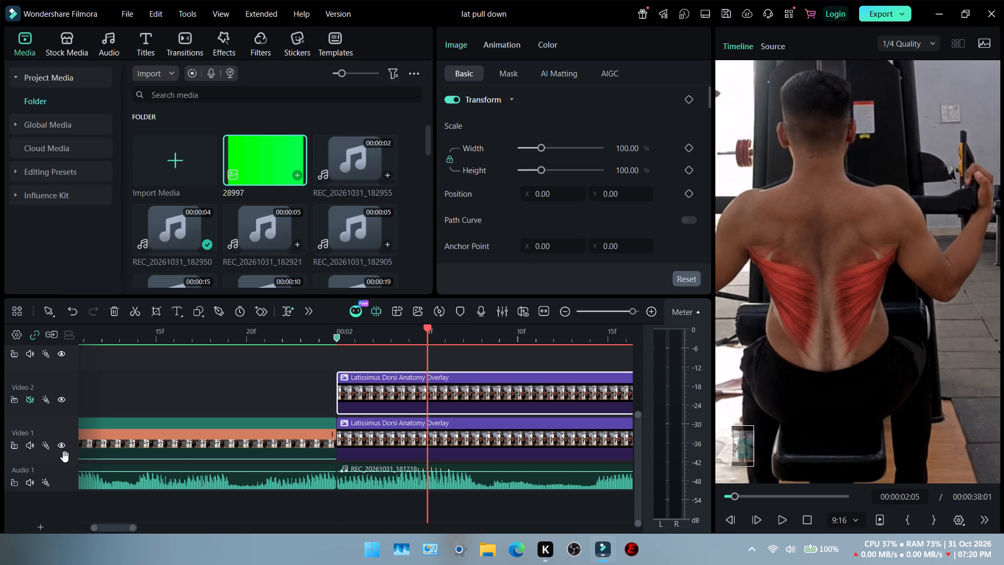
{"action": "left_click", "coordinate": [64, 445]}
{"action": "left_click", "coordinate": [64, 445]}
{"action": "left_click", "coordinate": [64, 445]}
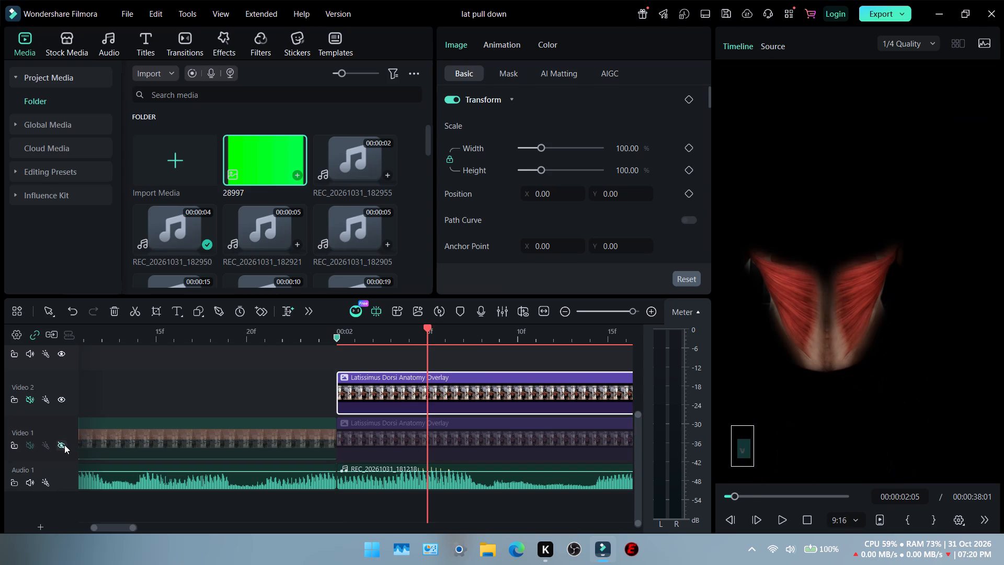
{"action": "left_click", "coordinate": [64, 445]}
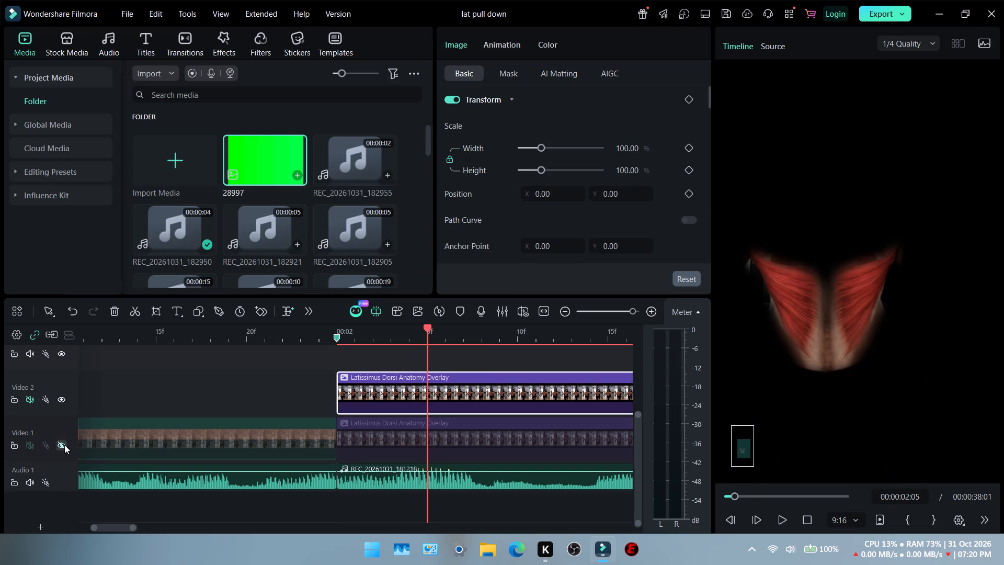
{"action": "left_click", "coordinate": [64, 445]}
{"action": "left_click", "coordinate": [64, 445]}
{"action": "double_click", "coordinate": [64, 445]}
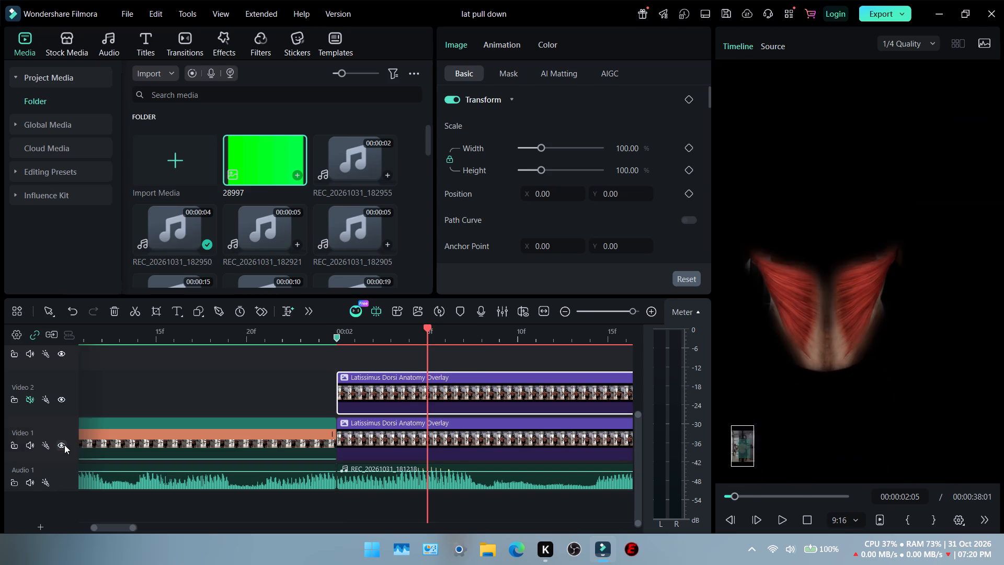
{"action": "left_click", "coordinate": [64, 445]}
{"action": "left_click", "coordinate": [64, 445]}
{"action": "left_click", "coordinate": [64, 445]}
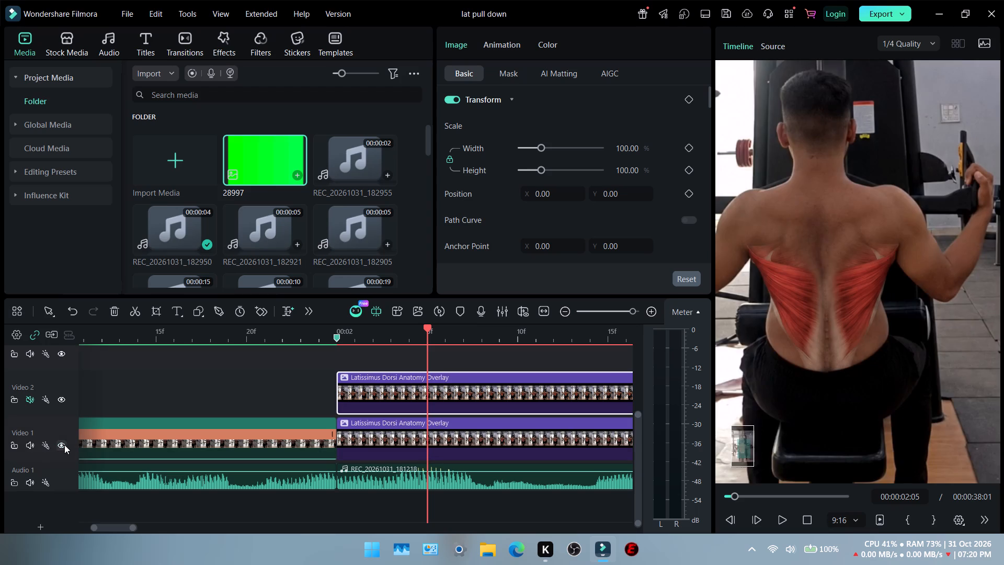
{"action": "left_click", "coordinate": [64, 445]}
Compare the frames at 00:00:01:24 and 00:00:02:00 across the cut from the video clip to the overlay.
{"action": "left_click", "coordinate": [336, 336]}
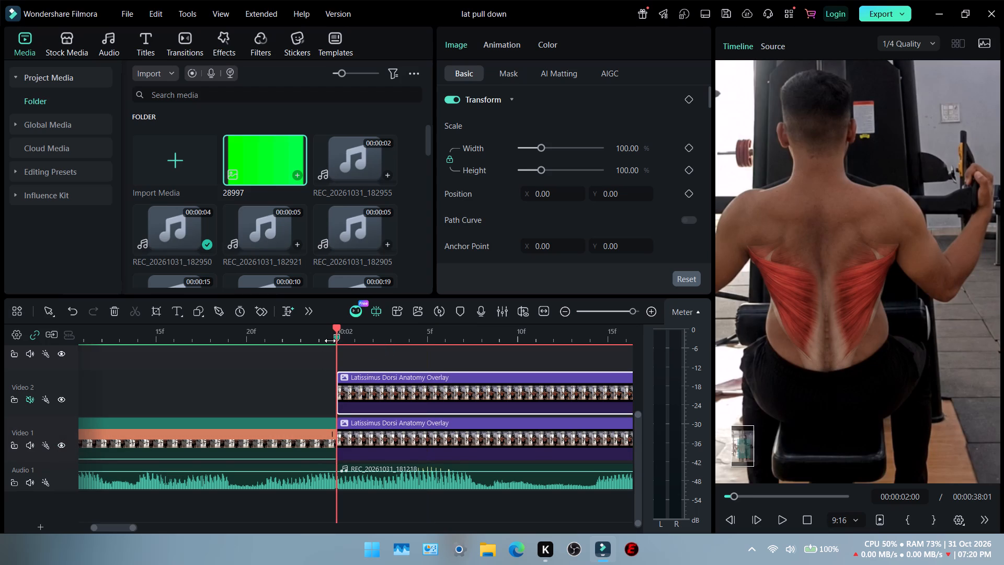
{"action": "key", "text": "Left"}
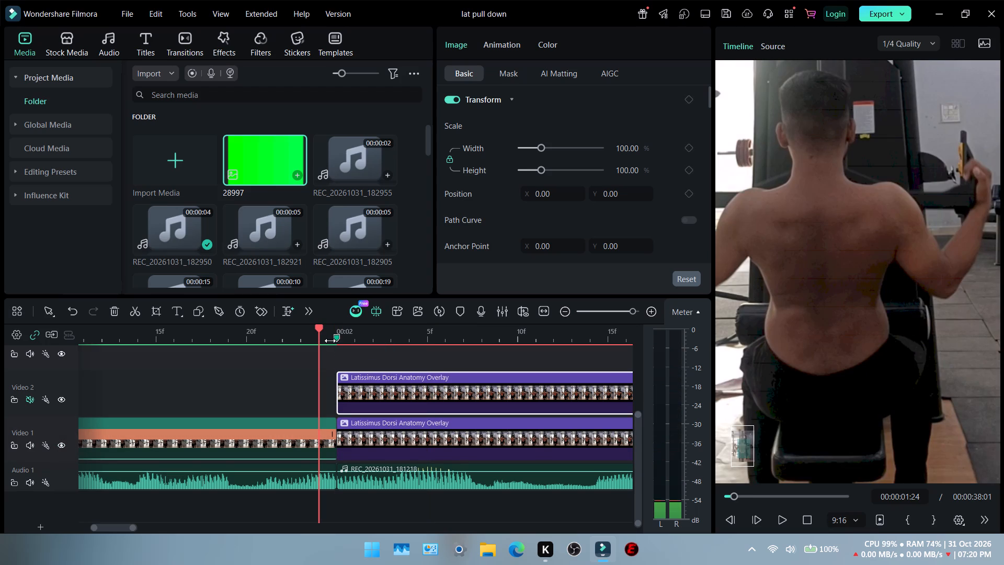
{"action": "key", "text": "Right"}
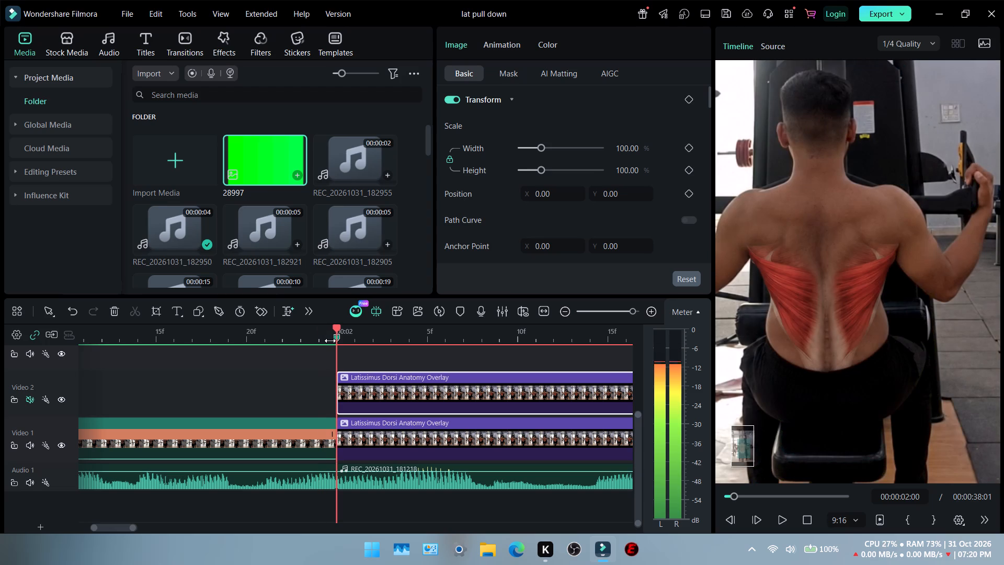
{"action": "key", "text": "Left"}
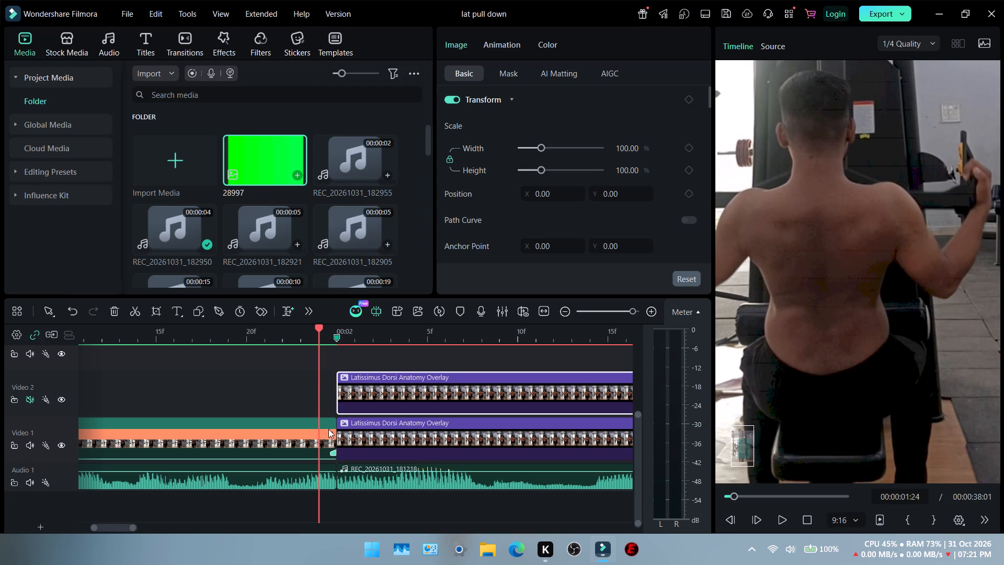
{"action": "key", "text": "Right"}
{"action": "key", "text": "Left"}
{"action": "key", "text": "Right"}
{"action": "key", "text": "Left"}
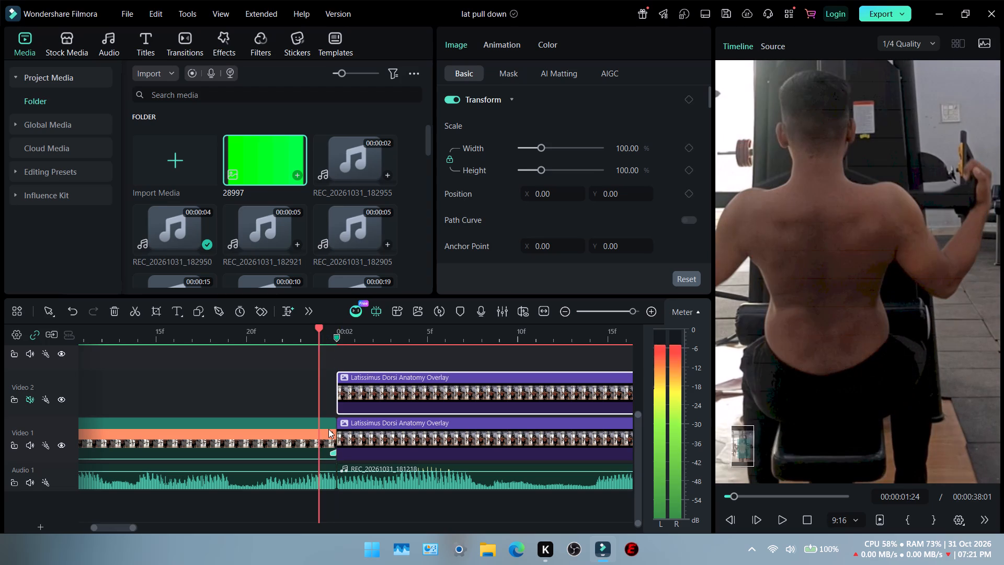
{"action": "key", "text": "Right"}
Move the Video 2 overlay clip one frame earlier so it starts at 00:00:01:24.
{"action": "left_click", "coordinate": [328, 429]}
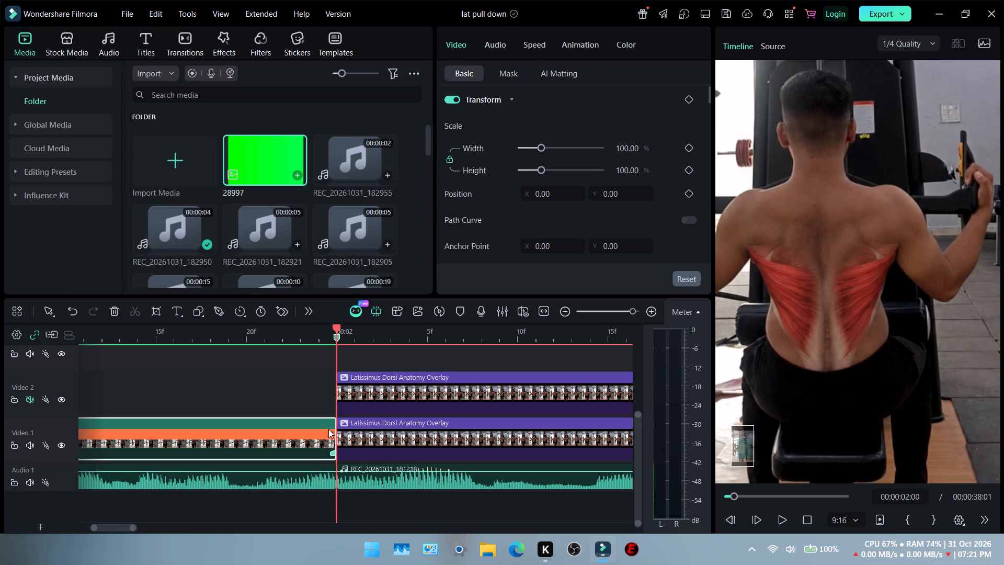
{"action": "key", "text": "Left"}
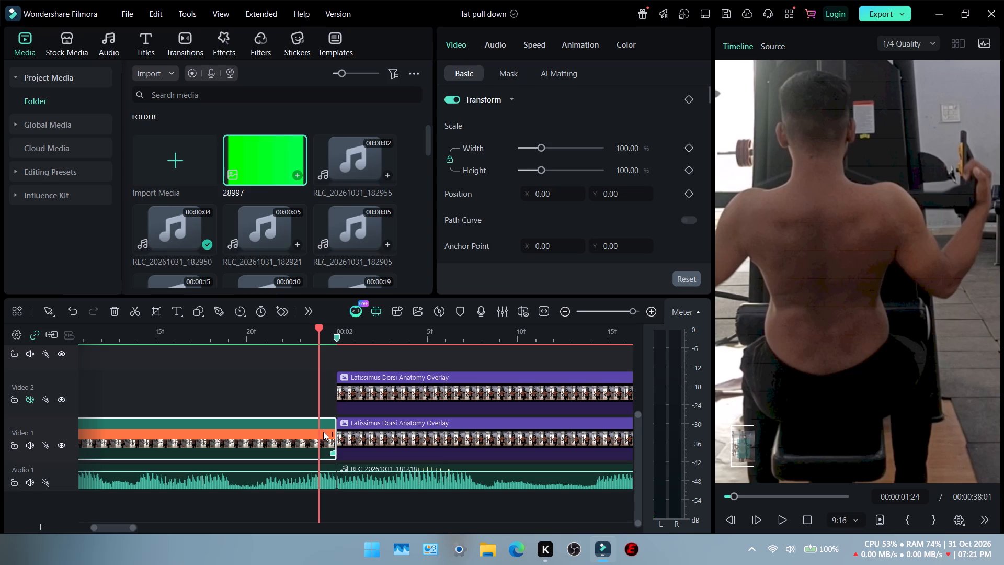
{"action": "right_click", "coordinate": [312, 437]}
{"action": "left_click", "coordinate": [379, 382]}
{"action": "left_click_drag", "start_coordinate": [386, 377], "coordinate": [385, 377]}
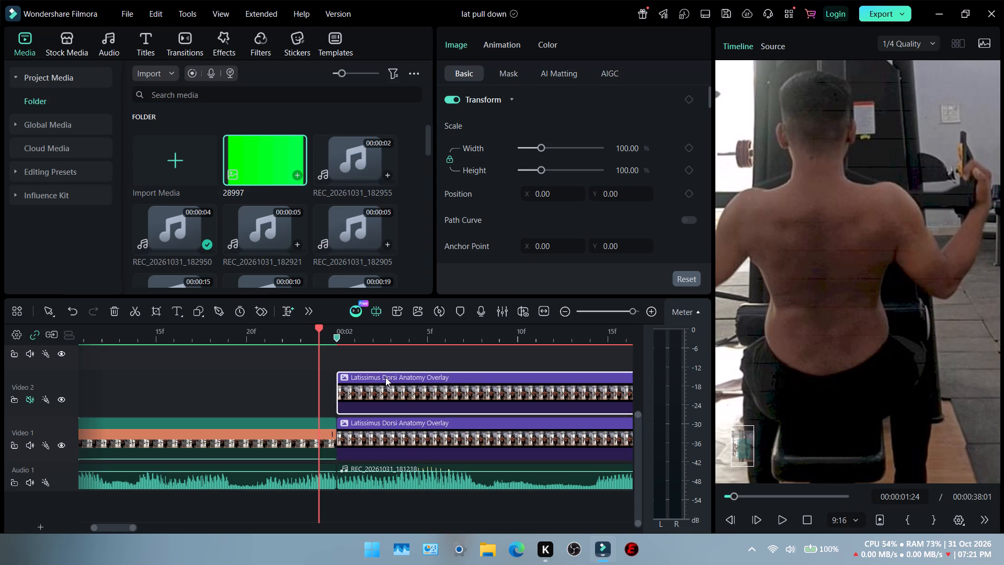
{"action": "left_click_drag", "start_coordinate": [385, 377], "coordinate": [371, 377]}
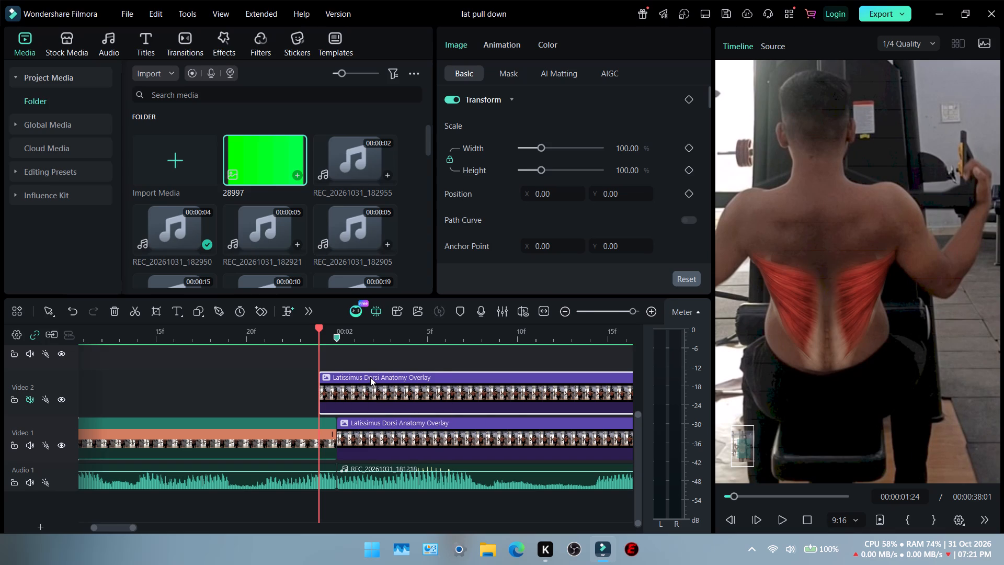
Delete the Latissimus Dorsi Anatomy Overlay clip from the Video 1 track.
{"action": "scroll", "coordinate": [370, 379], "scroll_direction": "down", "scroll_amount": 5, "text": "ctrl"}
{"action": "scroll", "coordinate": [408, 426], "scroll_direction": "left", "scroll_amount": 1}
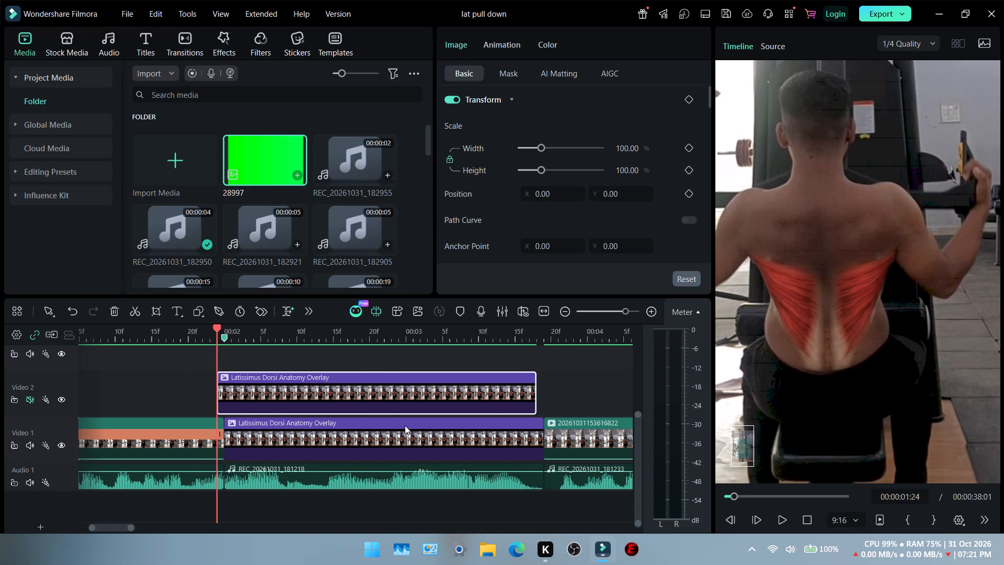
{"action": "scroll", "coordinate": [405, 425], "scroll_direction": "left", "scroll_amount": 1}
{"action": "left_click", "coordinate": [405, 425]}
{"action": "key", "text": "Delete"}
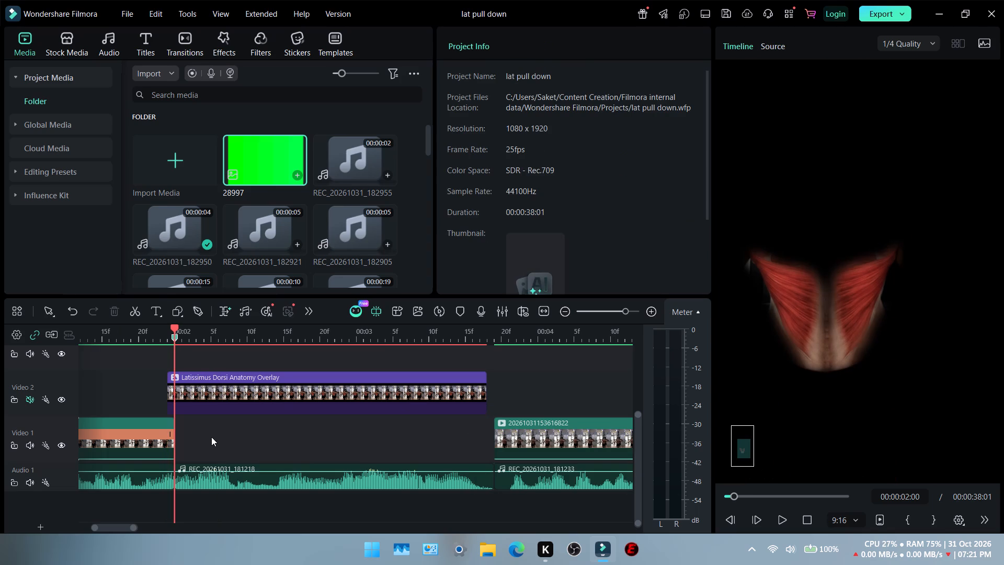
Add a freeze frame to the first Video 1 clip at 00:00:01:24, where the overlay starts.
{"action": "key", "text": "Left"}
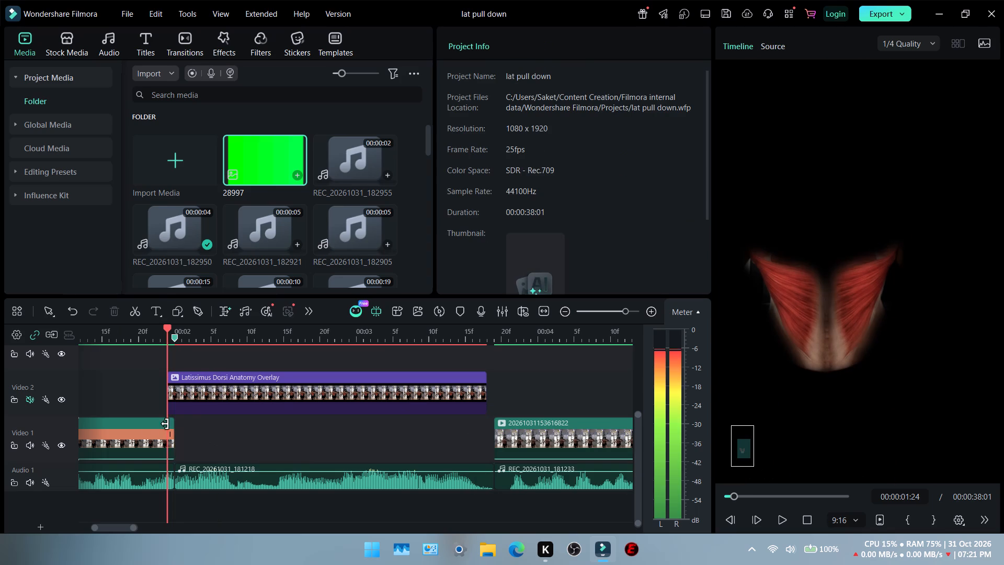
{"action": "left_click", "coordinate": [150, 427]}
{"action": "right_click", "coordinate": [150, 427]}
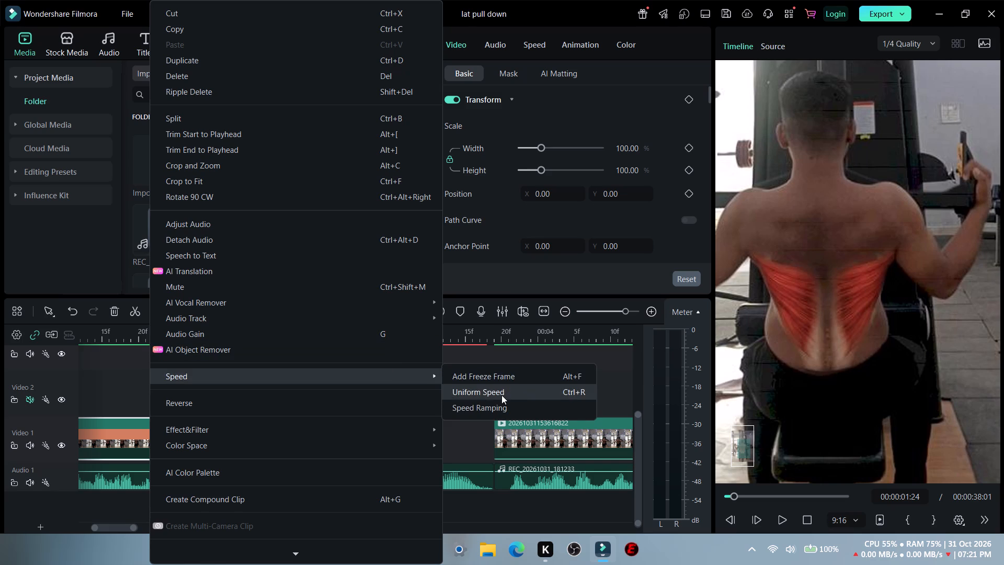
{"action": "left_click", "coordinate": [520, 377]}
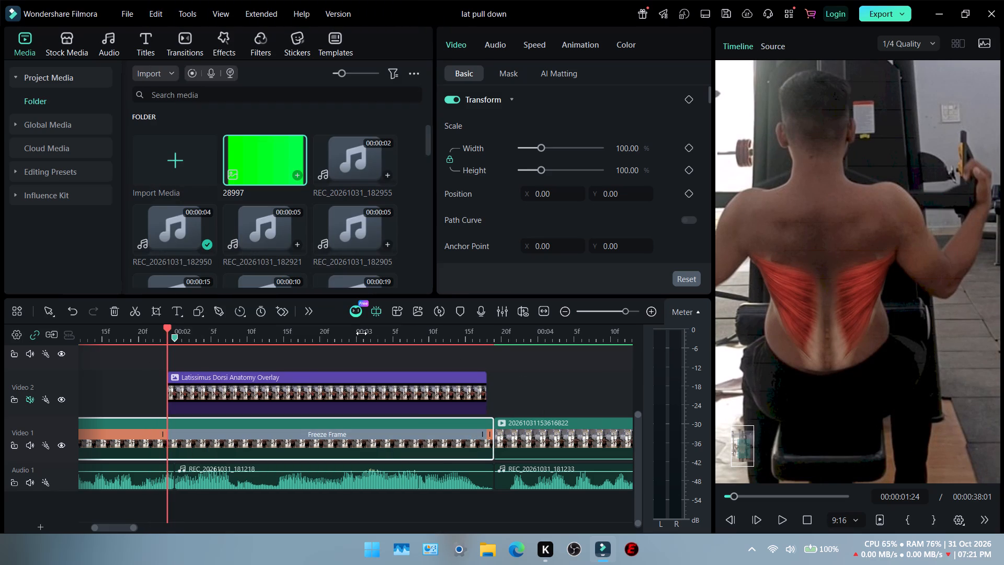
Play the freeze frame section from 00:00:01:24 to check the muscle overlay on top of it.
{"action": "key", "text": "space"}
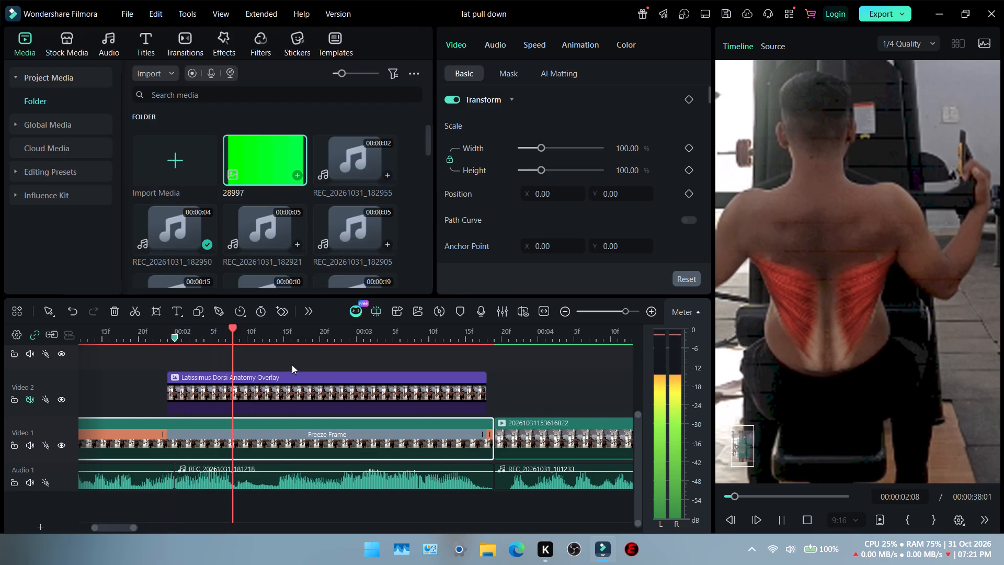
{"action": "key", "text": "space"}
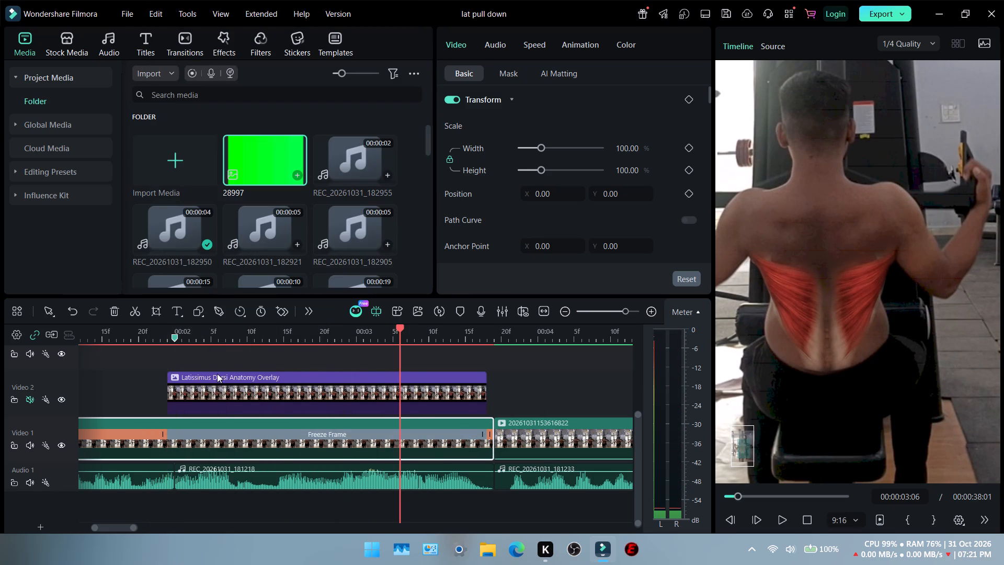
{"action": "scroll", "coordinate": [236, 369], "scroll_direction": "down", "scroll_amount": 9, "text": "ctrl"}
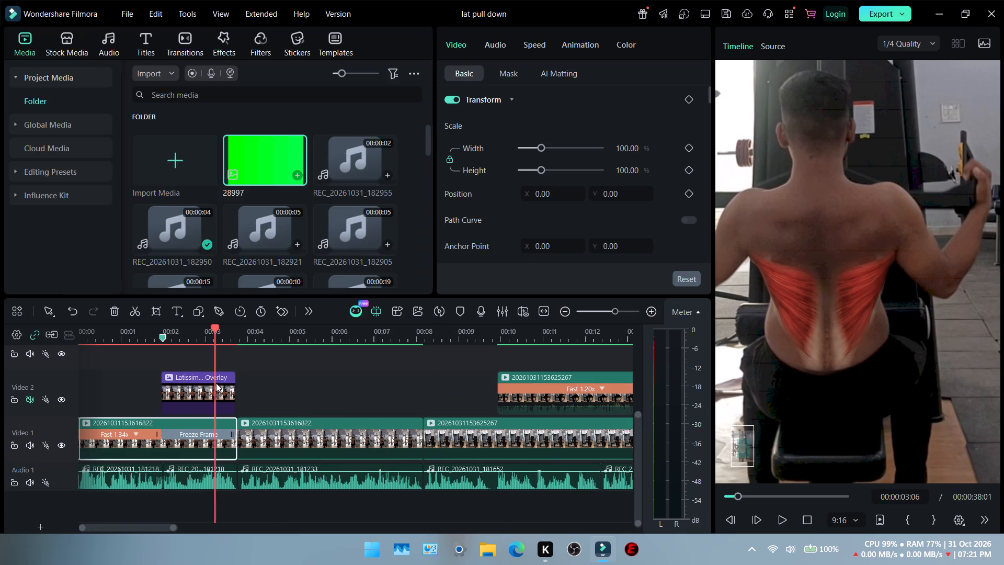
Play the freeze frame section from 00:00:03:06 to its end to check where the muscle overlay stops.
{"action": "scroll", "coordinate": [216, 383], "scroll_direction": "up", "scroll_amount": 10, "text": "ctrl"}
{"action": "key", "text": "space"}
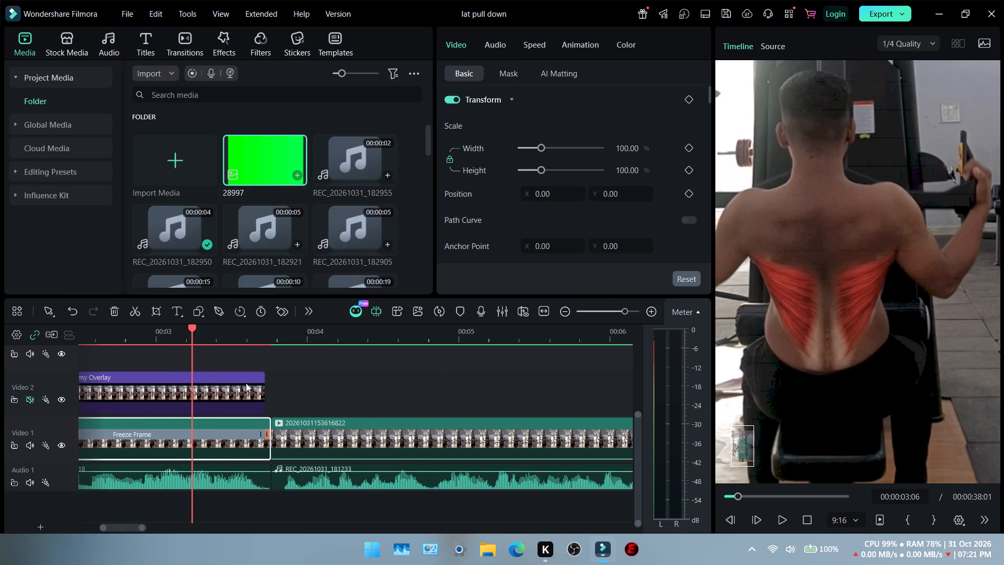
{"action": "key", "text": "space"}
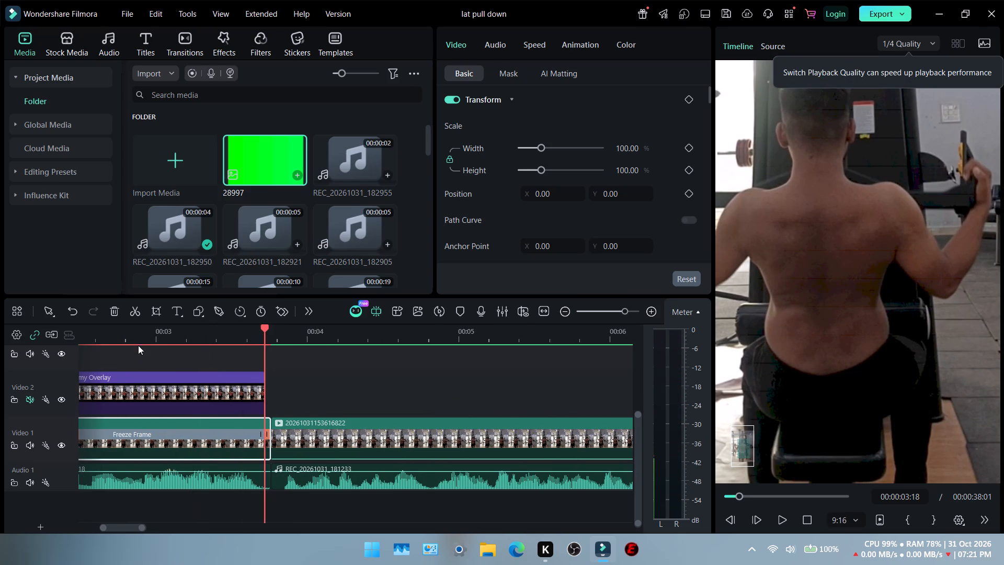
Move the Latissimus Dorsi Anatomy Overlay clip on Video 2 one frame later so it starts at 00:00:02:00.
{"action": "left_click", "coordinate": [140, 334]}
{"action": "scroll", "coordinate": [202, 378], "scroll_direction": "right", "scroll_amount": 3}
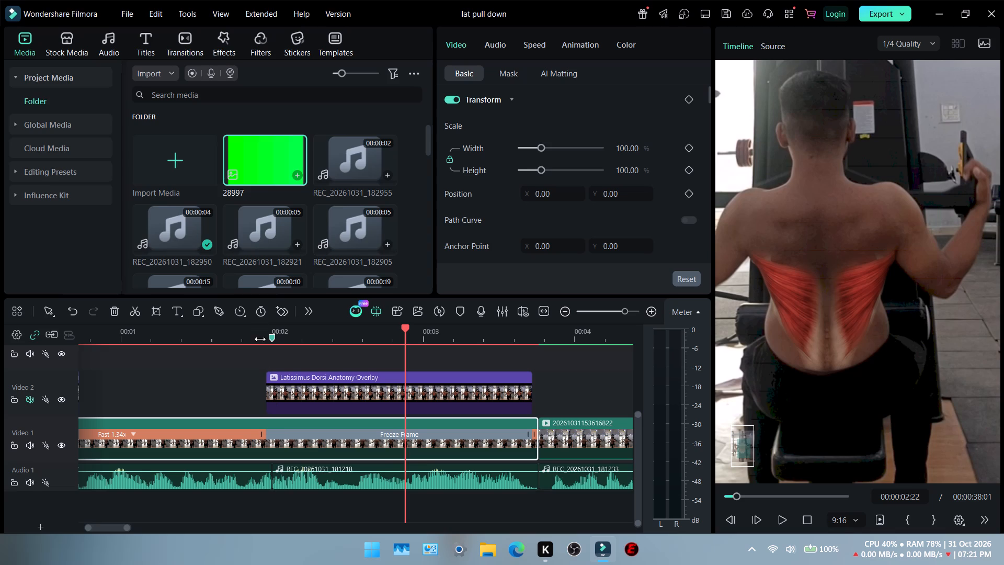
{"action": "scroll", "coordinate": [296, 393], "scroll_direction": "up", "scroll_amount": 3, "text": "ctrl"}
{"action": "left_click", "coordinate": [266, 389]}
{"action": "left_click_drag", "start_coordinate": [270, 376], "coordinate": [280, 376]}
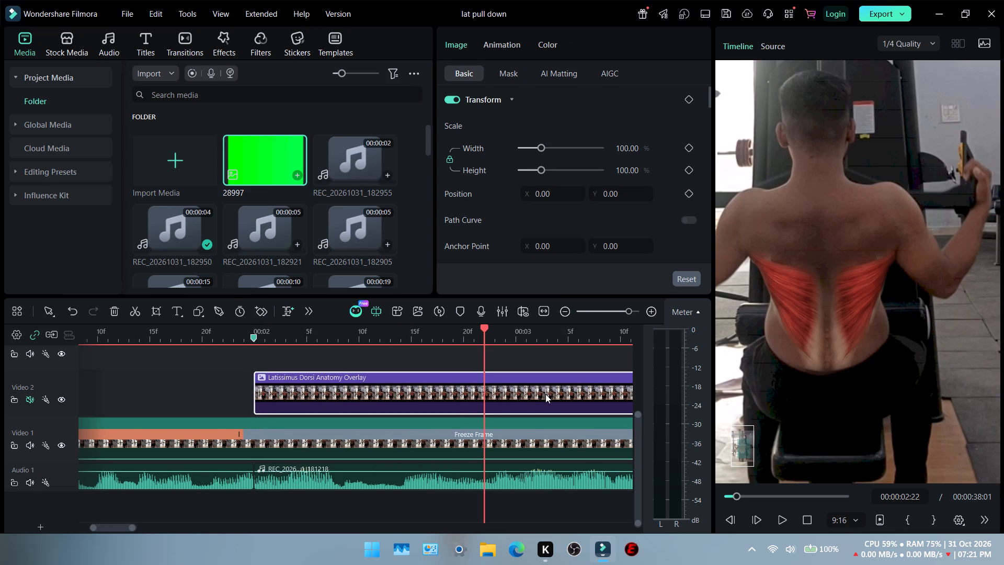
Stretch the sped-up section of the first Video 1 clip to 1.31x so the freeze frame starts at 00:00:02:00 with the overlay.
{"action": "scroll", "coordinate": [482, 391], "scroll_direction": "left", "scroll_amount": 1}
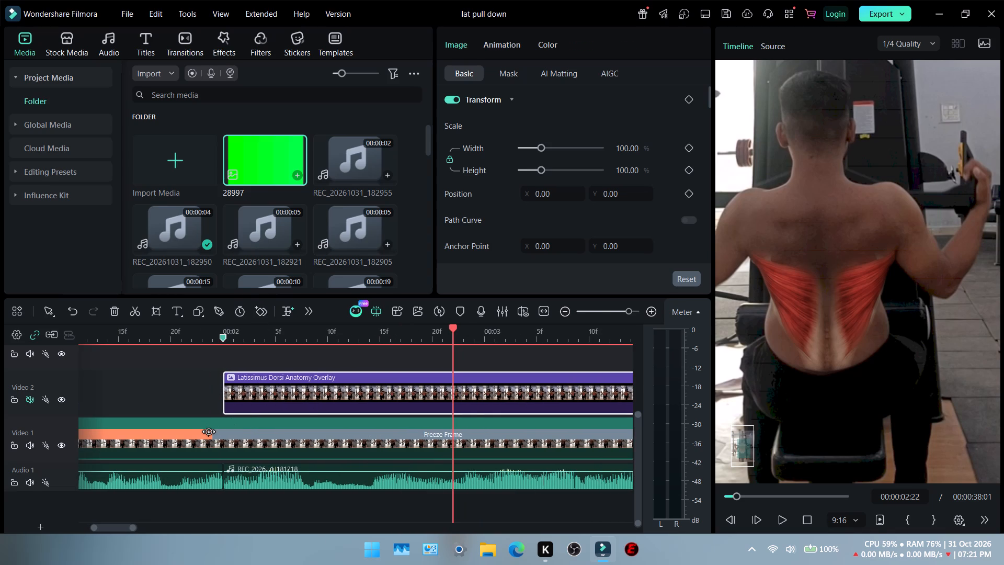
{"action": "left_click_drag", "start_coordinate": [209, 433], "coordinate": [221, 433]}
Shorten the first Video 1 clip to end at 00:00:03:19 with the overlay, dropping the sped-up remainder after the freeze frame.
{"action": "scroll", "coordinate": [261, 424], "scroll_direction": "left", "scroll_amount": 1}
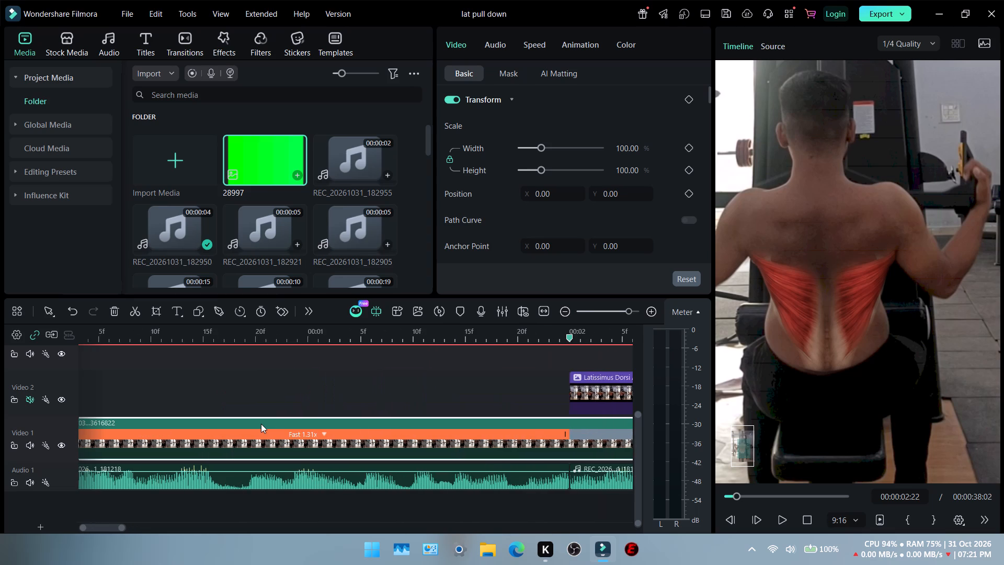
{"action": "scroll", "coordinate": [261, 424], "scroll_direction": "left", "scroll_amount": 2}
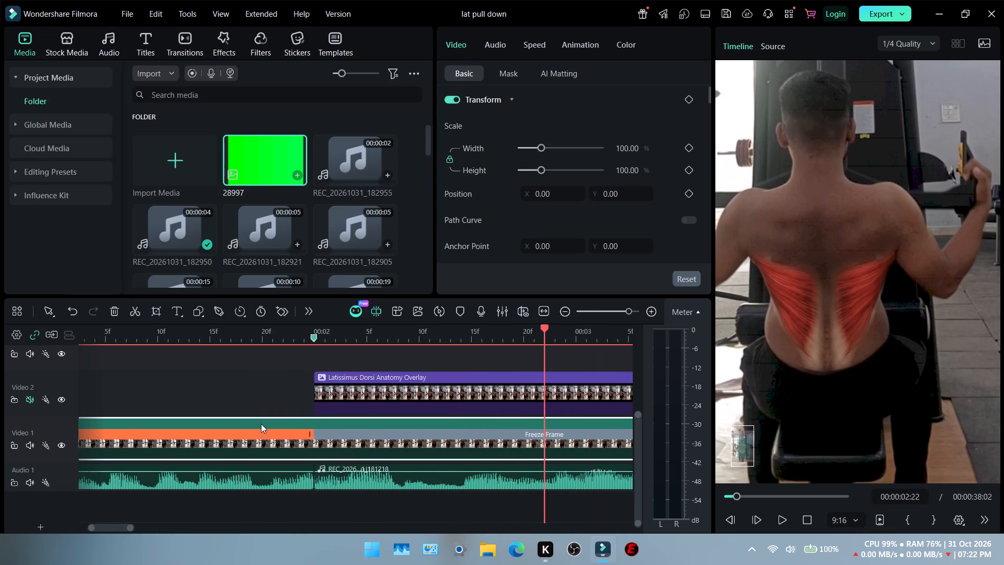
{"action": "scroll", "coordinate": [261, 424], "scroll_direction": "left", "scroll_amount": 1}
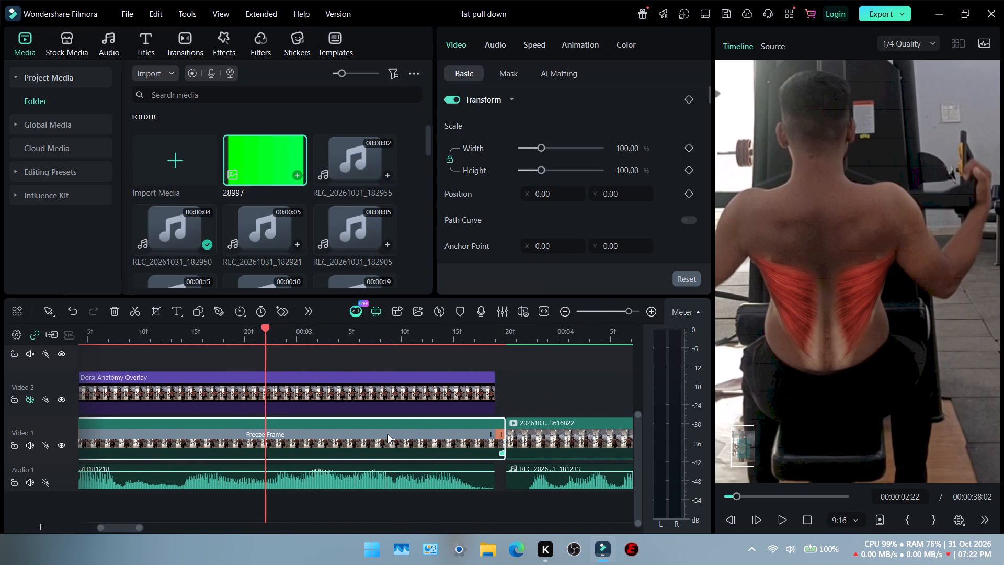
{"action": "left_click", "coordinate": [500, 332]}
{"action": "scroll", "coordinate": [522, 434], "scroll_direction": "up", "scroll_amount": 10, "text": "ctrl"}
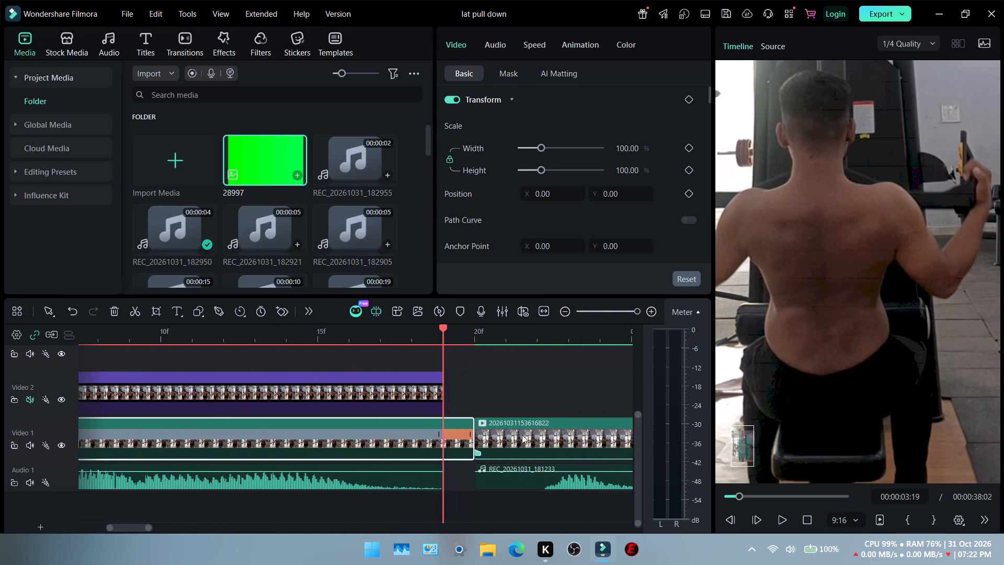
{"action": "left_click", "coordinate": [465, 434]}
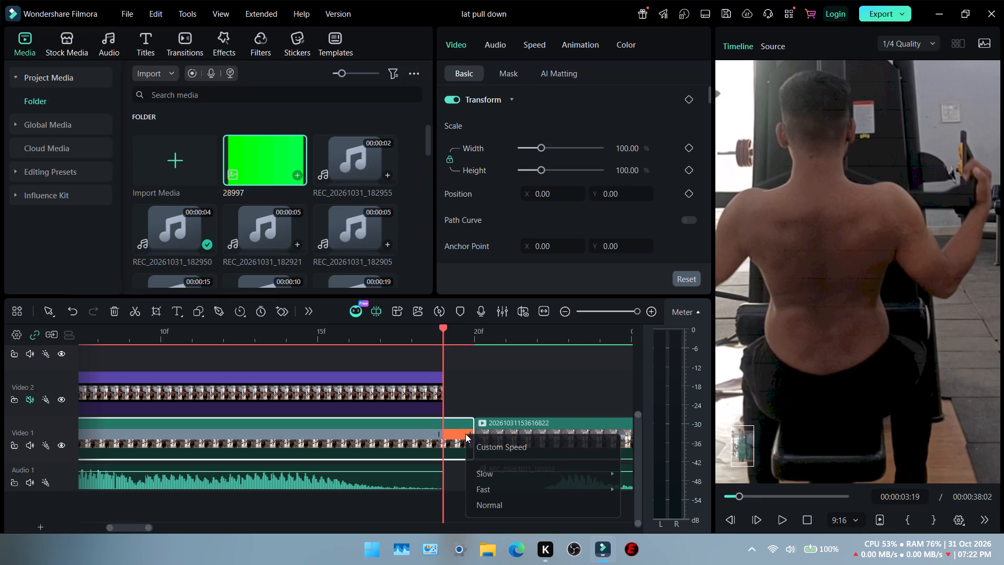
{"action": "left_click_drag", "start_coordinate": [442, 330], "coordinate": [404, 336]}
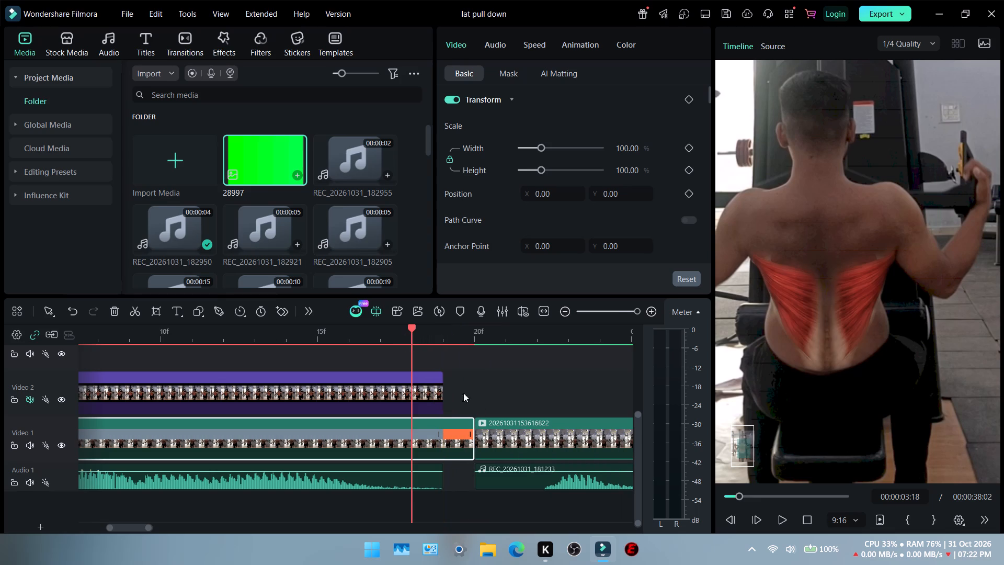
{"action": "left_click_drag", "start_coordinate": [471, 440], "coordinate": [446, 440]}
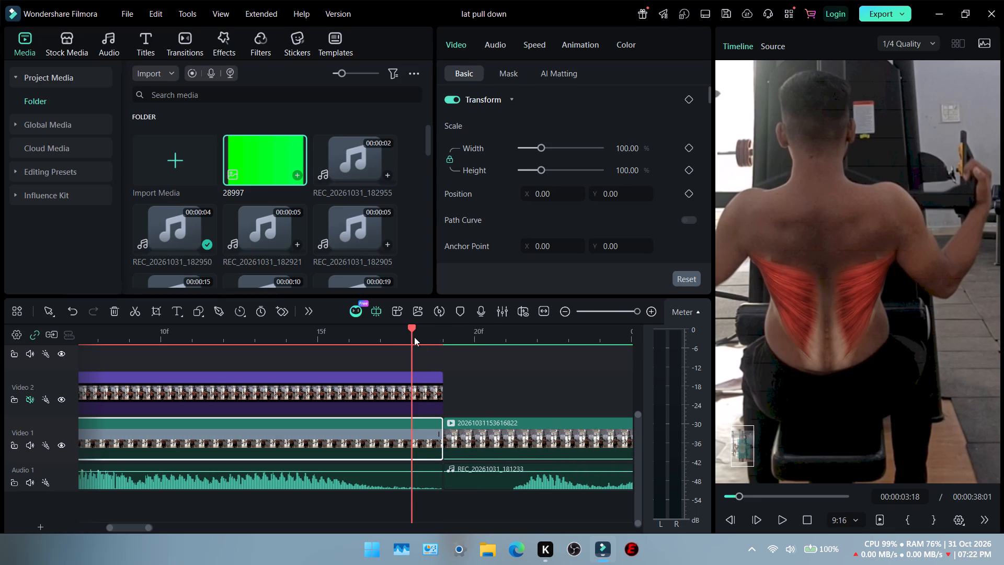
Look through the anatomy overlay clip's basic image settings and its keyframe animation presets.
{"action": "left_click", "coordinate": [402, 386]}
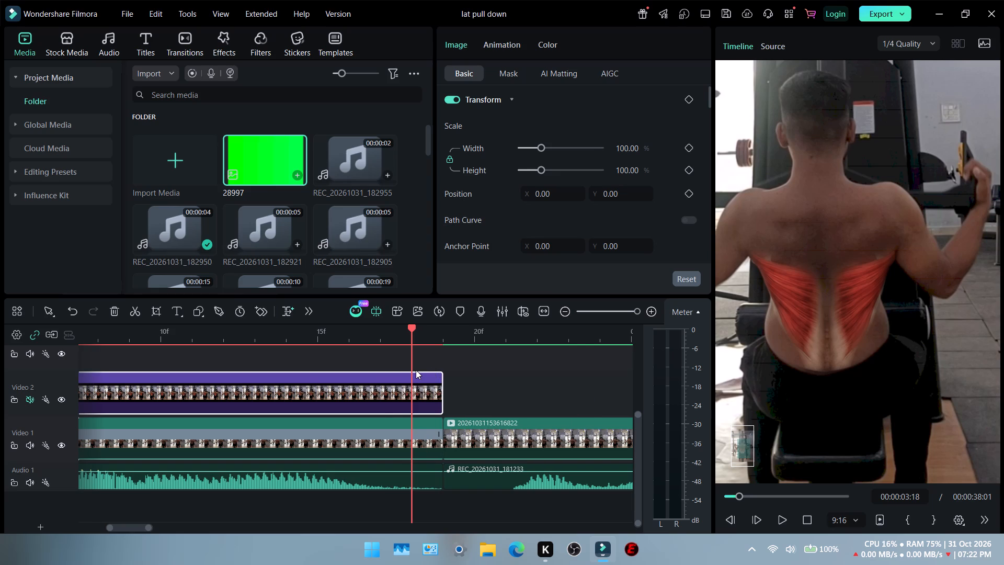
{"action": "scroll", "coordinate": [380, 405], "scroll_direction": "right", "scroll_amount": 1}
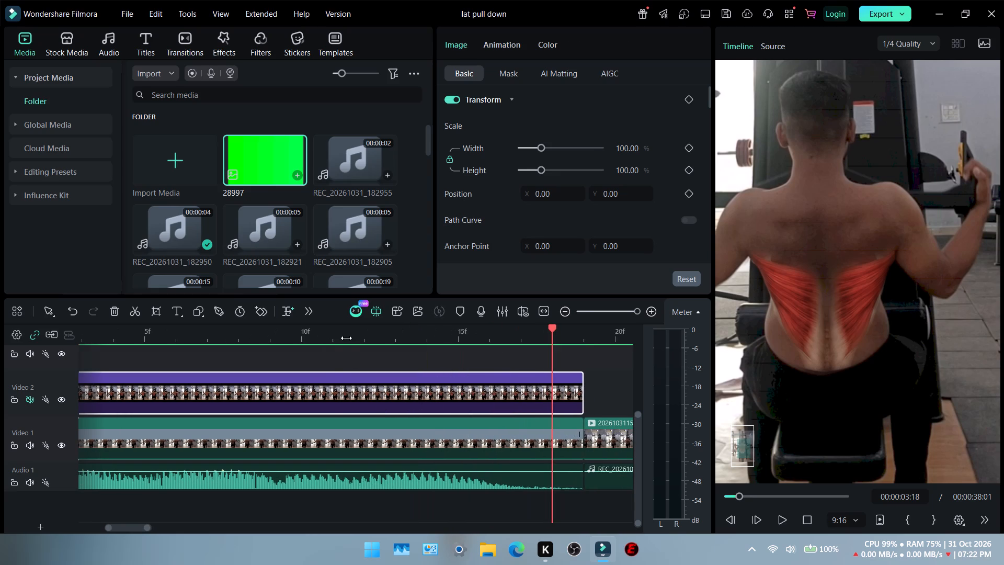
{"action": "left_click", "coordinate": [346, 338]}
{"action": "left_click", "coordinate": [355, 367]}
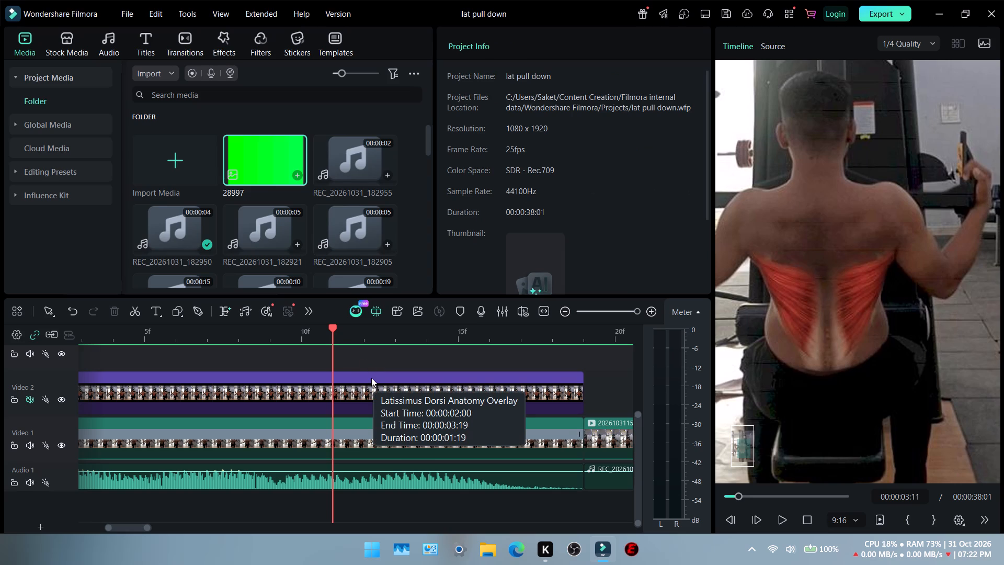
{"action": "left_click", "coordinate": [265, 387]}
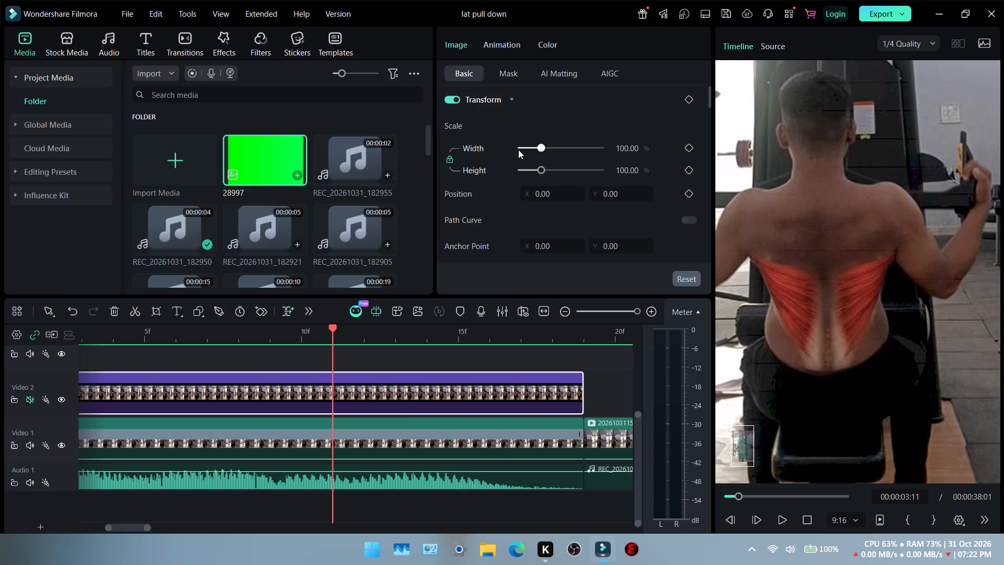
{"action": "scroll", "coordinate": [479, 189], "scroll_direction": "down", "scroll_amount": 5}
{"action": "scroll", "coordinate": [479, 190], "scroll_direction": "up", "scroll_amount": 3}
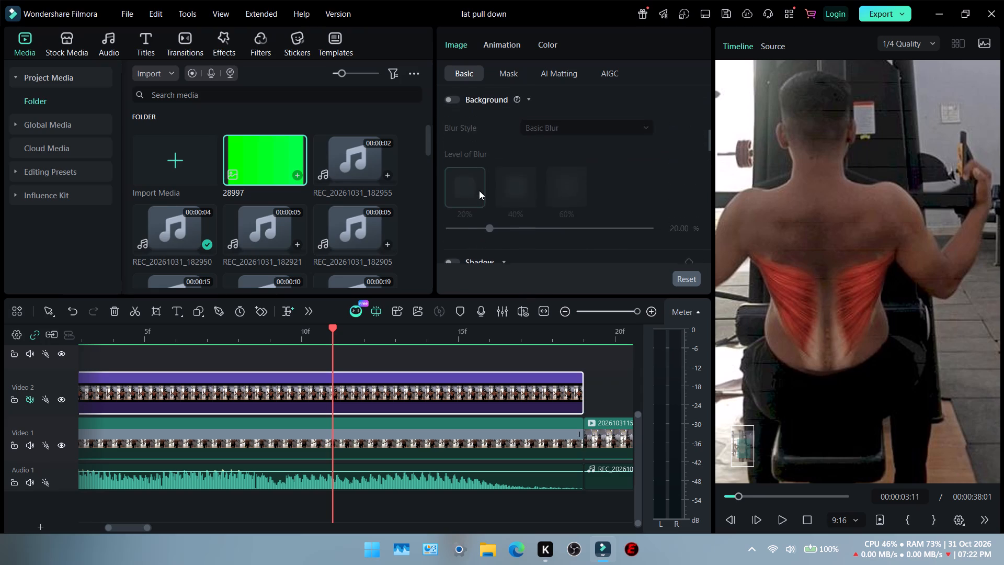
{"action": "scroll", "coordinate": [479, 190], "scroll_direction": "up", "scroll_amount": 4}
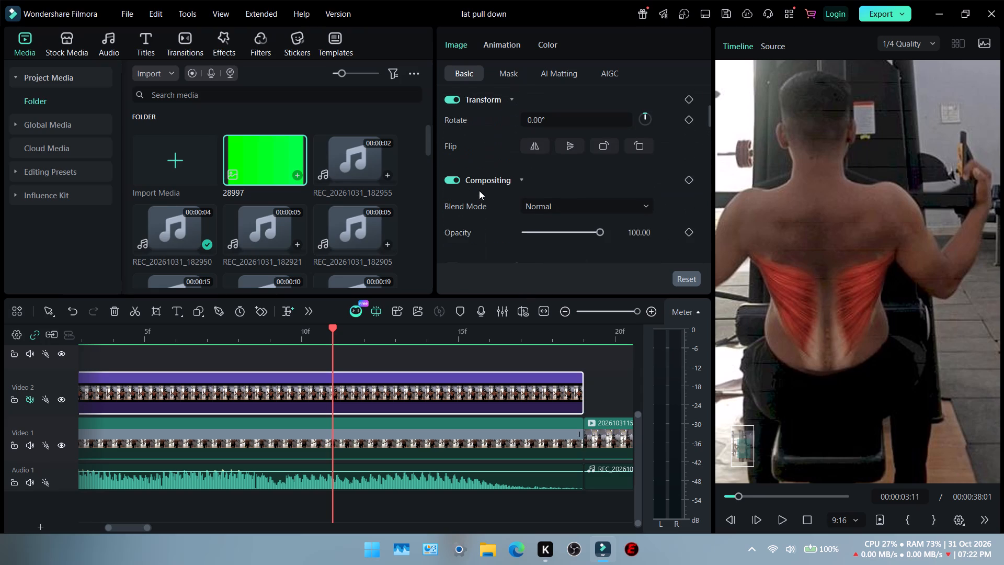
{"action": "left_click", "coordinate": [514, 47]}
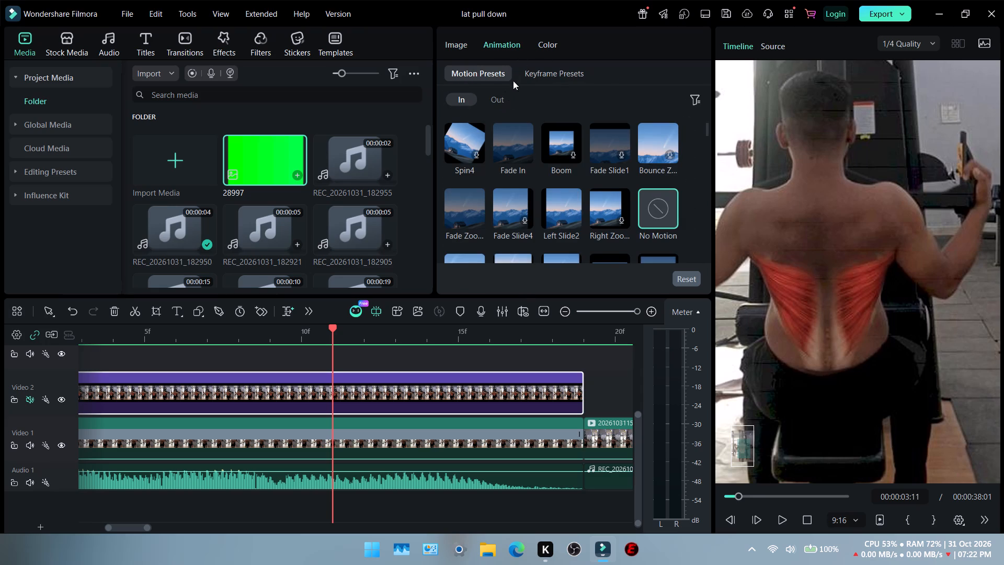
{"action": "left_click", "coordinate": [537, 78]}
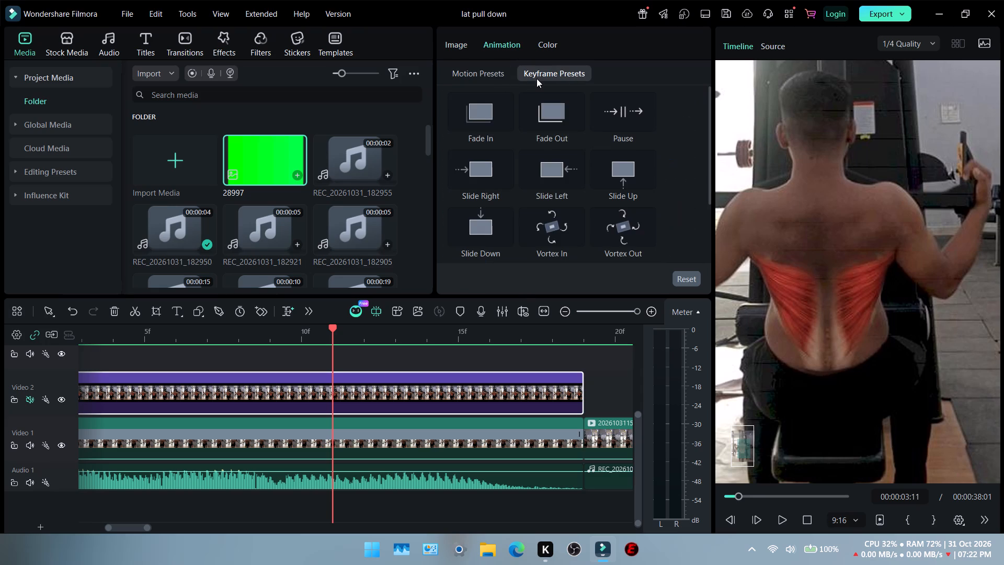
{"action": "scroll", "coordinate": [619, 158], "scroll_direction": "down", "scroll_amount": 3}
{"action": "scroll", "coordinate": [621, 156], "scroll_direction": "up", "scroll_amount": 3}
Search the effects library for "reveeal" to find a reveal effect for the muscle overlay.
{"action": "left_click", "coordinate": [225, 40]}
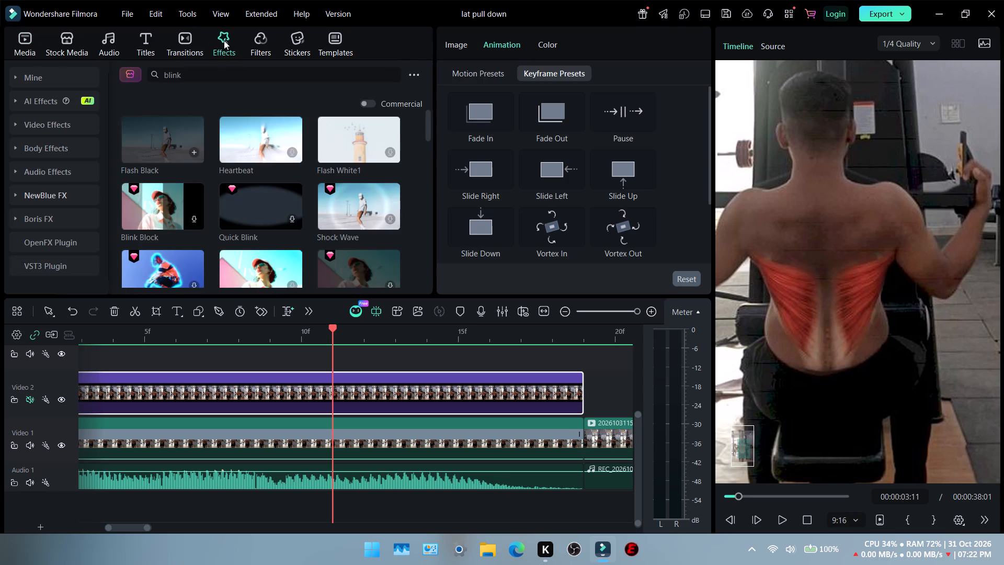
{"action": "left_click", "coordinate": [22, 122]}
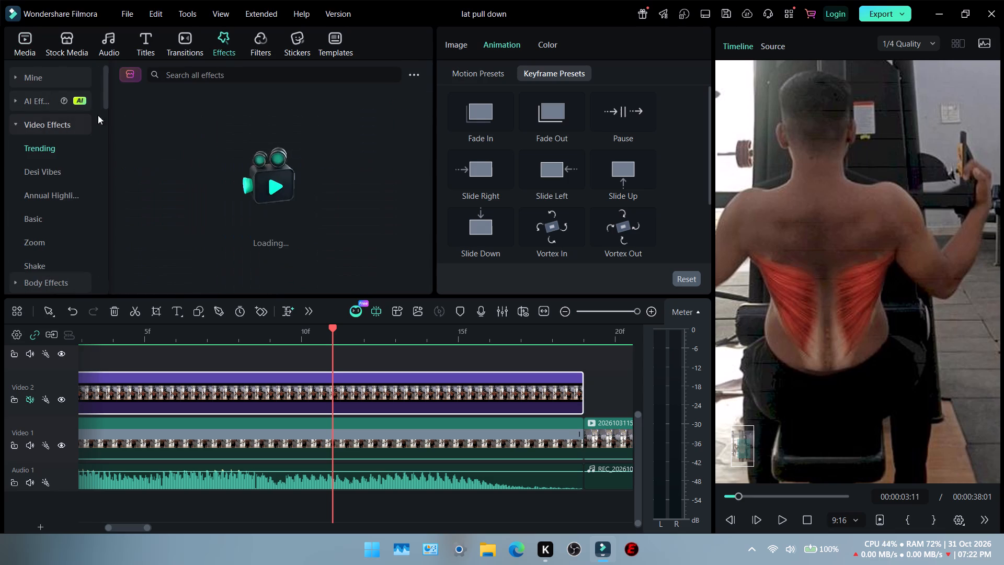
{"action": "left_click", "coordinate": [190, 78]}
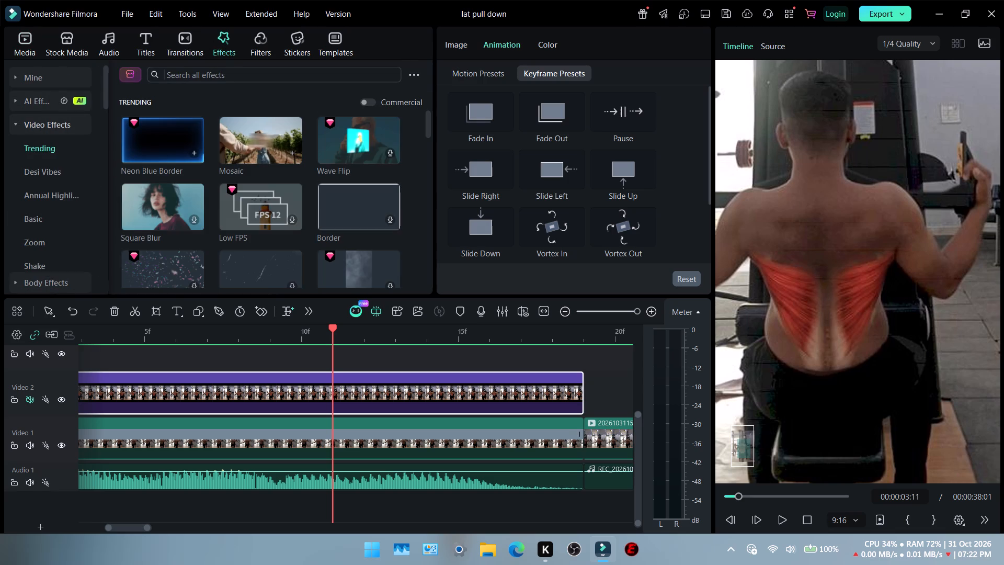
{"action": "type", "text": "revel"}
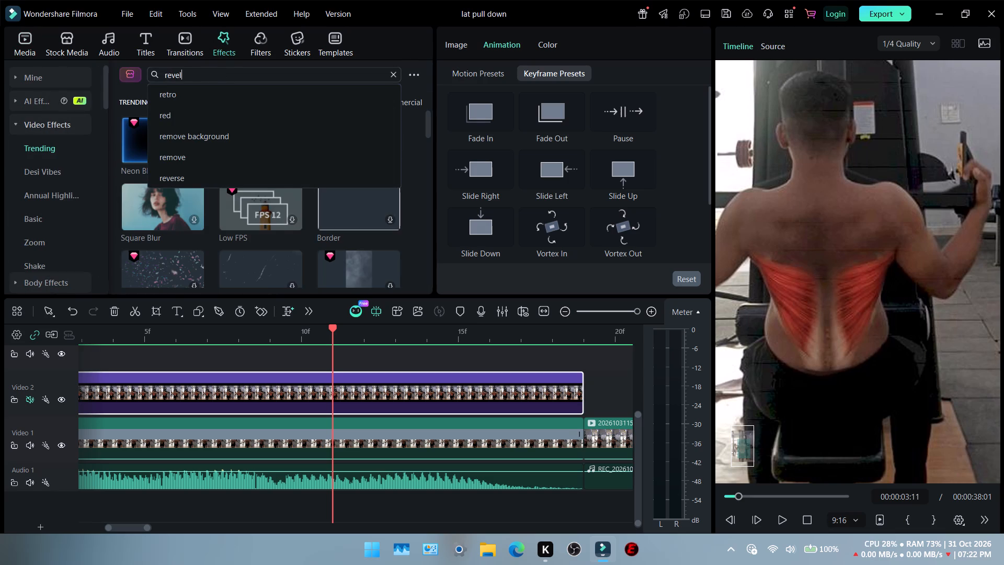
{"action": "key", "text": "BackSpace"}
{"action": "type", "text": "ea"}
{"action": "key", "text": "l"}
{"action": "key", "text": "Return"}
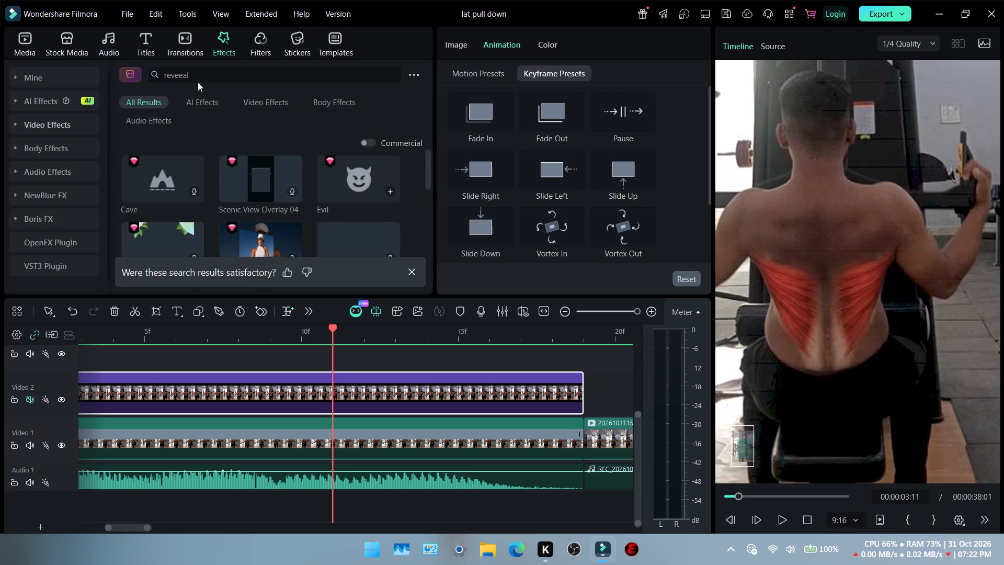
Browse the Trending video effects for one that could reveal the muscle overlay.
{"action": "left_click", "coordinate": [220, 37]}
{"action": "left_click", "coordinate": [215, 35]}
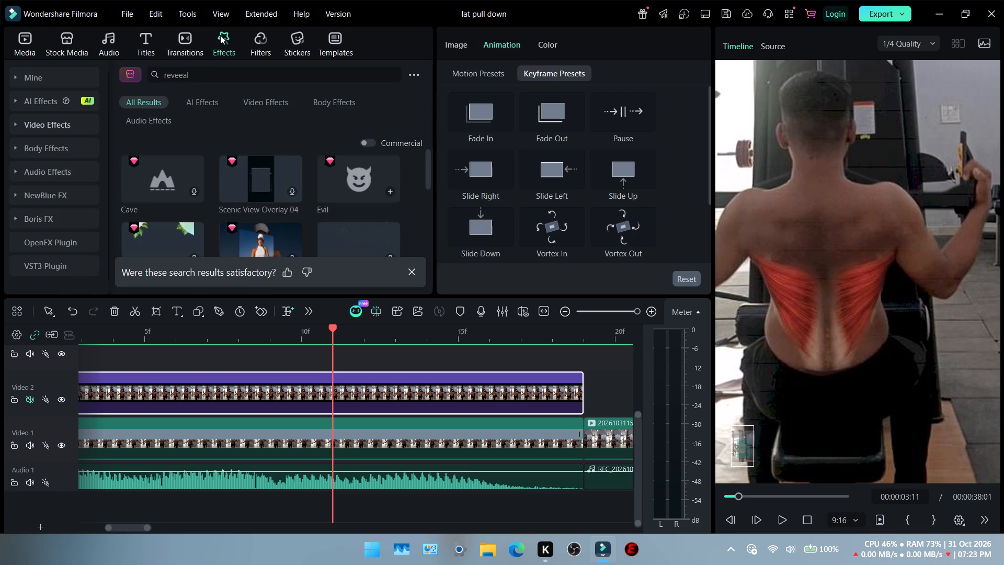
{"action": "left_click", "coordinate": [220, 35]}
{"action": "left_click", "coordinate": [227, 42]}
{"action": "left_click", "coordinate": [215, 43]}
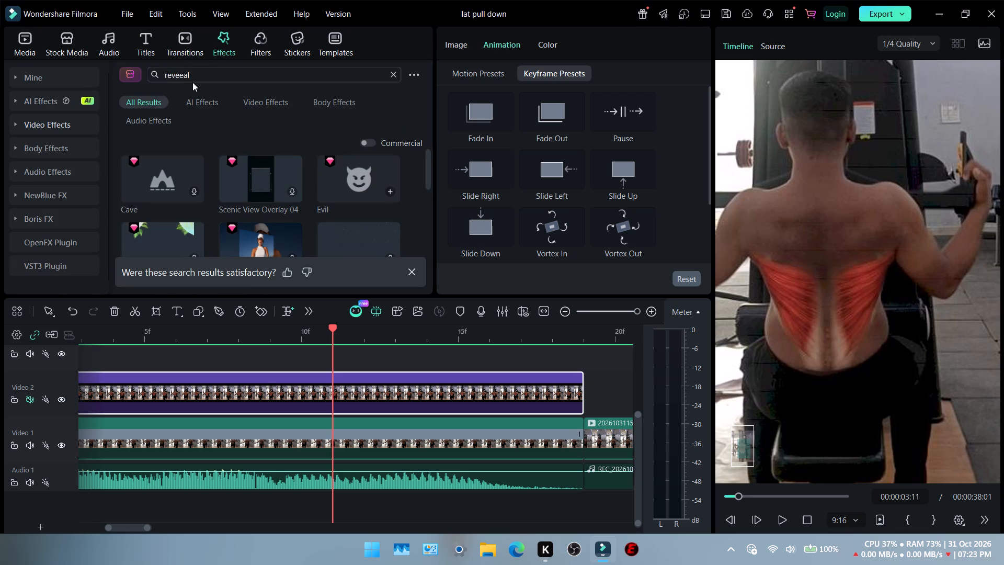
{"action": "left_click", "coordinate": [26, 125]}
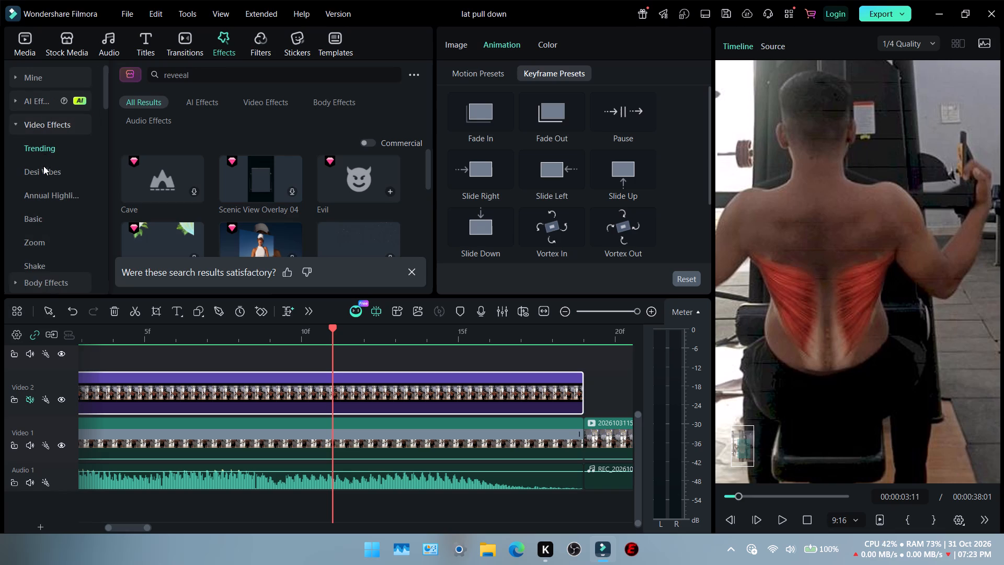
{"action": "left_click", "coordinate": [43, 167]}
{"action": "left_click", "coordinate": [43, 150]}
{"action": "scroll", "coordinate": [213, 136], "scroll_direction": "down", "scroll_amount": 1}
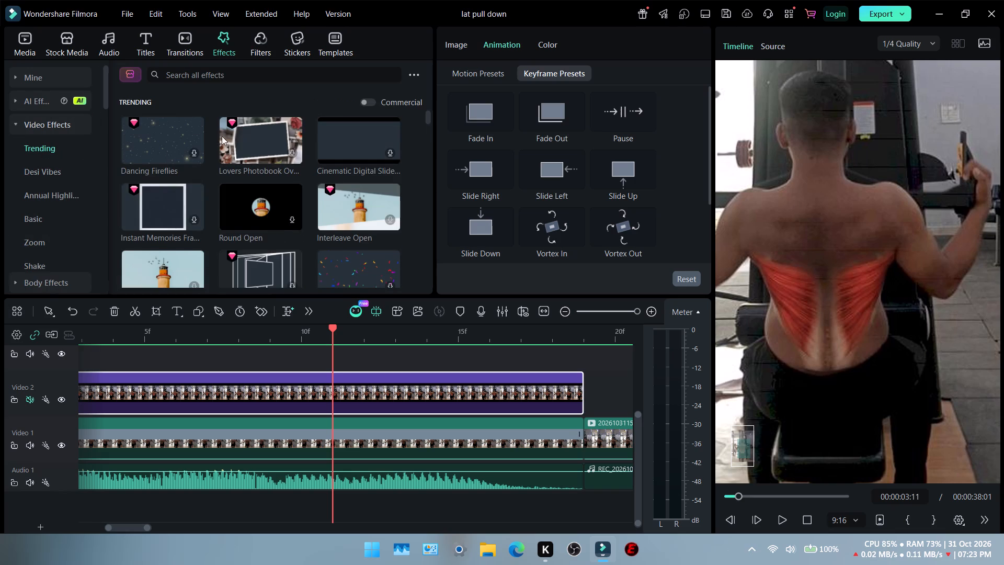
{"action": "scroll", "coordinate": [222, 136], "scroll_direction": "down", "scroll_amount": 7}
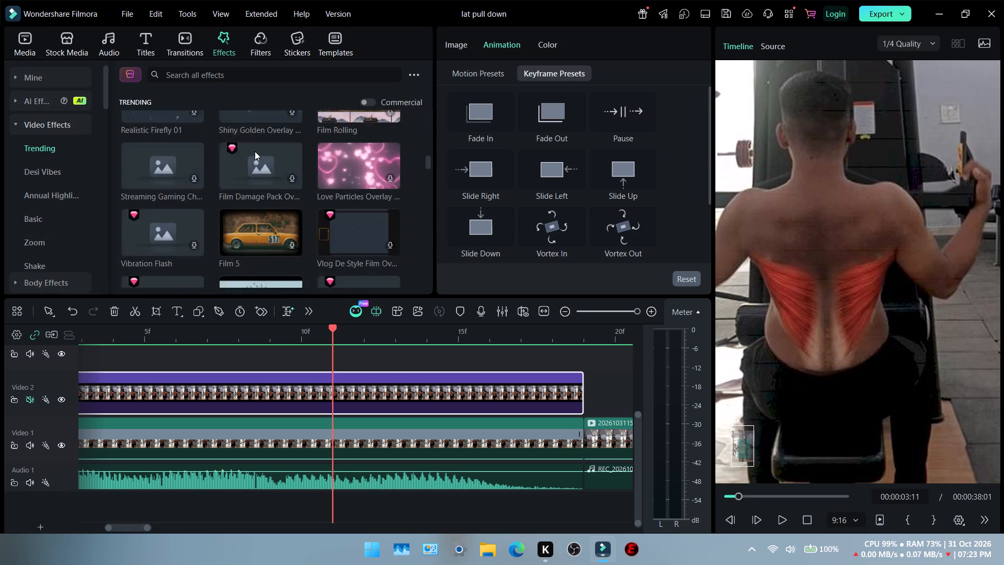
{"action": "scroll", "coordinate": [255, 151], "scroll_direction": "down", "scroll_amount": 4}
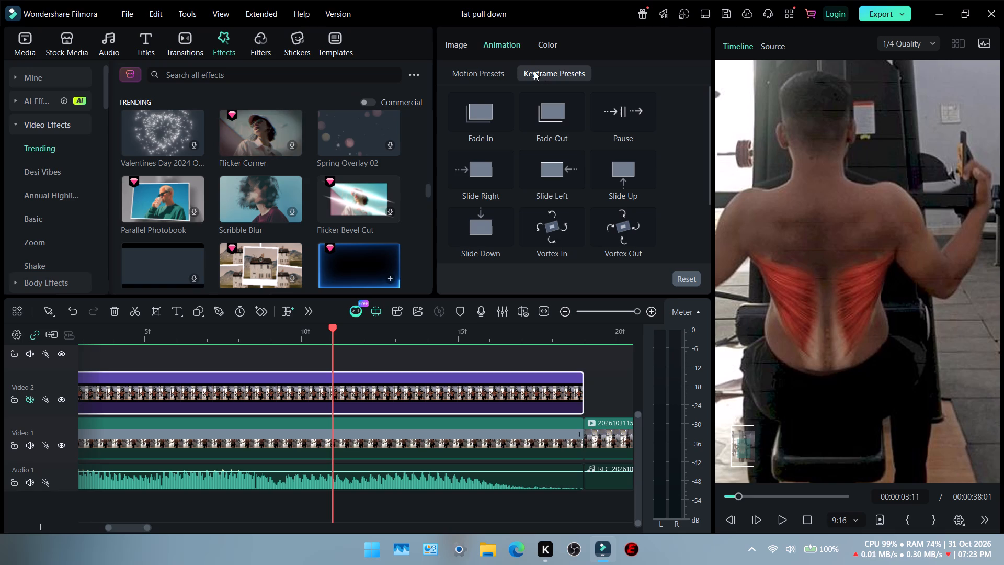
Apply the Fade In motion preset as the anatomy overlay's entrance animation.
{"action": "left_click", "coordinate": [492, 41]}
{"action": "left_click", "coordinate": [492, 41]}
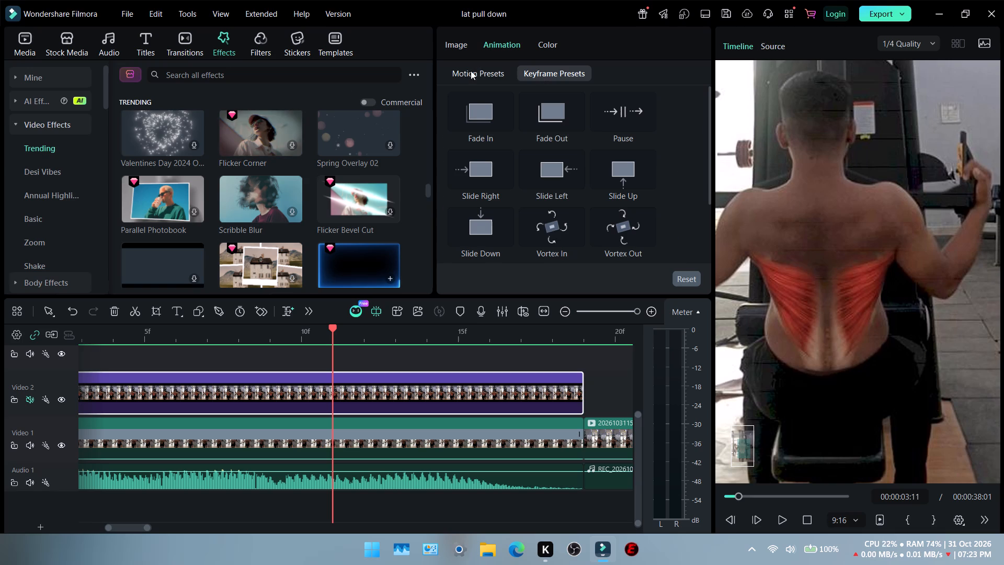
{"action": "left_click", "coordinate": [471, 72]}
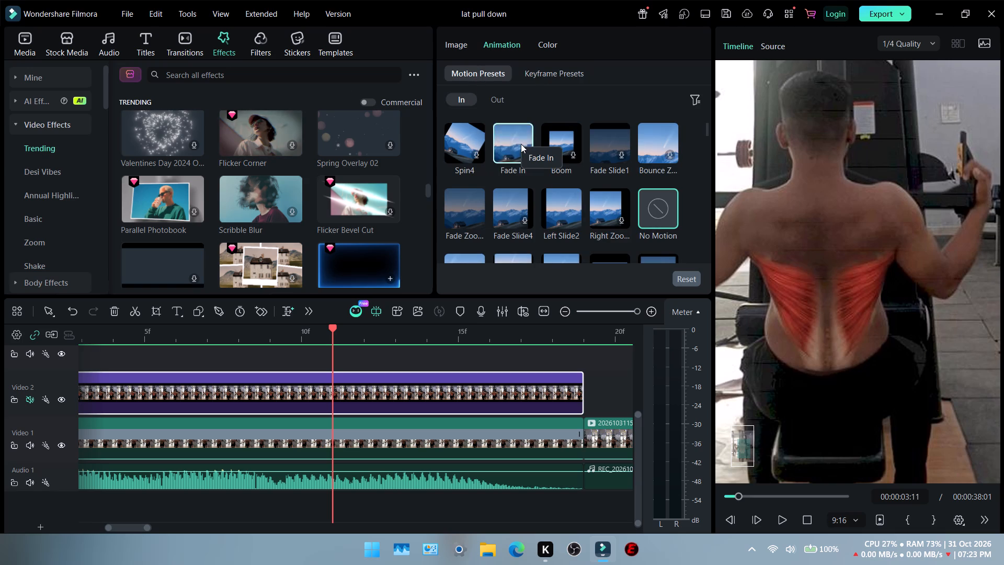
{"action": "scroll", "coordinate": [345, 353], "scroll_direction": "right", "scroll_amount": 6}
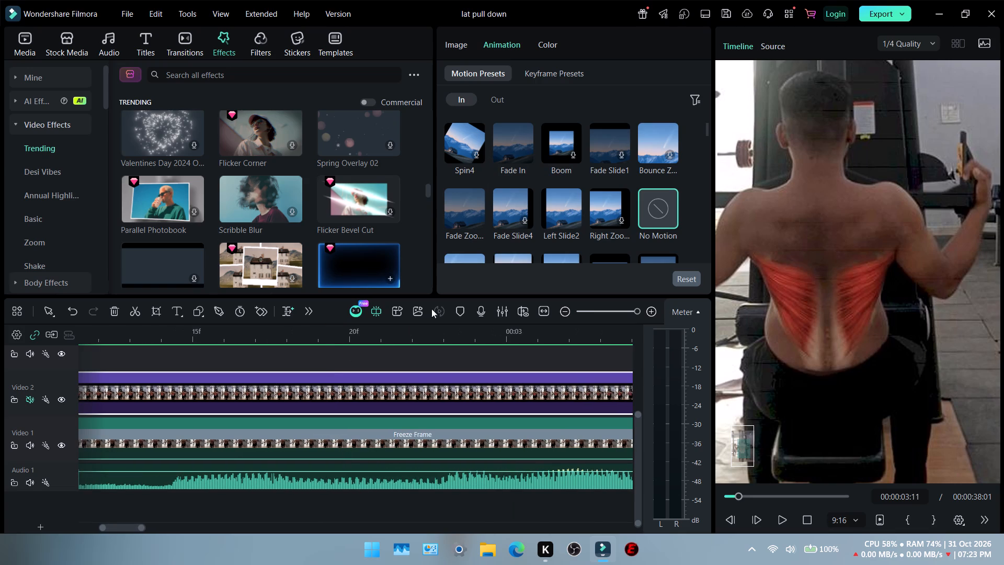
{"action": "scroll", "coordinate": [431, 309], "scroll_direction": "right", "scroll_amount": 1}
{"action": "left_click", "coordinate": [514, 143]}
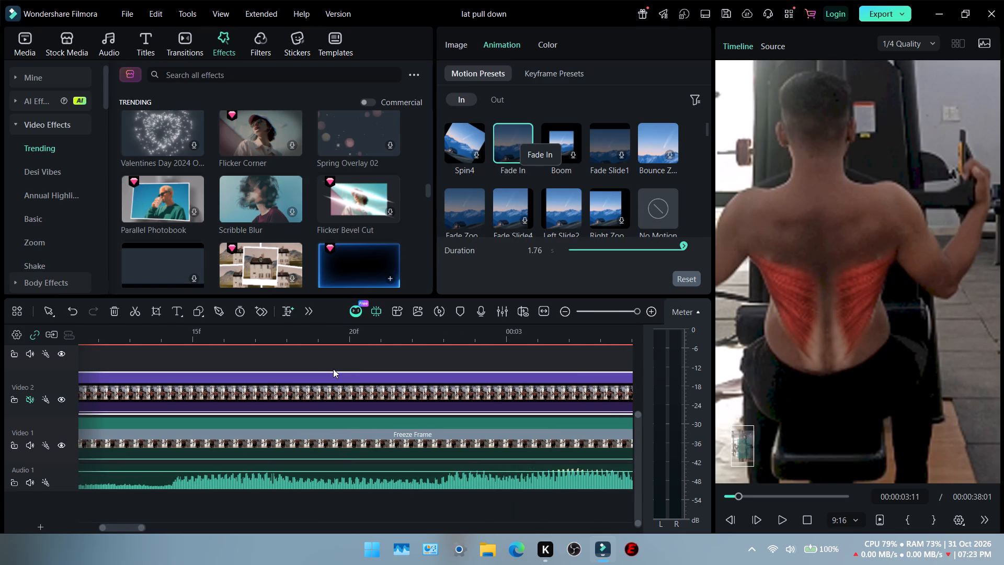
Play the timeline from the start to check how the anatomy overlay fades in over the freeze frame.
{"action": "scroll", "coordinate": [333, 369], "scroll_direction": "down", "scroll_amount": 9, "text": "ctrl"}
{"action": "scroll", "coordinate": [223, 356], "scroll_direction": "down", "scroll_amount": 2, "text": "ctrl"}
{"action": "left_click", "coordinate": [136, 338]}
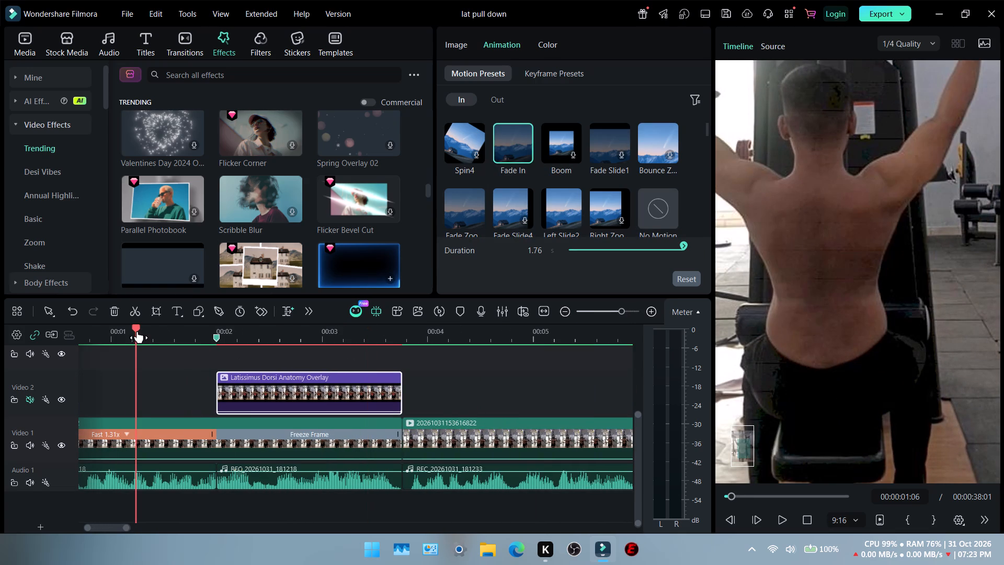
{"action": "left_click_drag", "start_coordinate": [136, 328], "coordinate": [19, 348]}
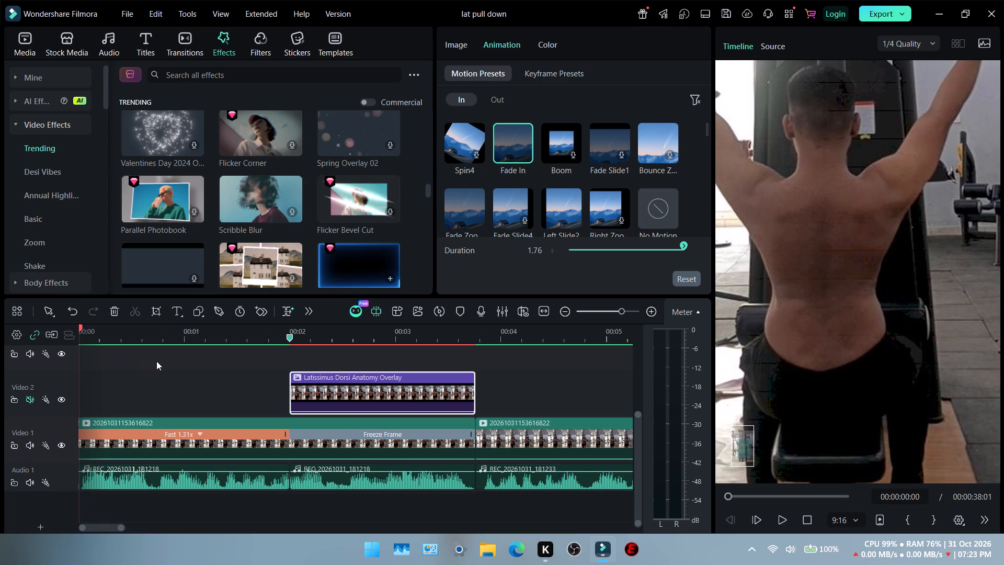
{"action": "key", "text": "Return"}
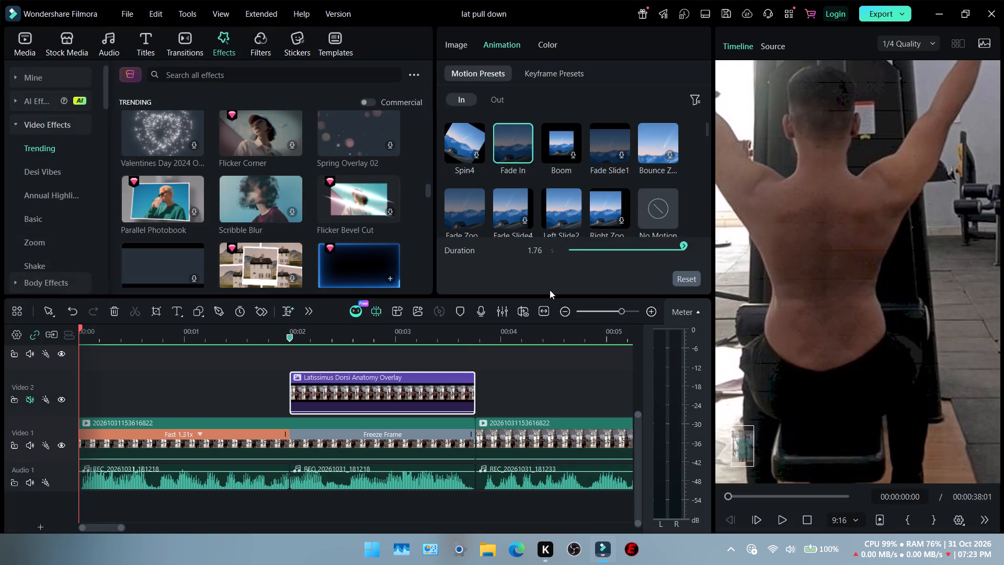
{"action": "key", "text": "space"}
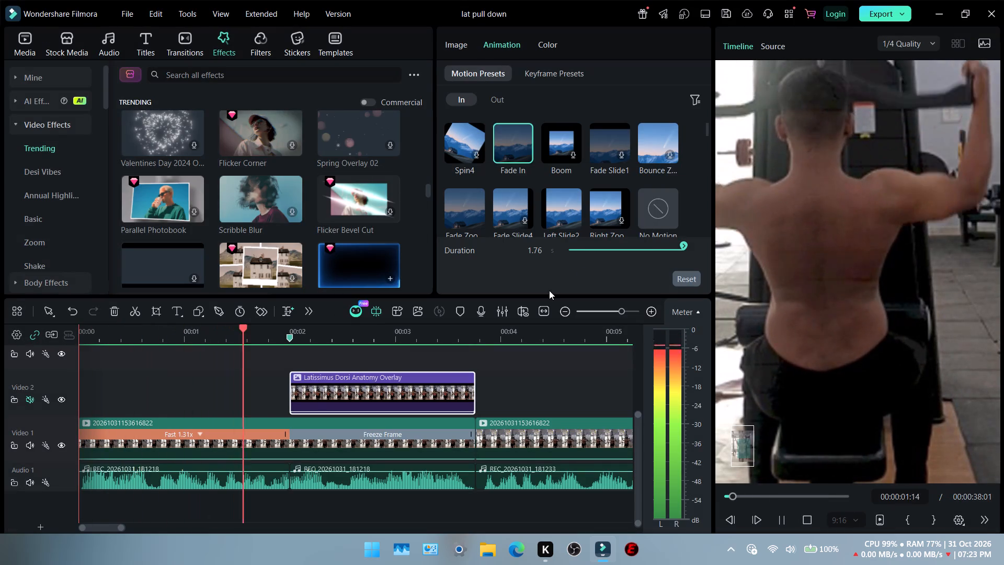
{"action": "key", "text": "space"}
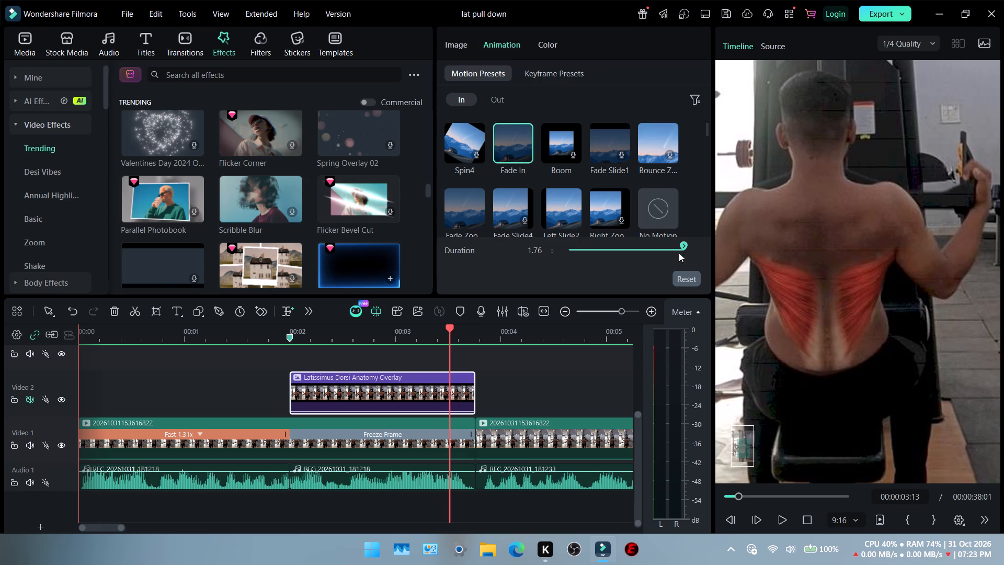
{"action": "key", "text": "space"}
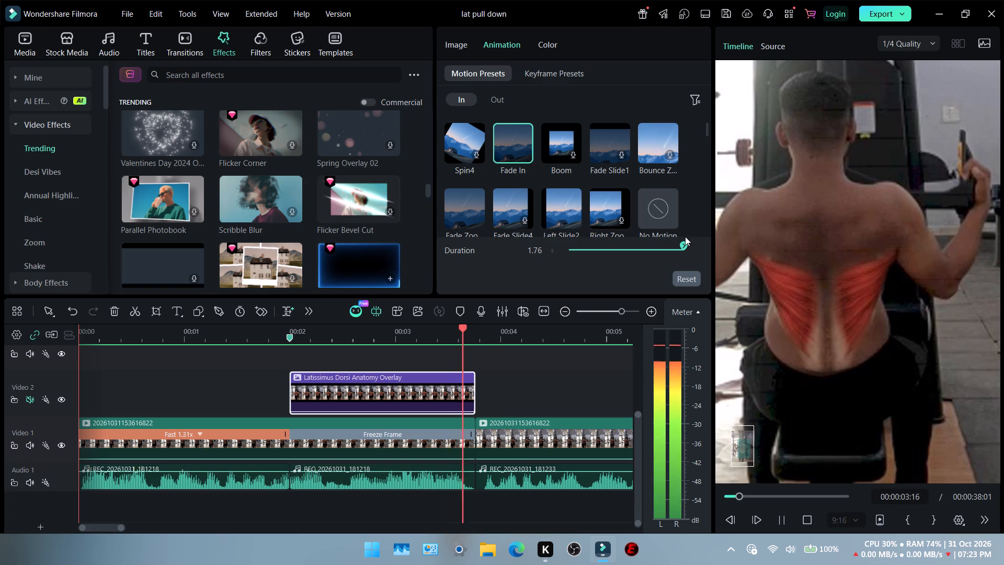
{"action": "key", "text": "space"}
Set the anatomy overlay's Fade In duration to 0.75 and preview it from about one second into the timeline.
{"action": "left_click_drag", "start_coordinate": [683, 247], "coordinate": [668, 248]}
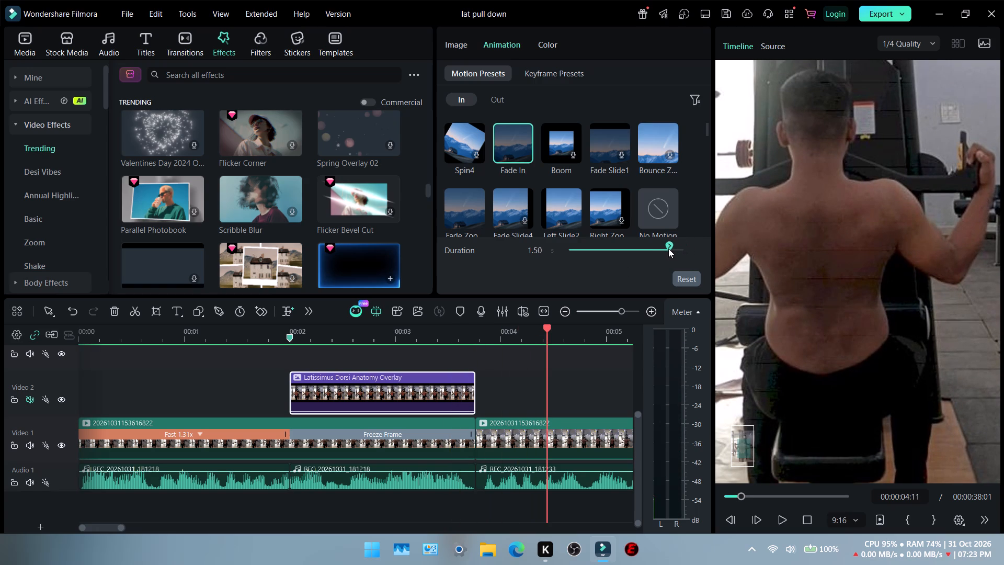
{"action": "left_click_drag", "start_coordinate": [668, 248], "coordinate": [618, 256]}
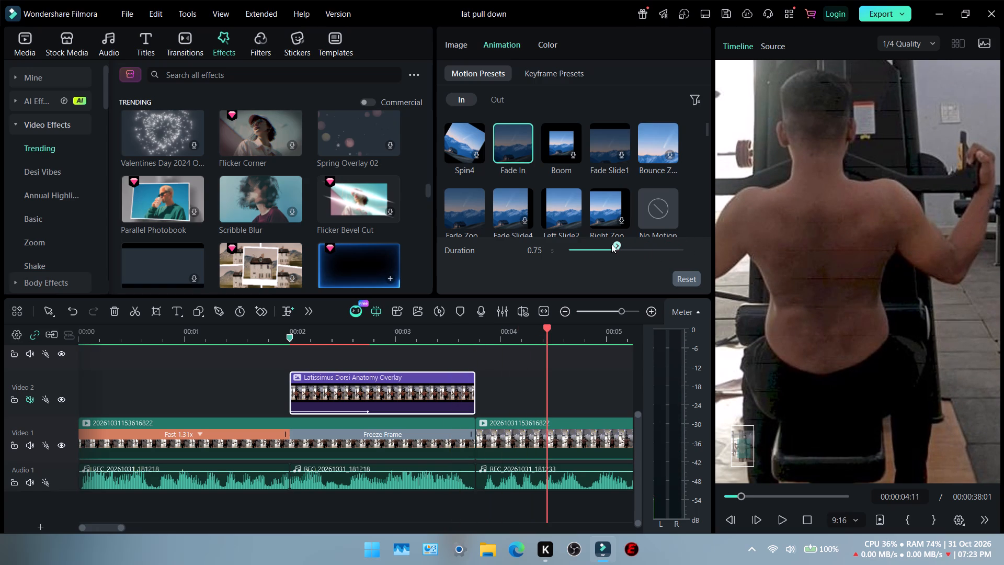
{"action": "left_click", "coordinate": [198, 338]}
{"action": "key", "text": "space"}
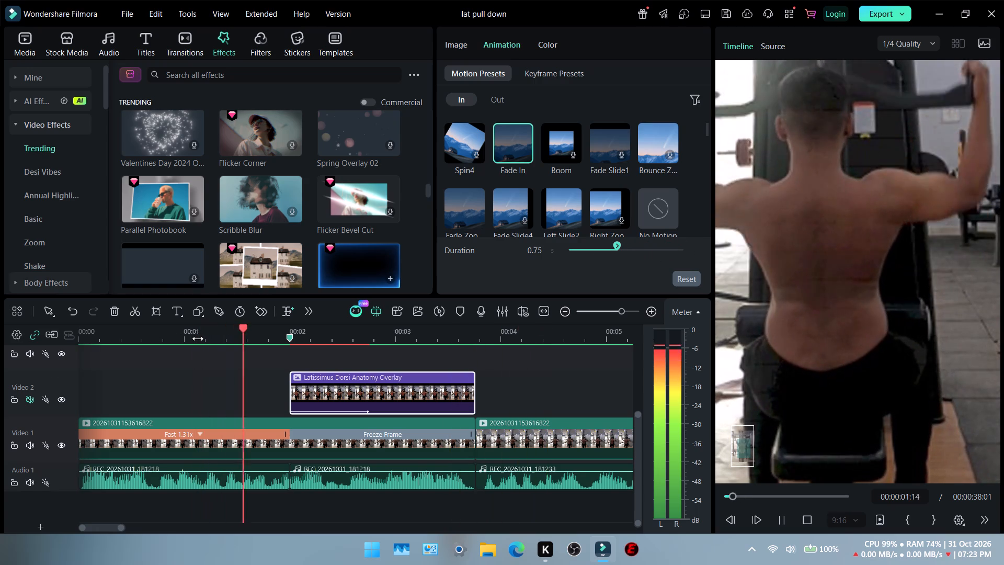
{"action": "key", "text": "space"}
{"action": "key", "text": "space"}
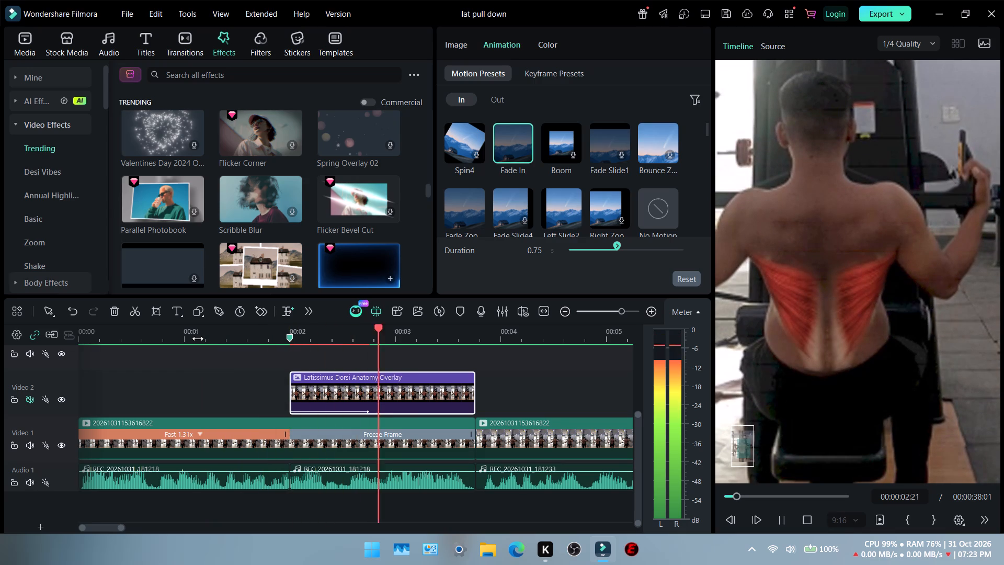
{"action": "key", "text": "space"}
{"action": "key", "text": "space"}
{"action": "key", "text": "space"}
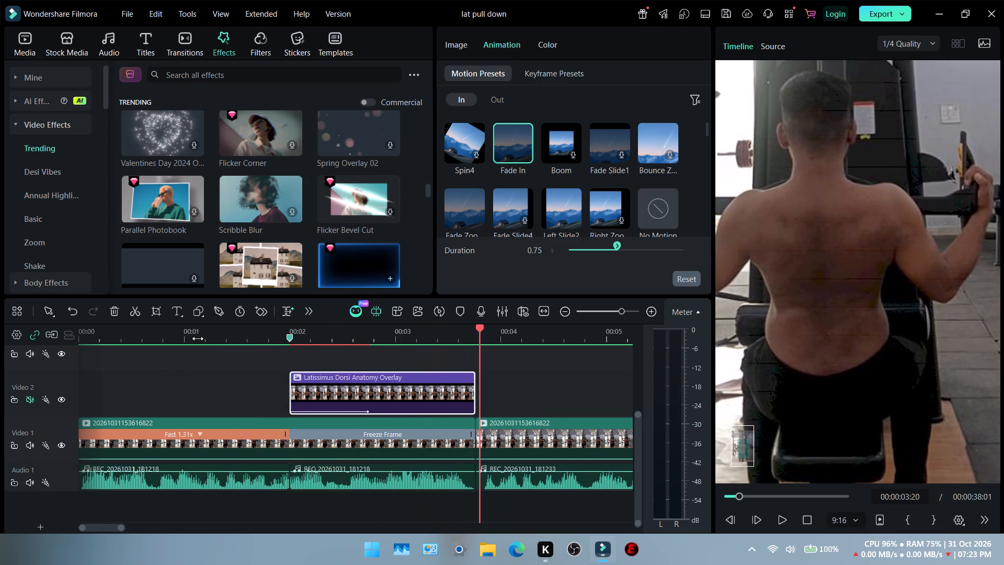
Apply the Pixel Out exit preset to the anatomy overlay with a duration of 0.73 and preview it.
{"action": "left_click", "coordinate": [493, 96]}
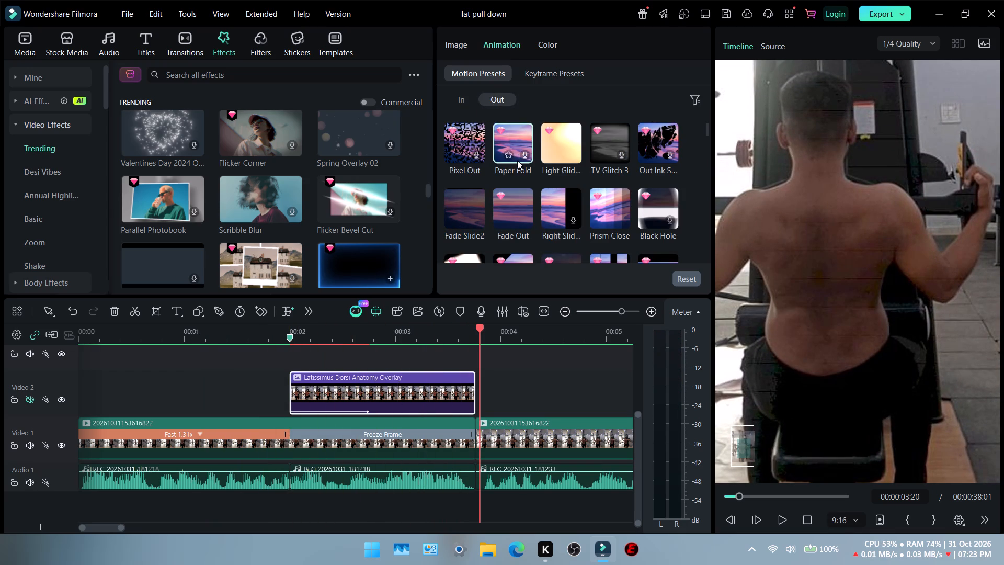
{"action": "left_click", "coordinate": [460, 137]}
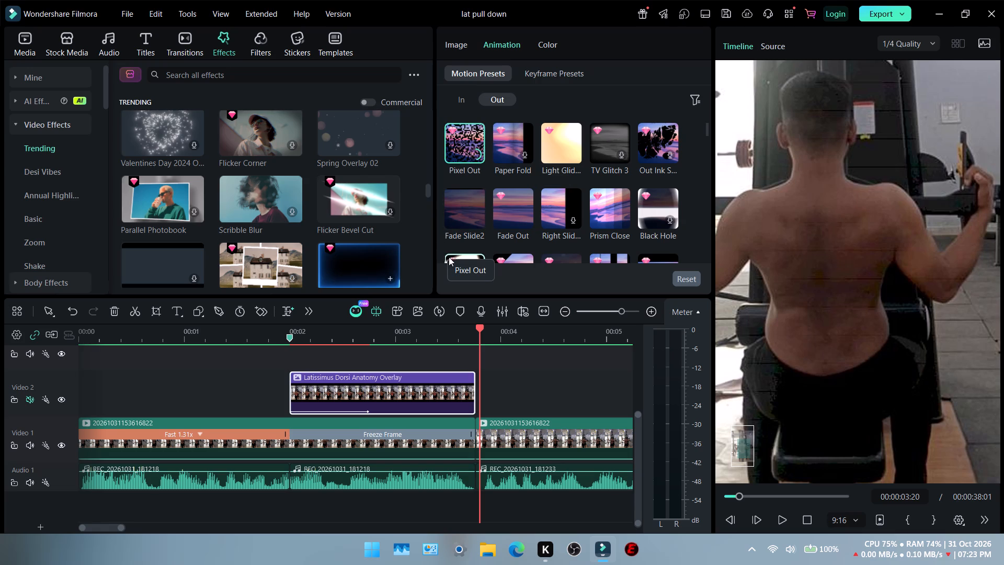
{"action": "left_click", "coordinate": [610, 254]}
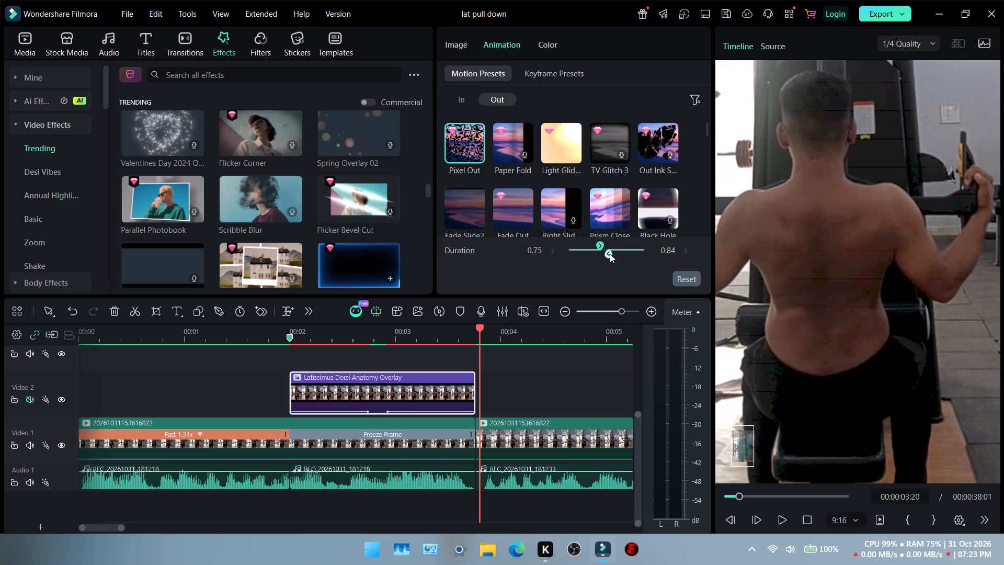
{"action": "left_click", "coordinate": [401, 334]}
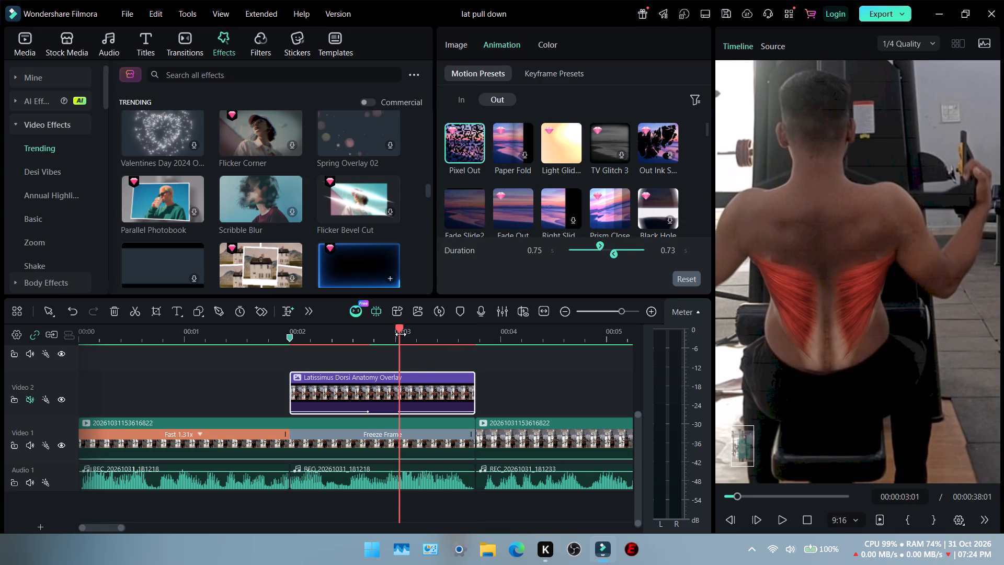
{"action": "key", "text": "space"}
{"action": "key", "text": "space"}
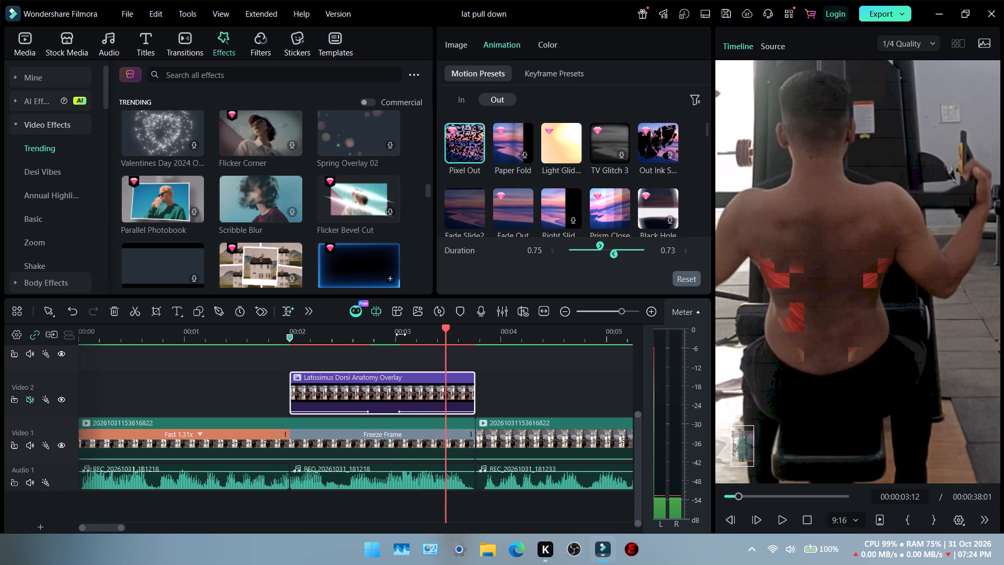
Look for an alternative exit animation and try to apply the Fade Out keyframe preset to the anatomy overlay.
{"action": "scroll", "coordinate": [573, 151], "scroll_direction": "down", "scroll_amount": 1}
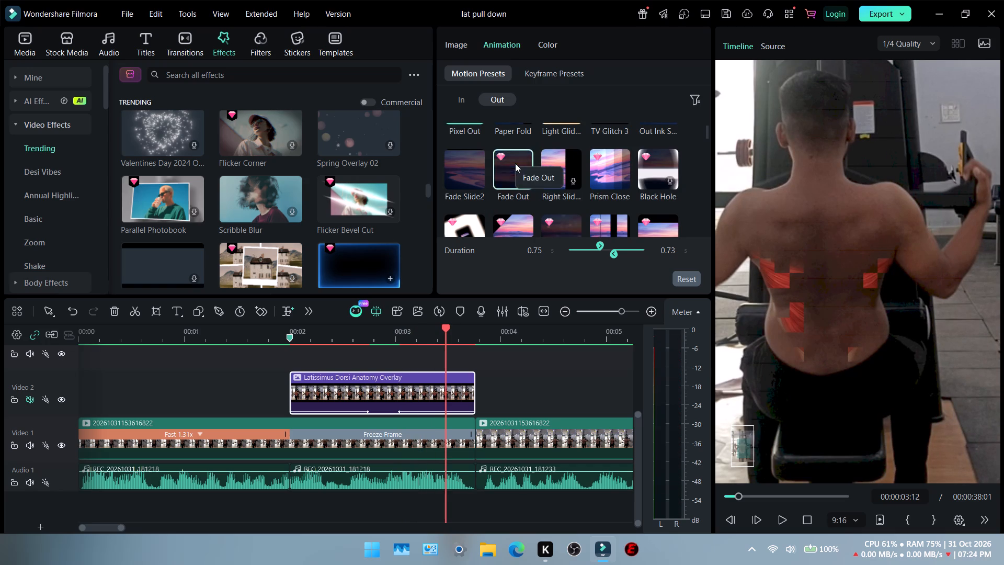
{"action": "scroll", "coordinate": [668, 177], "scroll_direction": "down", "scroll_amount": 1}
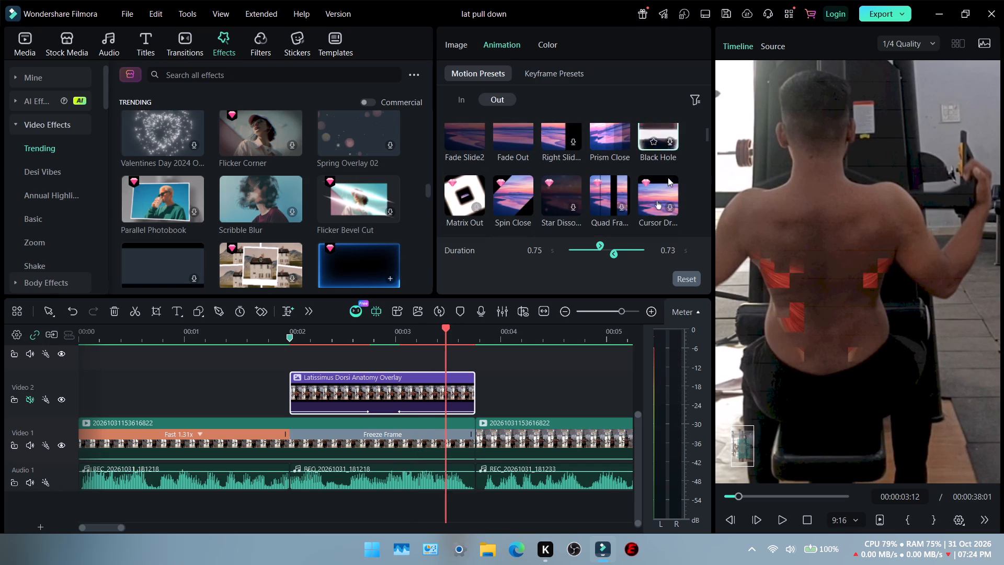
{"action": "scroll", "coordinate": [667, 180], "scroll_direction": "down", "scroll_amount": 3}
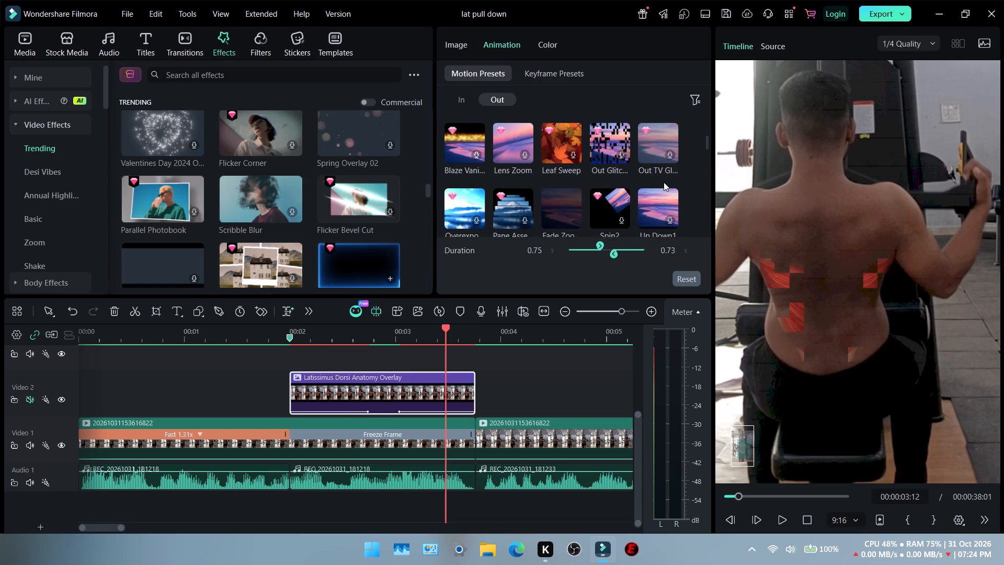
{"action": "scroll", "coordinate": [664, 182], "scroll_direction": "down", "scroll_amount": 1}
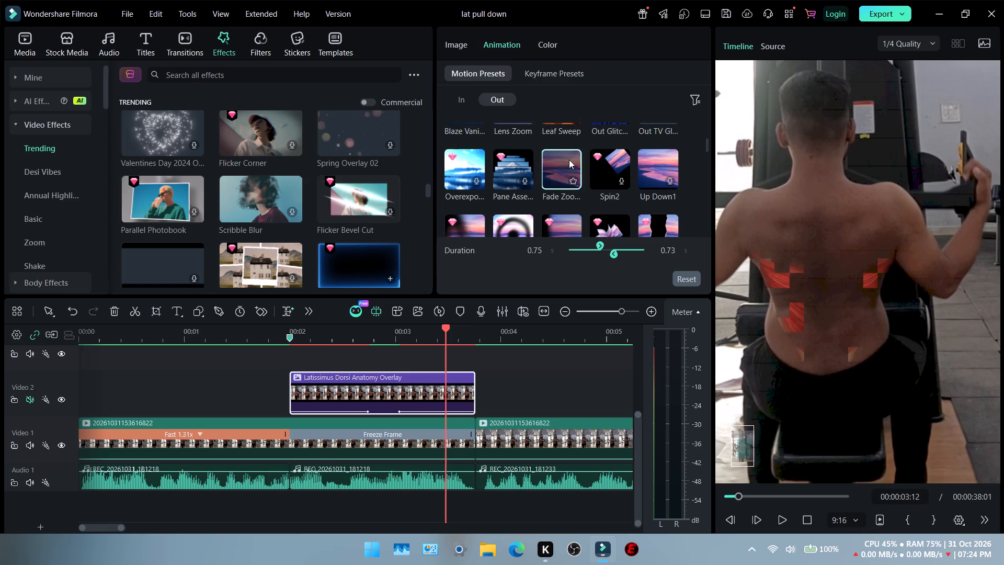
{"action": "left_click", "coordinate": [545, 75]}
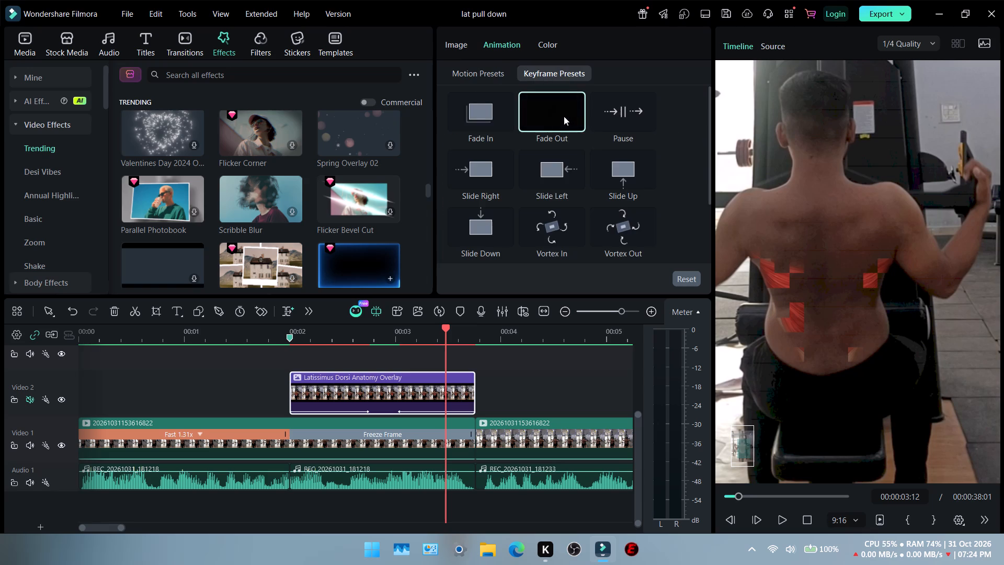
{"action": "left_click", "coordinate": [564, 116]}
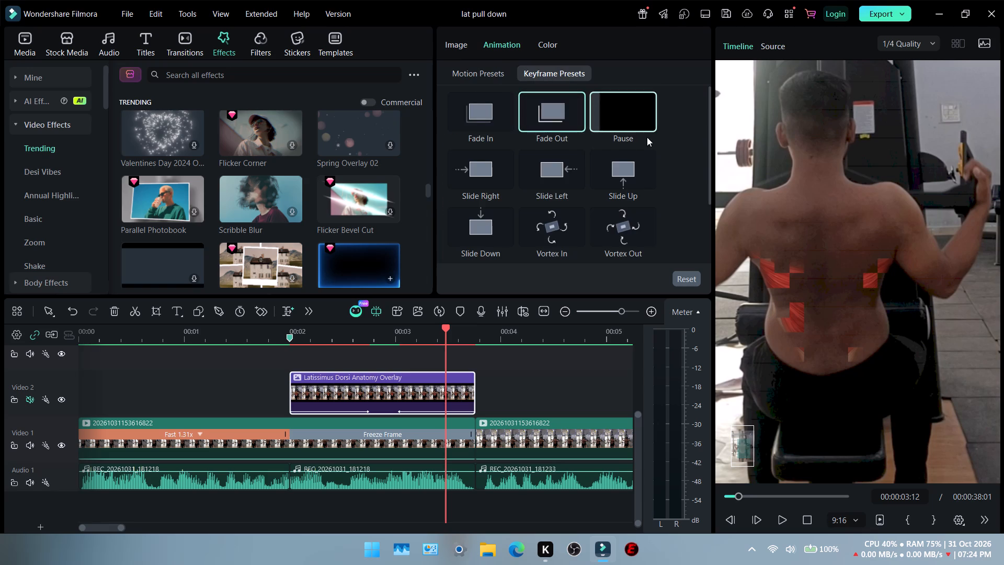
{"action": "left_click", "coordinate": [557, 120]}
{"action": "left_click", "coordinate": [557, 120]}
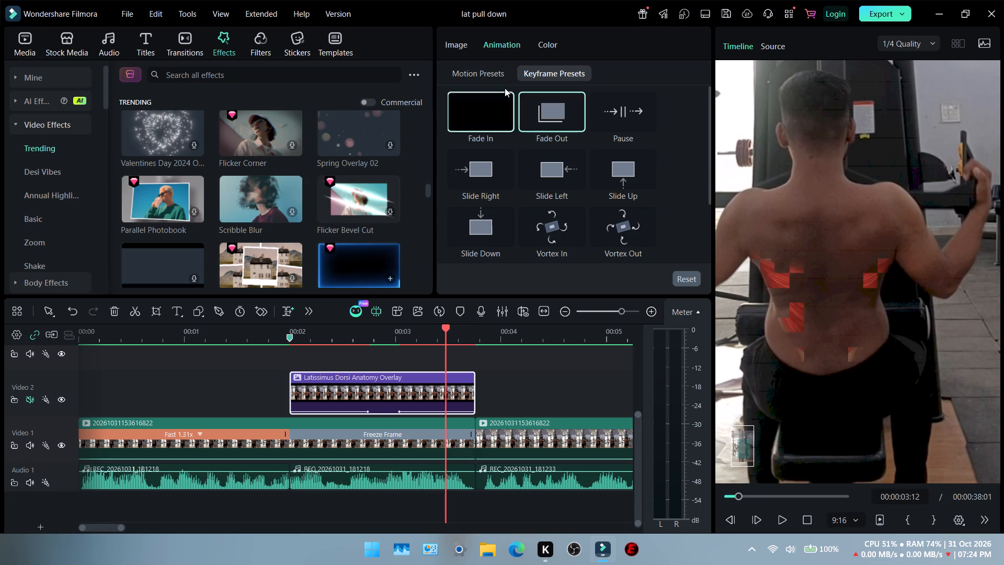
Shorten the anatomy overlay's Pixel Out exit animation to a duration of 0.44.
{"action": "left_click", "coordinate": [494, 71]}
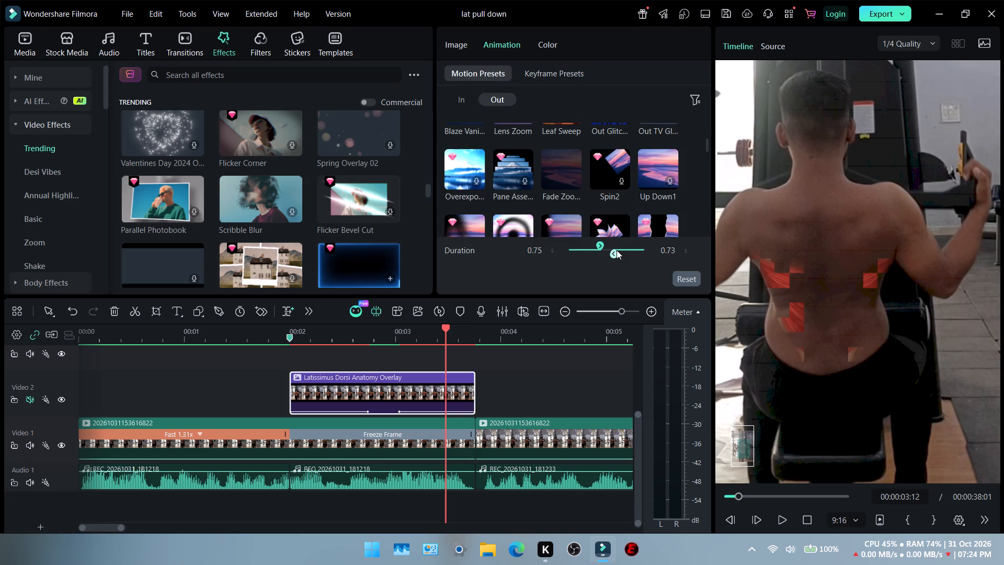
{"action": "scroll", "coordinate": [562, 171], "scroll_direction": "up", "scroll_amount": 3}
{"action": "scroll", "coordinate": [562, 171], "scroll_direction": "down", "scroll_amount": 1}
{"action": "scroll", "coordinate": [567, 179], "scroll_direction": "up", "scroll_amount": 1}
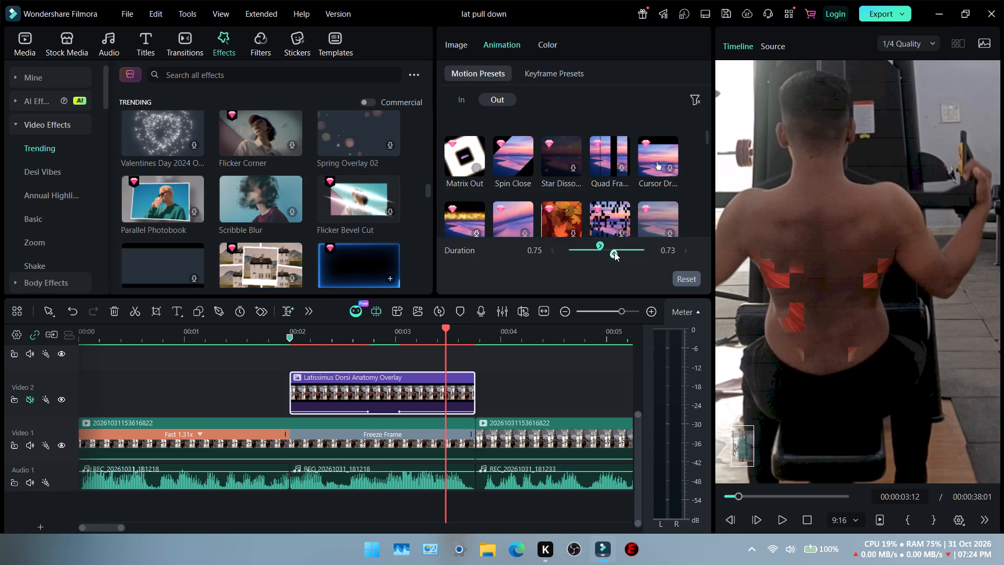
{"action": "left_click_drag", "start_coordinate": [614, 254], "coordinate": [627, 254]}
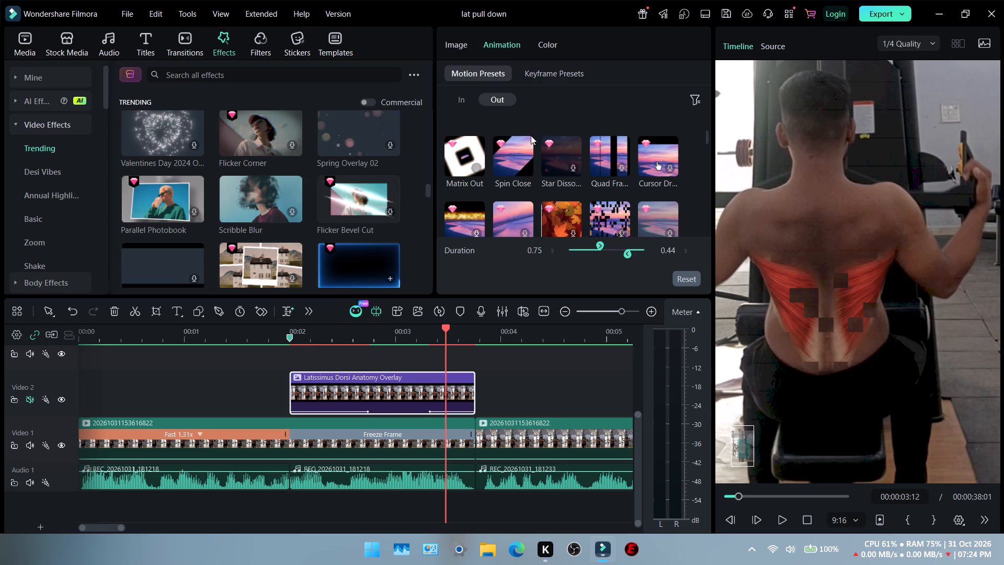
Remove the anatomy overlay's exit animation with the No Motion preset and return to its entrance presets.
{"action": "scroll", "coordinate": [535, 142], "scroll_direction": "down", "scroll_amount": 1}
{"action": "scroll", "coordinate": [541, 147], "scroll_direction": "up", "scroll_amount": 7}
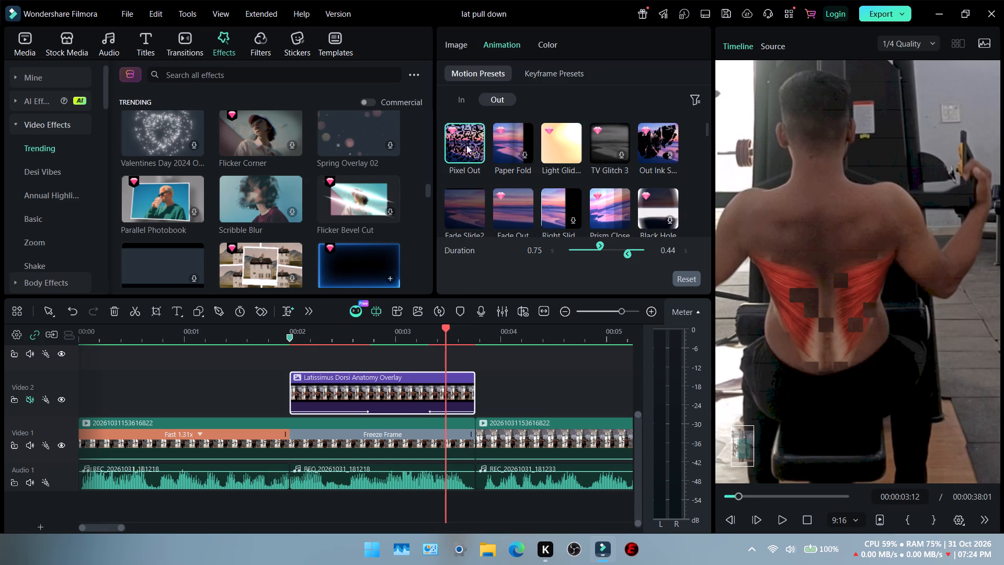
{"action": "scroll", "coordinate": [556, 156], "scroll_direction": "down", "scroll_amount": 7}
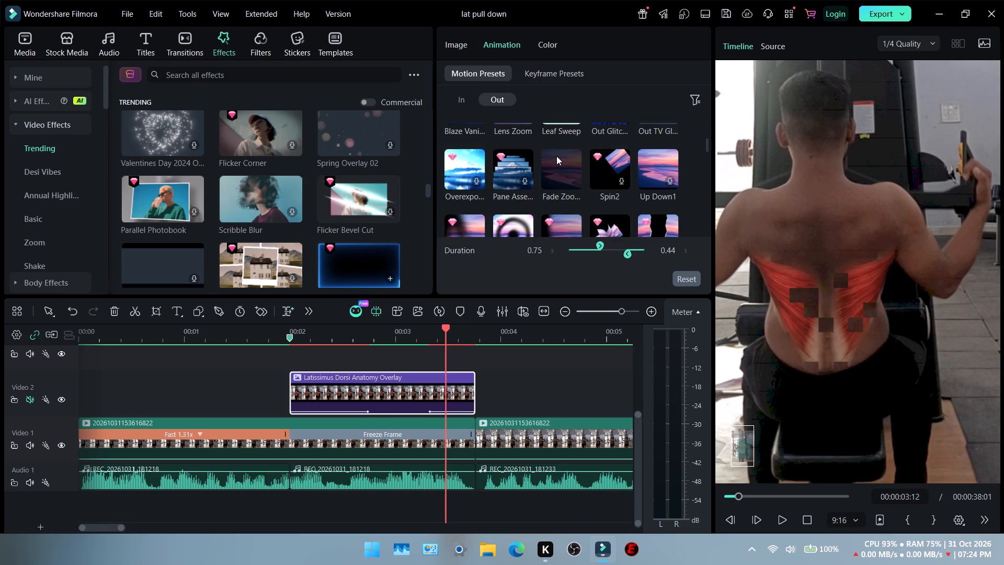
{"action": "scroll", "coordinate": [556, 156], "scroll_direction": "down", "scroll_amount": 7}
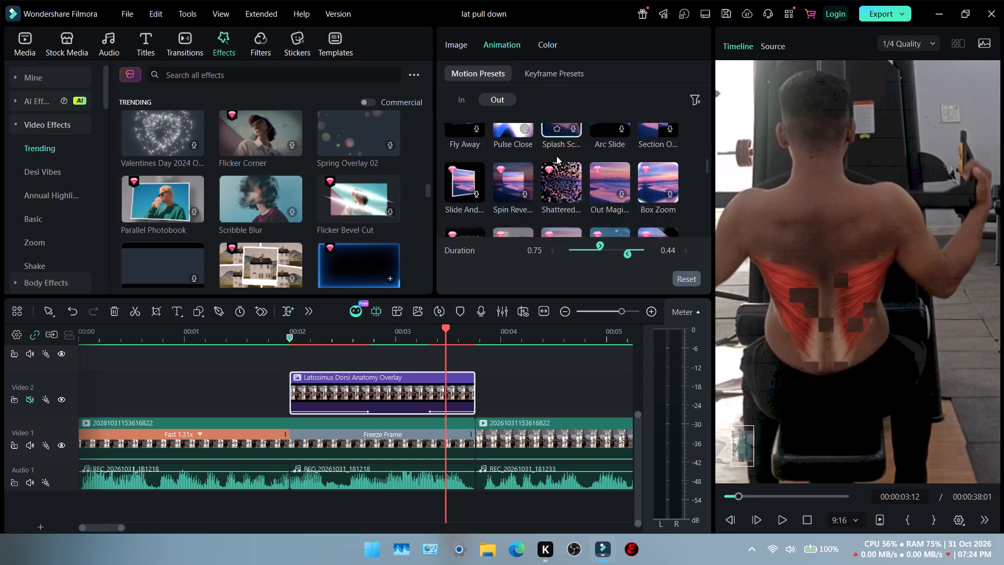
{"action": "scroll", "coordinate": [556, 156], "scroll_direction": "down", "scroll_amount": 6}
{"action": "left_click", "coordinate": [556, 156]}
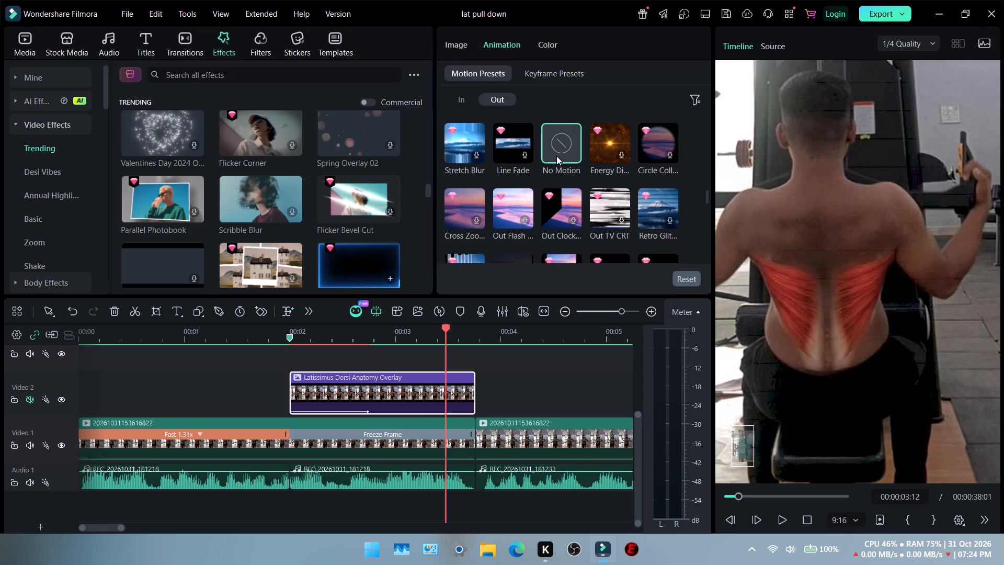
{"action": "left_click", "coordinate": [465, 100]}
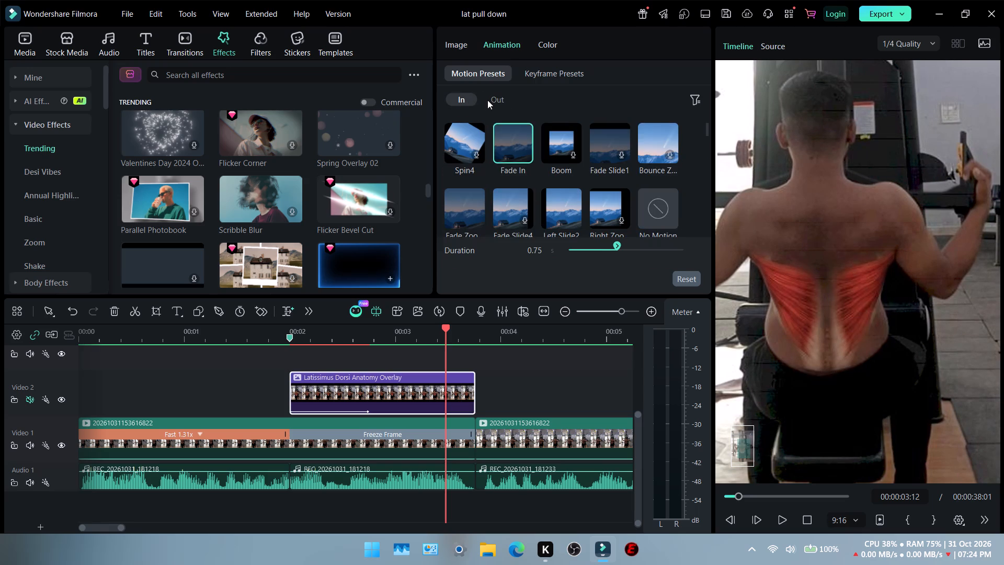
Apply the Fade Out keyframe preset near the end of the anatomy overlay and preview it.
{"action": "left_click", "coordinate": [487, 100]}
{"action": "left_click", "coordinate": [537, 71]}
{"action": "scroll", "coordinate": [558, 144], "scroll_direction": "down", "scroll_amount": 3}
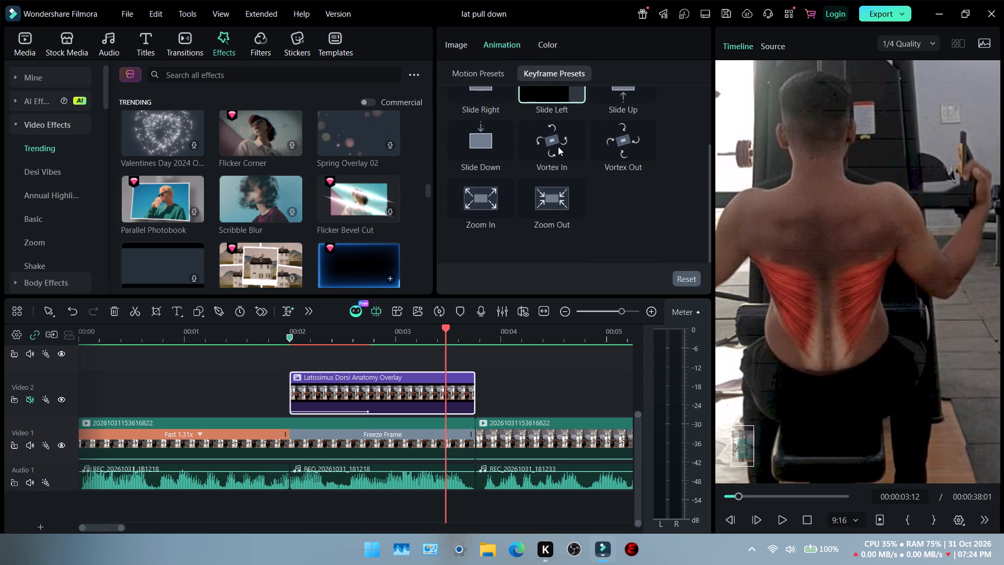
{"action": "scroll", "coordinate": [558, 146], "scroll_direction": "up", "scroll_amount": 2}
{"action": "left_click_drag", "start_coordinate": [550, 112], "coordinate": [560, 119]}
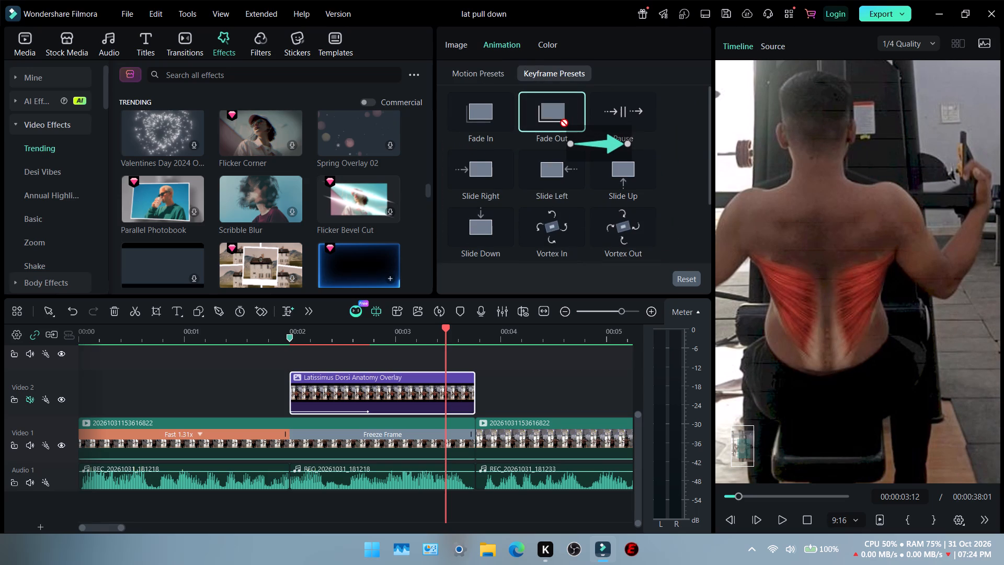
{"action": "left_click_drag", "start_coordinate": [560, 119], "coordinate": [459, 353]}
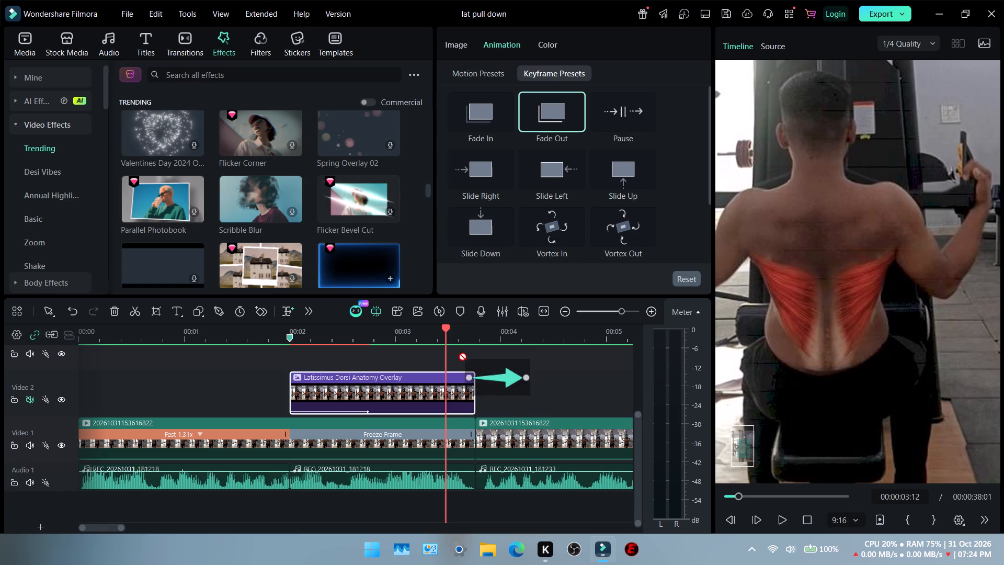
{"action": "left_click_drag", "start_coordinate": [459, 353], "coordinate": [425, 385]}
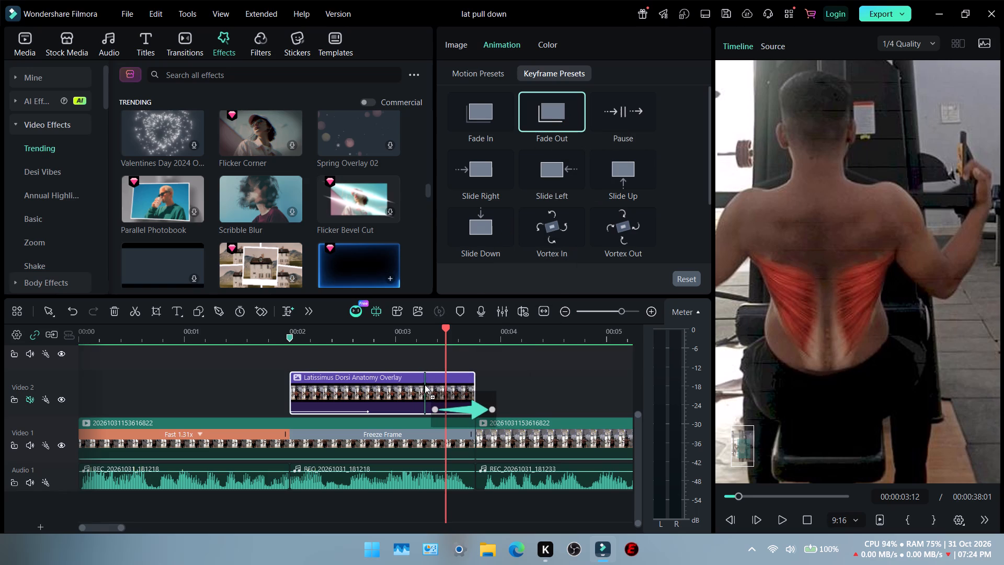
{"action": "left_click_drag", "start_coordinate": [425, 385], "coordinate": [427, 385]}
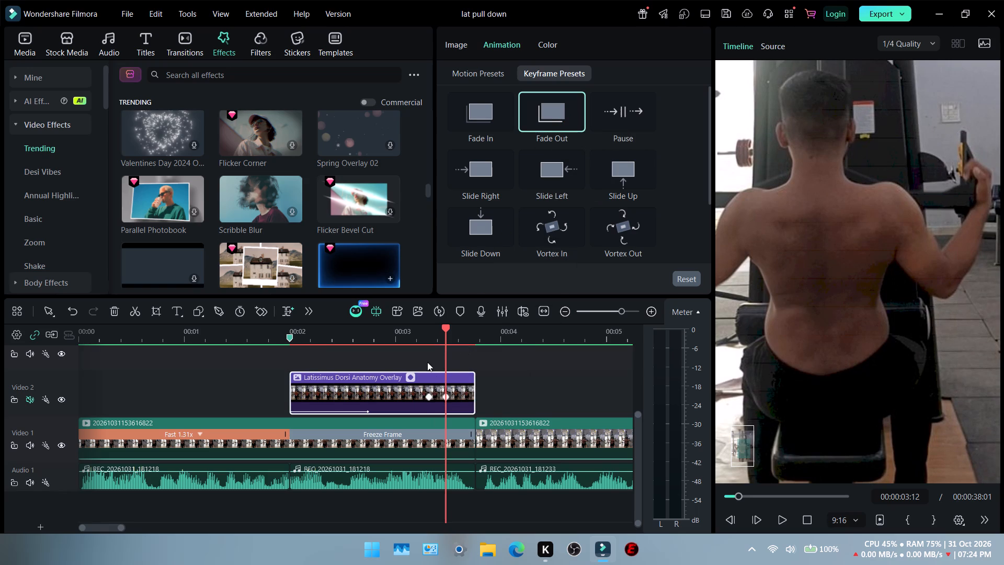
{"action": "left_click", "coordinate": [265, 337]}
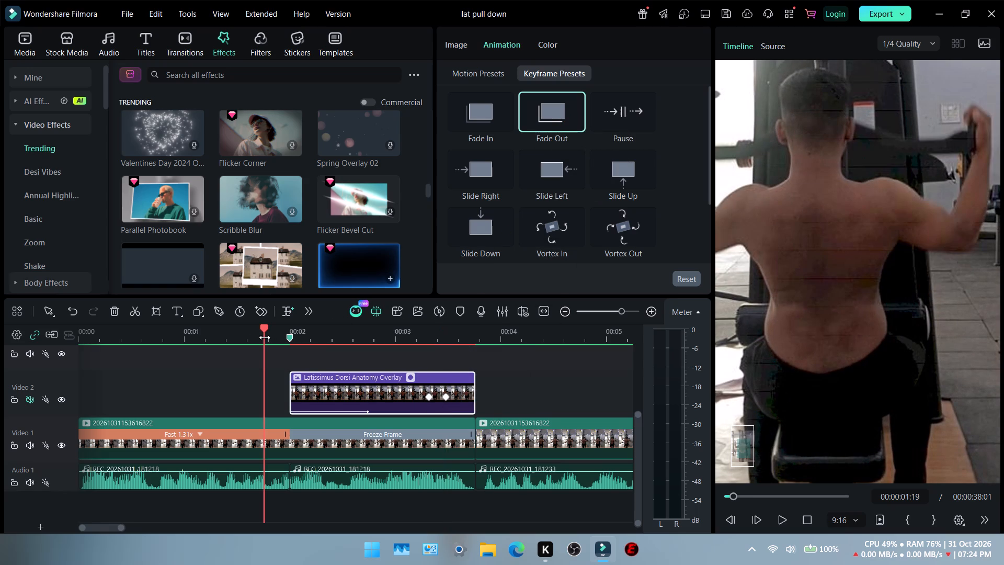
{"action": "key", "text": "space"}
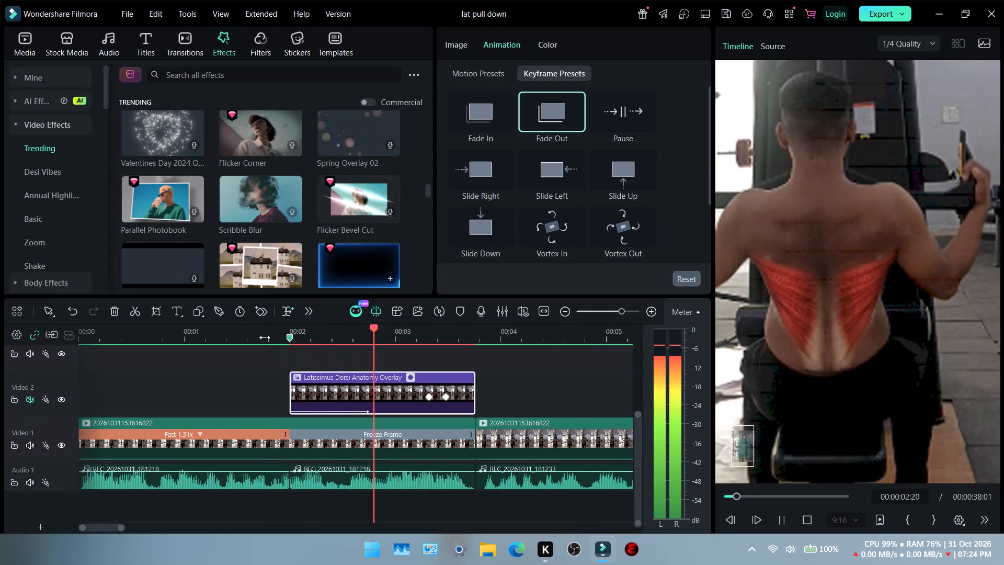
{"action": "key", "text": "space"}
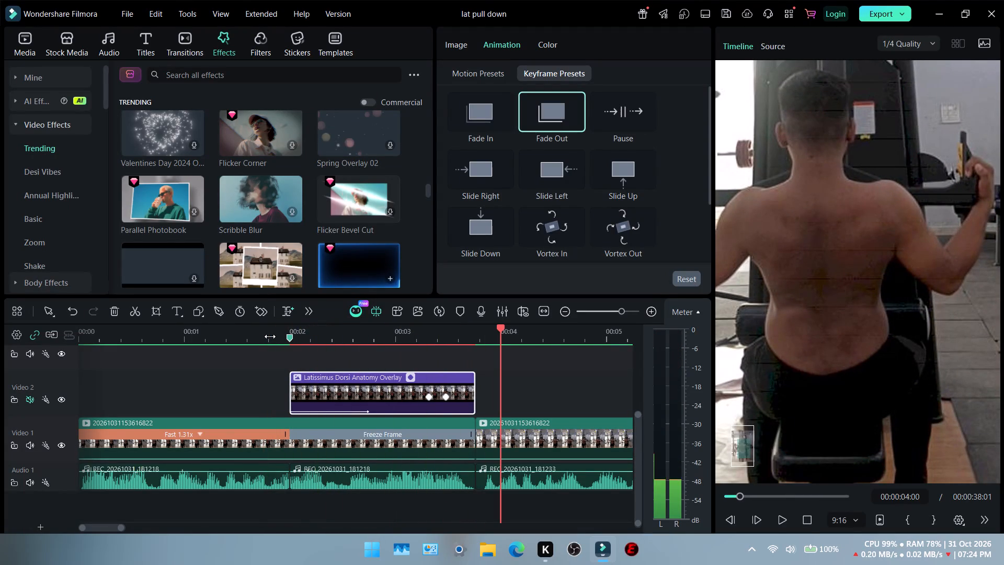
Move the fade-out's ending keyframe to the very end of the anatomy overlay clip.
{"action": "left_click", "coordinate": [447, 397]}
{"action": "left_click_drag", "start_coordinate": [447, 397], "coordinate": [454, 397]}
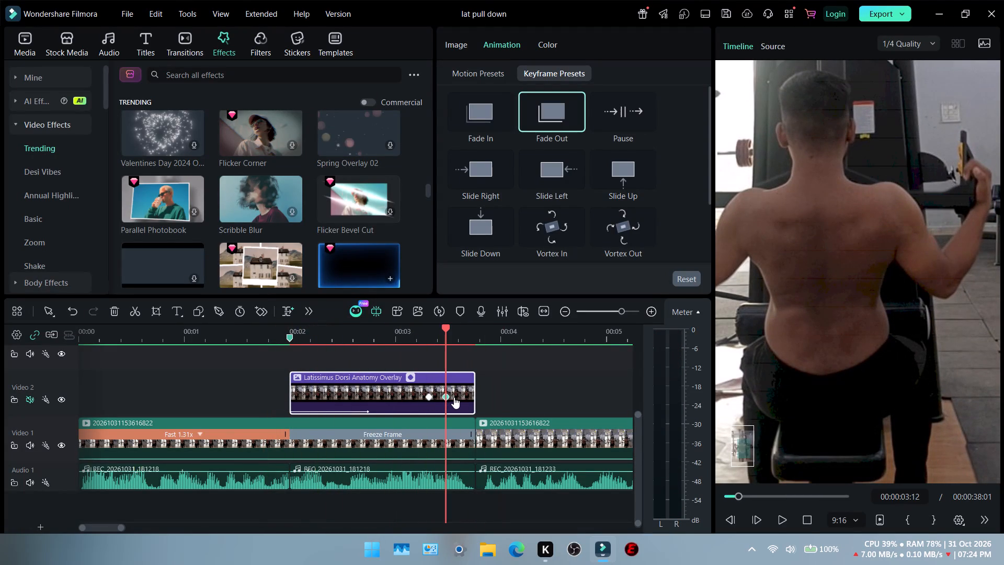
{"action": "left_click_drag", "start_coordinate": [454, 397], "coordinate": [461, 398]}
{"action": "left_click", "coordinate": [446, 398]}
{"action": "left_click_drag", "start_coordinate": [446, 398], "coordinate": [451, 398]}
{"action": "left_click_drag", "start_coordinate": [451, 398], "coordinate": [475, 399]}
Move the fade-out's starting keyframe on the anatomy overlay to about 00:00:03:12.
{"action": "left_click", "coordinate": [428, 397]}
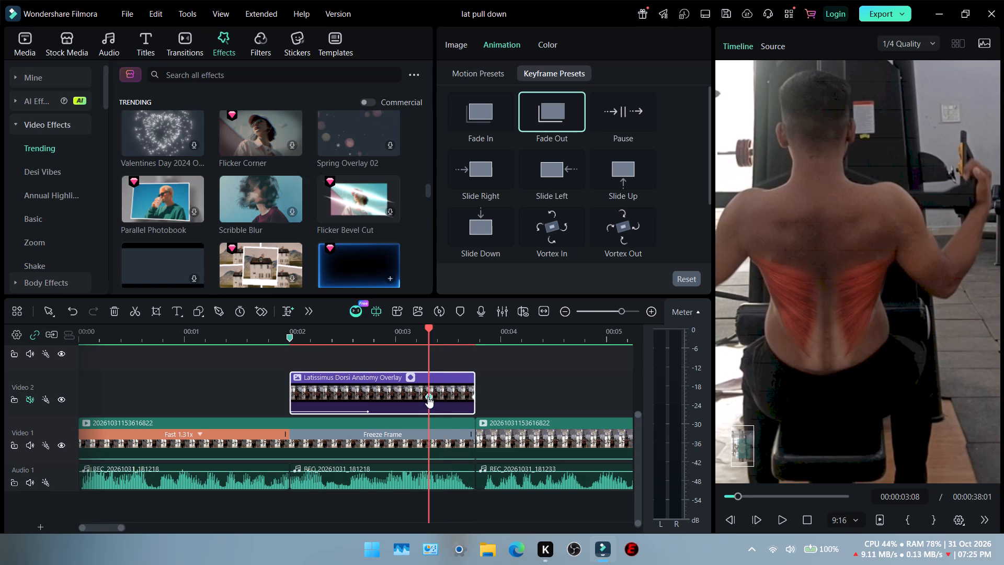
{"action": "left_click", "coordinate": [429, 397]}
{"action": "left_click", "coordinate": [429, 398]}
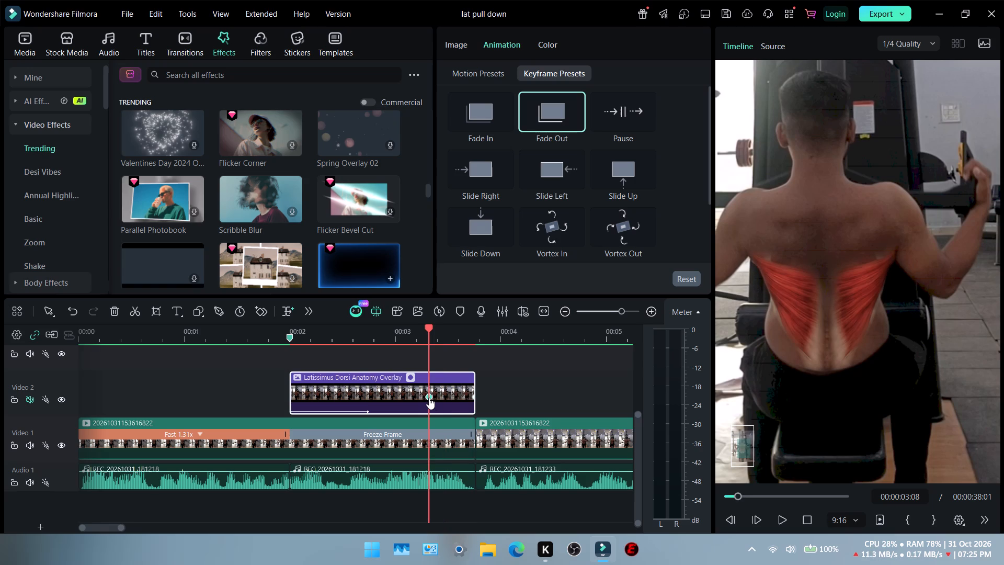
{"action": "double_click", "coordinate": [430, 398]}
{"action": "left_click_drag", "start_coordinate": [427, 397], "coordinate": [444, 397]}
Render the timeline preview and play the freeze frame section to check the anatomy overlay's entrance and fade-out.
{"action": "left_click", "coordinate": [254, 335]}
{"action": "key", "text": "Return"}
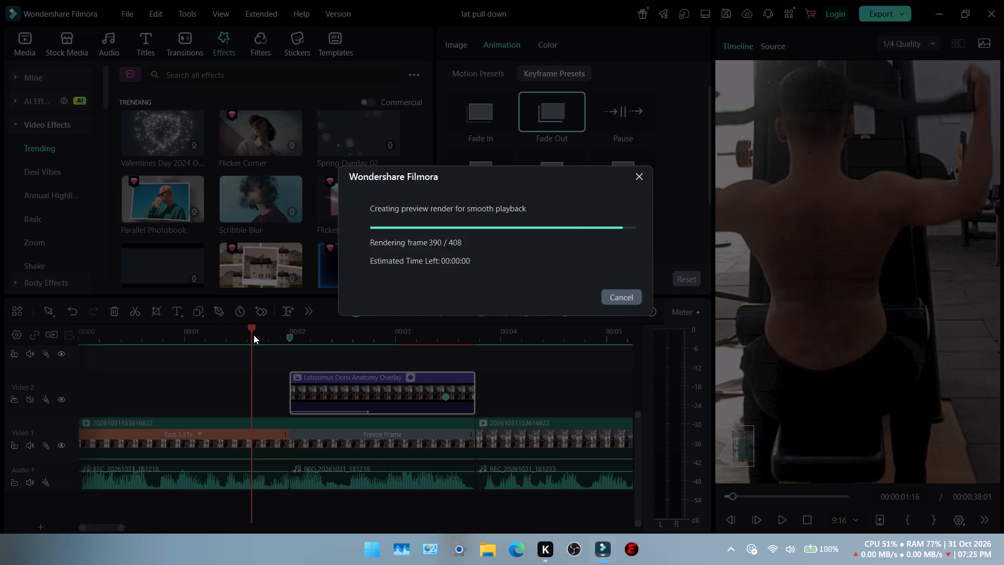
{"action": "key", "text": "space"}
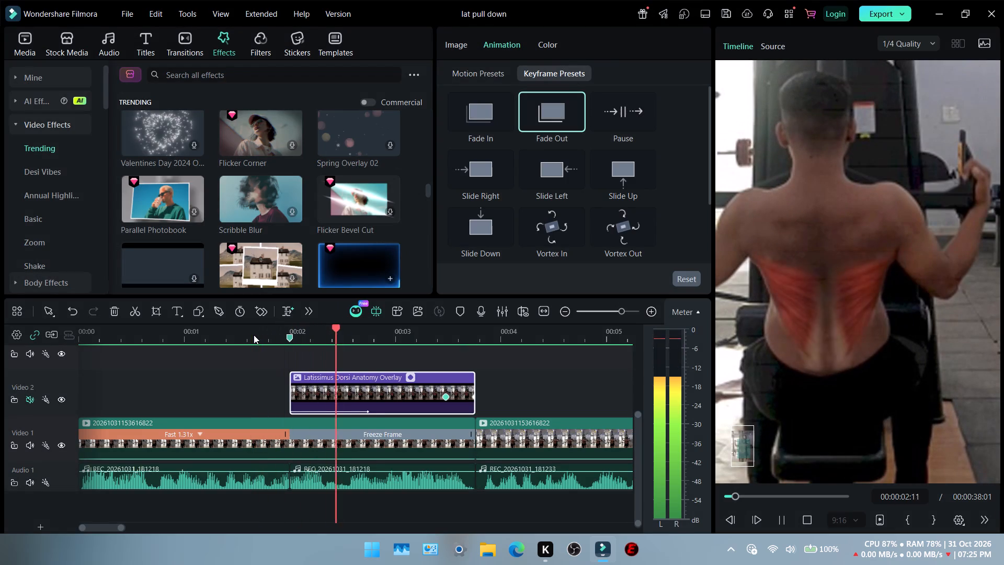
{"action": "key", "text": "space"}
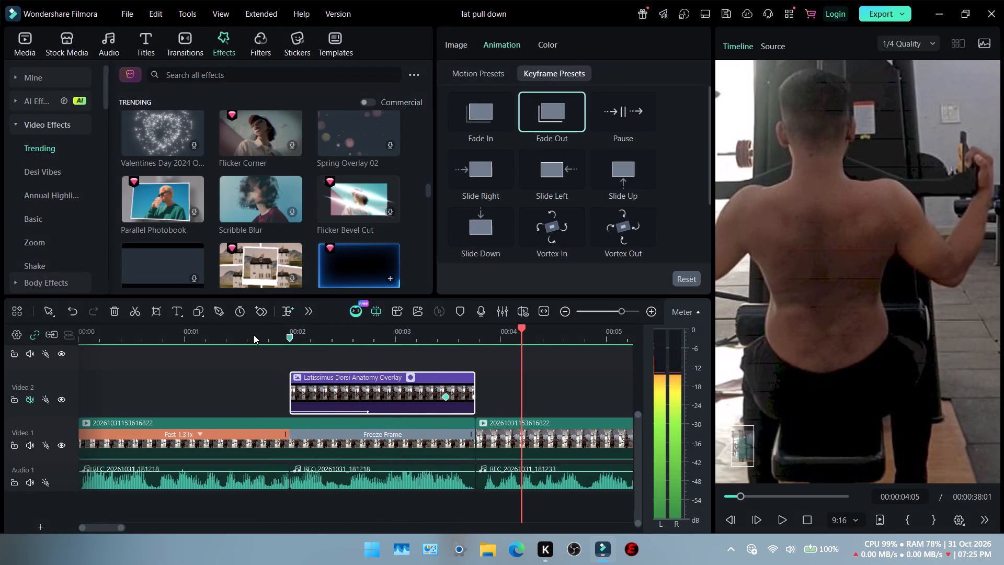
{"action": "key", "text": "space"}
{"action": "key", "text": "space"}
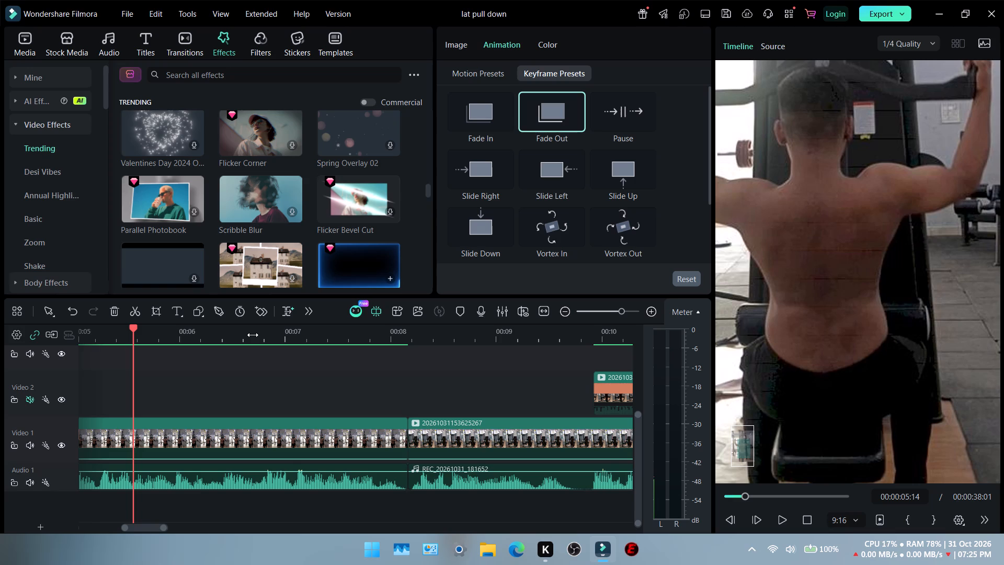
{"action": "scroll", "coordinate": [225, 297], "scroll_direction": "right", "scroll_amount": 3}
{"action": "scroll", "coordinate": [240, 388], "scroll_direction": "right", "scroll_amount": 1}
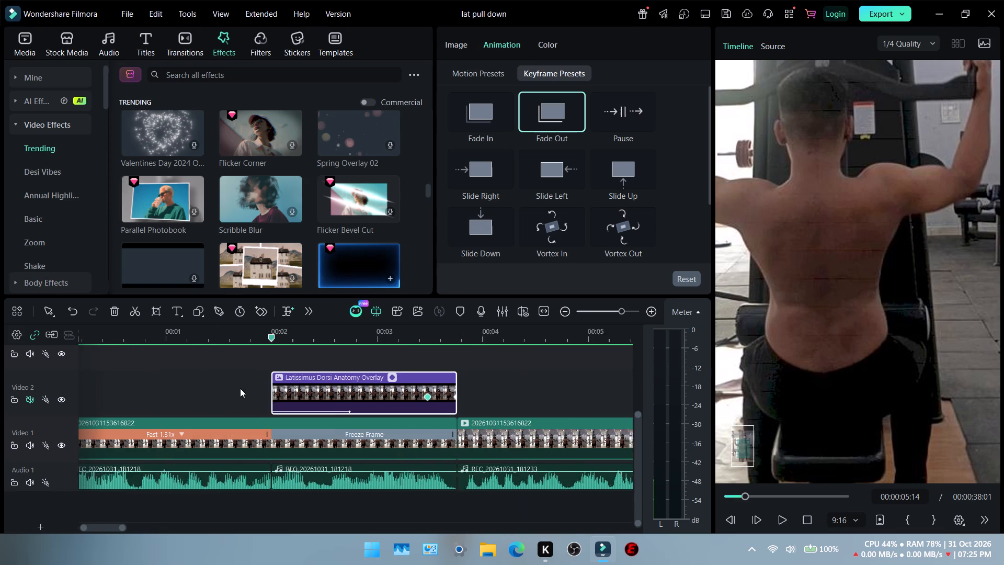
{"action": "scroll", "coordinate": [240, 388], "scroll_direction": "right", "scroll_amount": 2}
{"action": "left_click", "coordinate": [462, 334]}
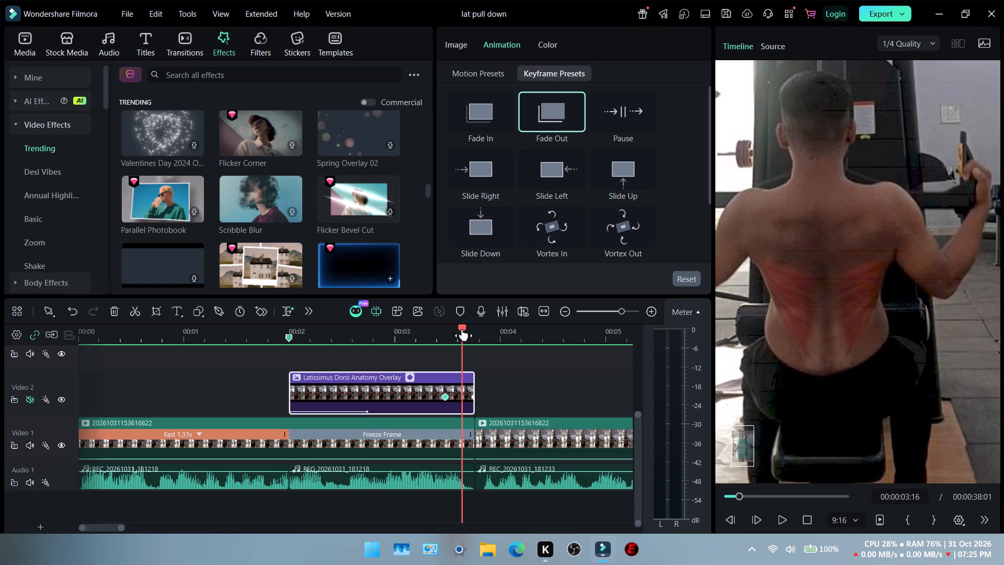
Replay from just before the freeze frame through the following footage to about 12 seconds.
{"action": "left_click", "coordinate": [243, 337]}
{"action": "key", "text": "space"}
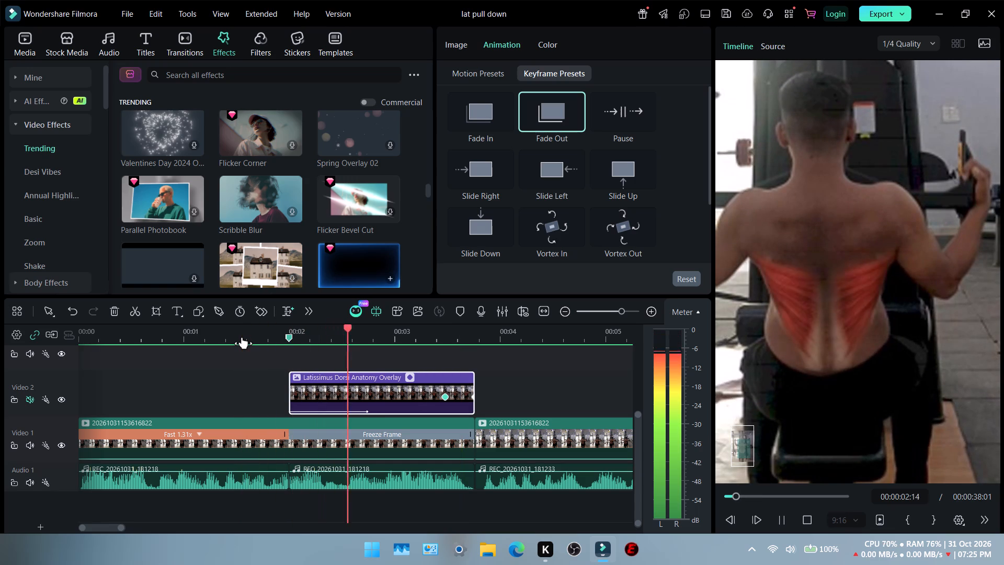
{"action": "key", "text": "space"}
{"action": "key", "text": "space"}
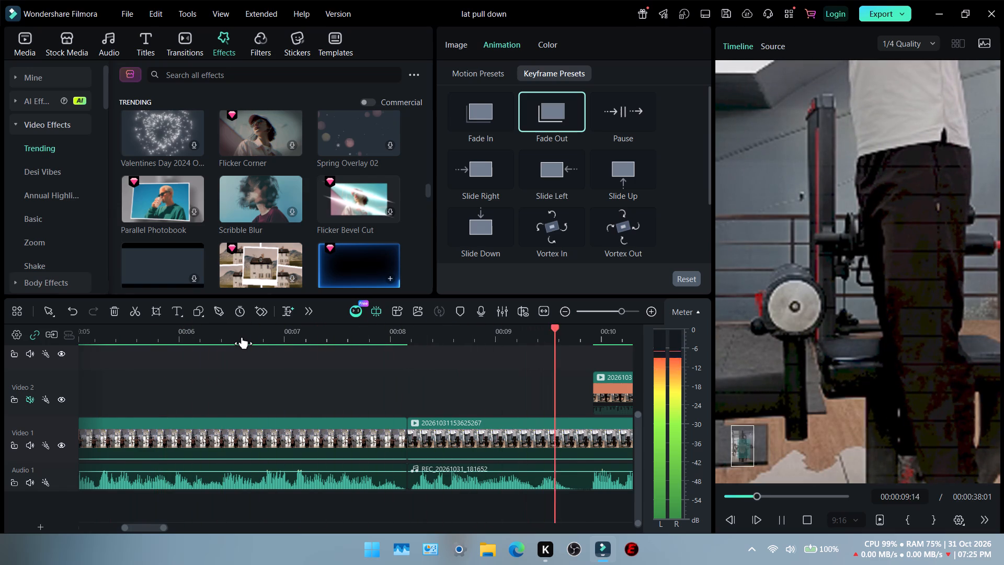
{"action": "key", "text": "space"}
{"action": "key", "text": "space"}
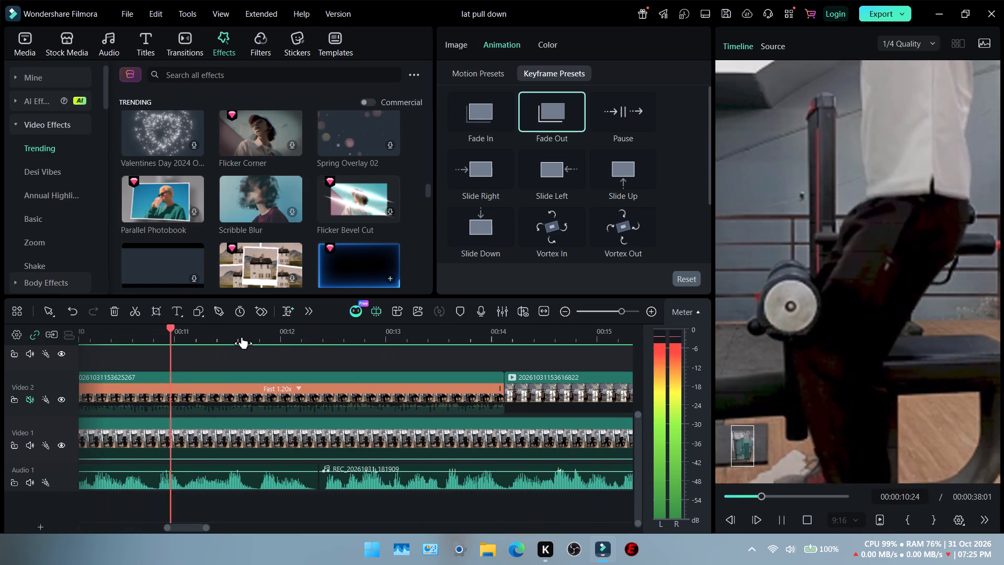
{"action": "key", "text": "space"}
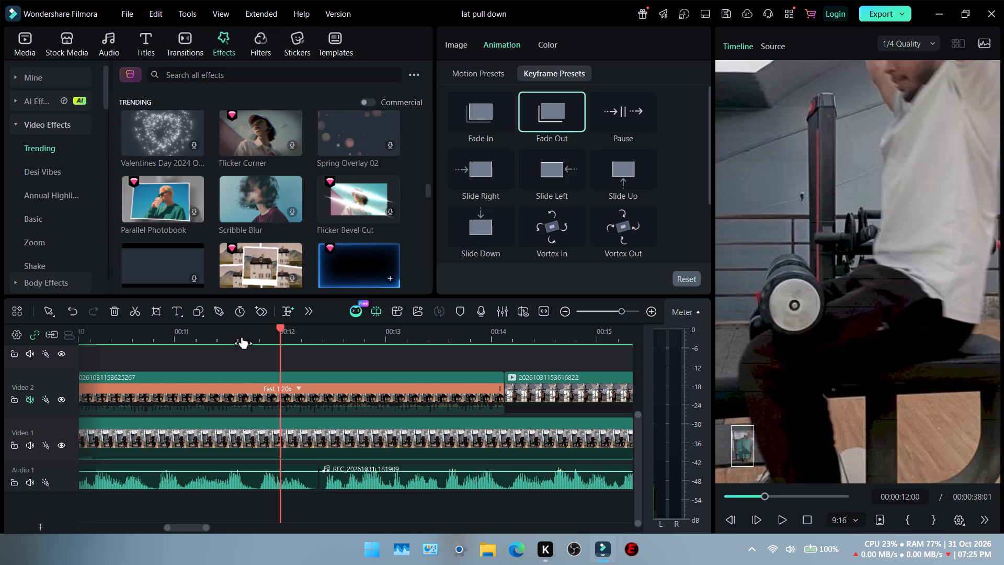
Review playback of the side-view footage between about 10 and 12 seconds.
{"action": "scroll", "coordinate": [240, 343], "scroll_direction": "right", "scroll_amount": 1}
{"action": "key", "text": "space"}
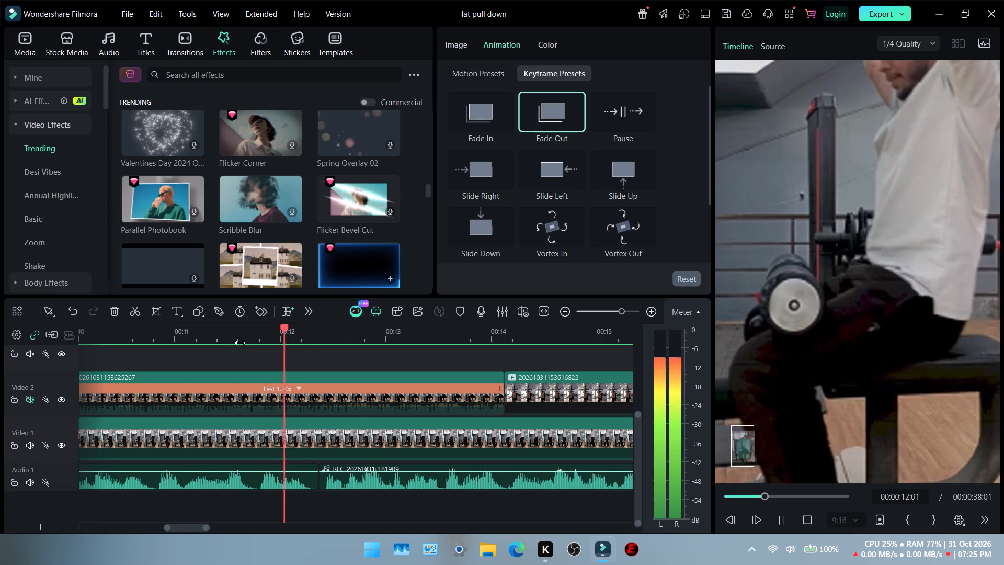
{"action": "key", "text": "space"}
{"action": "scroll", "coordinate": [240, 343], "scroll_direction": "right", "scroll_amount": 3}
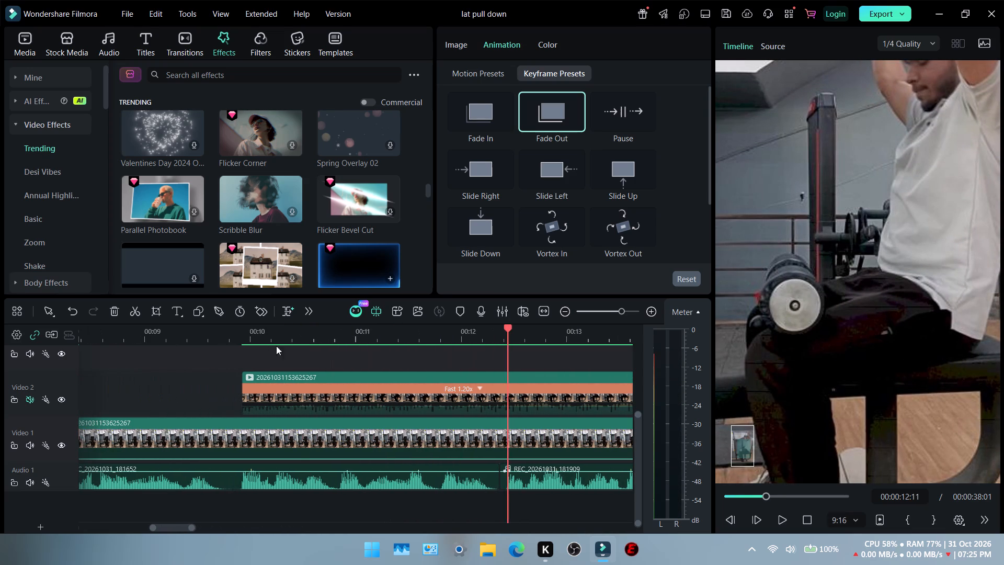
{"action": "left_click", "coordinate": [303, 340]}
{"action": "key", "text": "space"}
{"action": "key", "text": "space"}
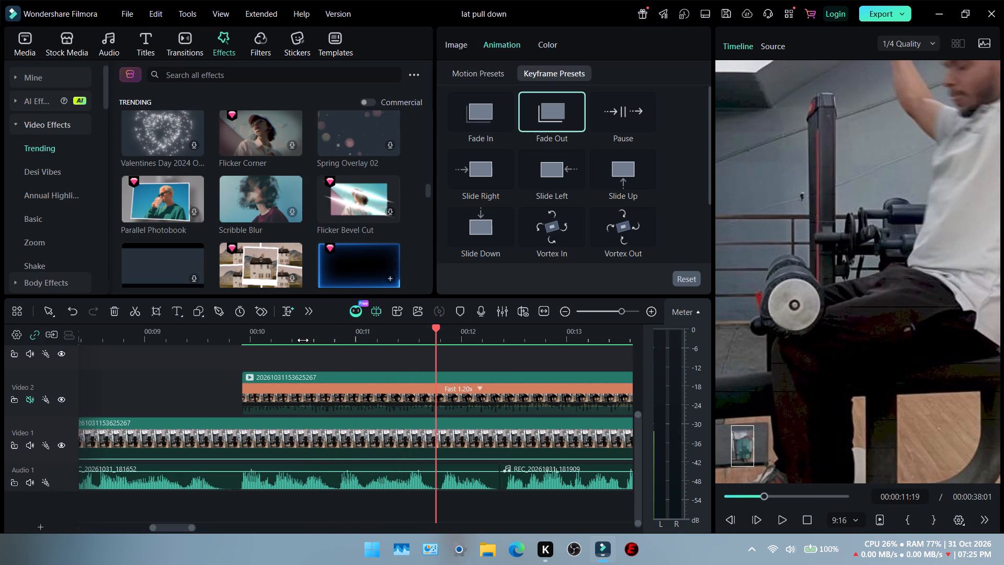
Play and scrub through the side-view footage between about 9 and 12 seconds.
{"action": "left_click", "coordinate": [435, 435]}
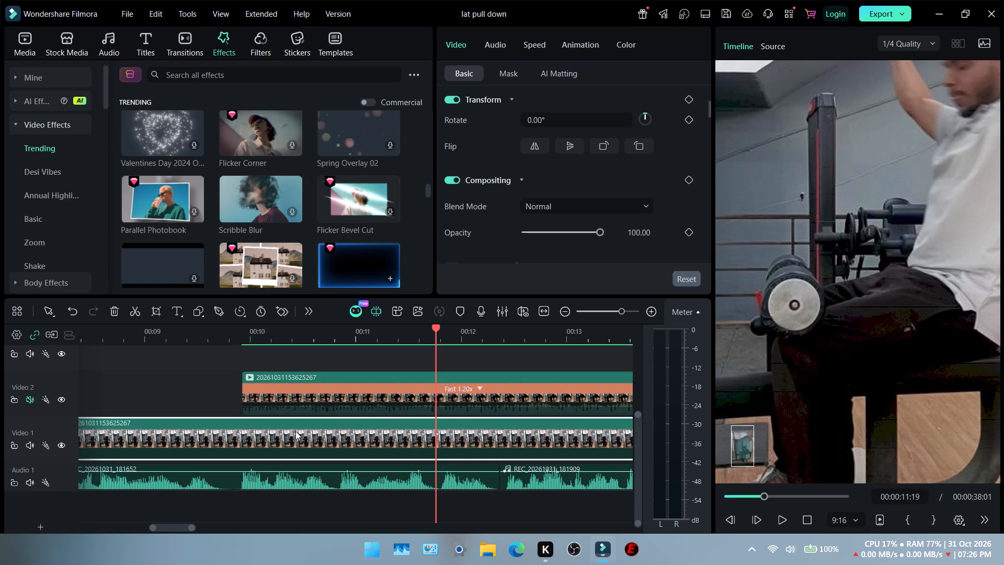
{"action": "scroll", "coordinate": [356, 443], "scroll_direction": "right", "scroll_amount": 2}
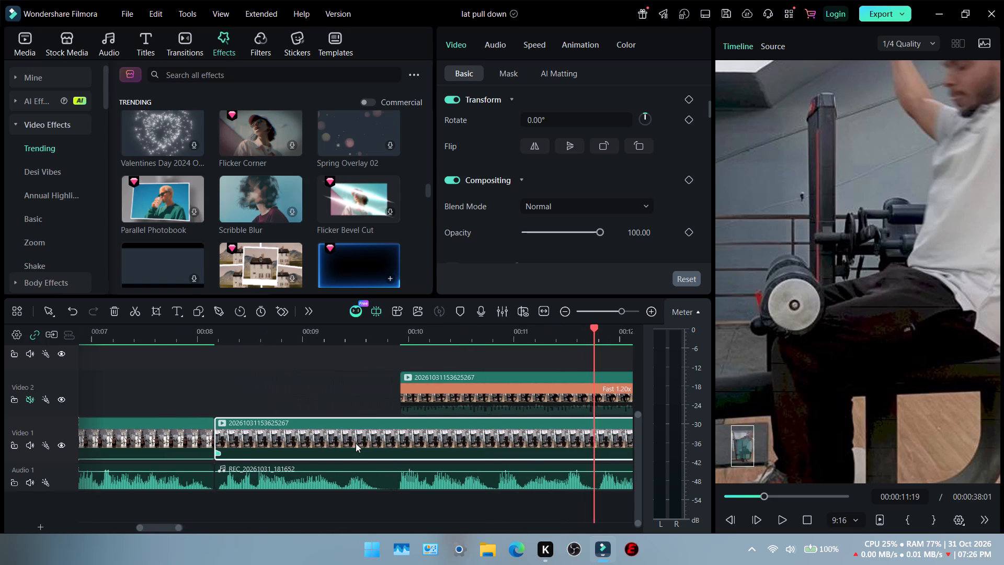
{"action": "scroll", "coordinate": [356, 443], "scroll_direction": "down", "scroll_amount": 5, "text": "ctrl"}
{"action": "left_click", "coordinate": [305, 342]}
{"action": "key", "text": "space"}
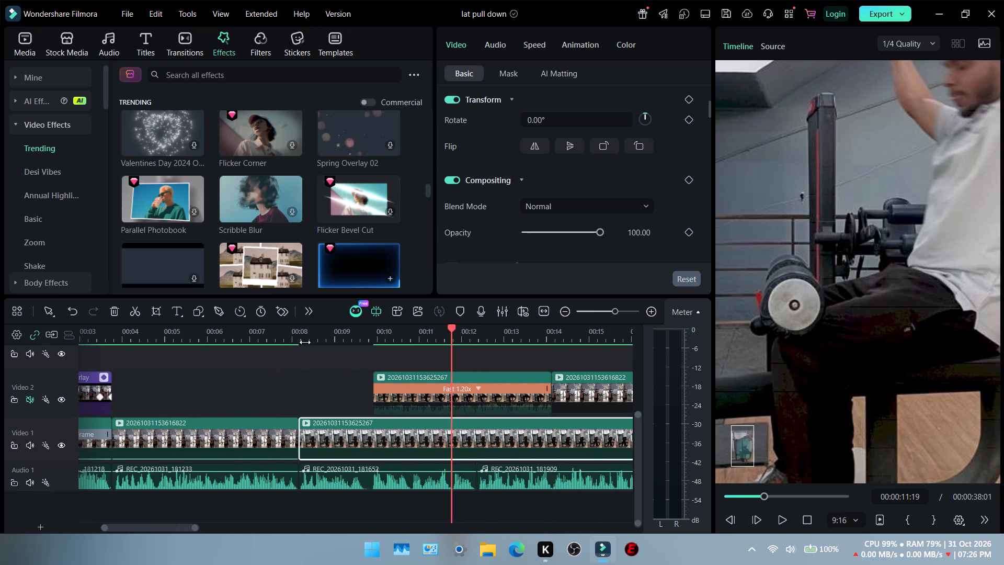
{"action": "left_click", "coordinate": [315, 333]}
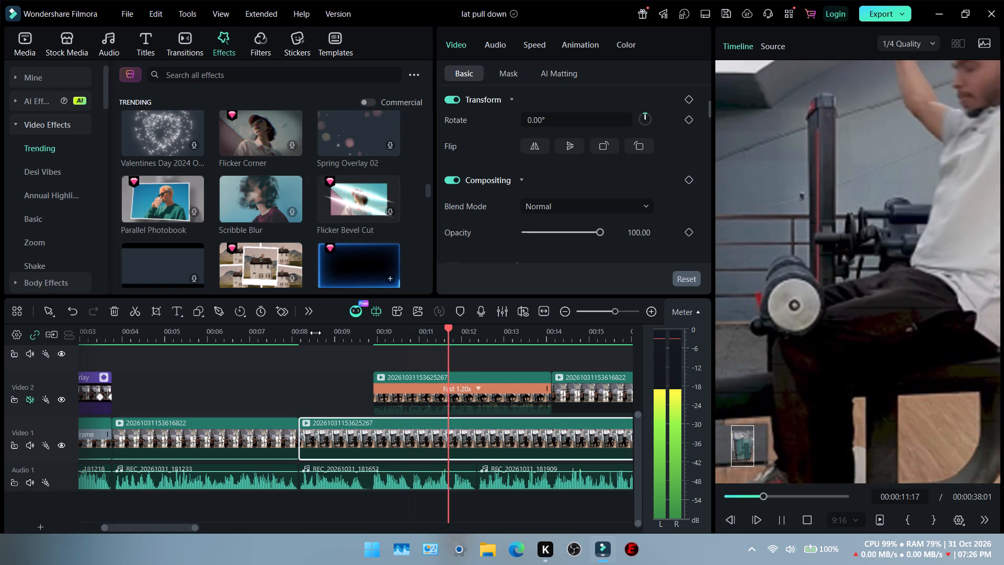
{"action": "key", "text": "space"}
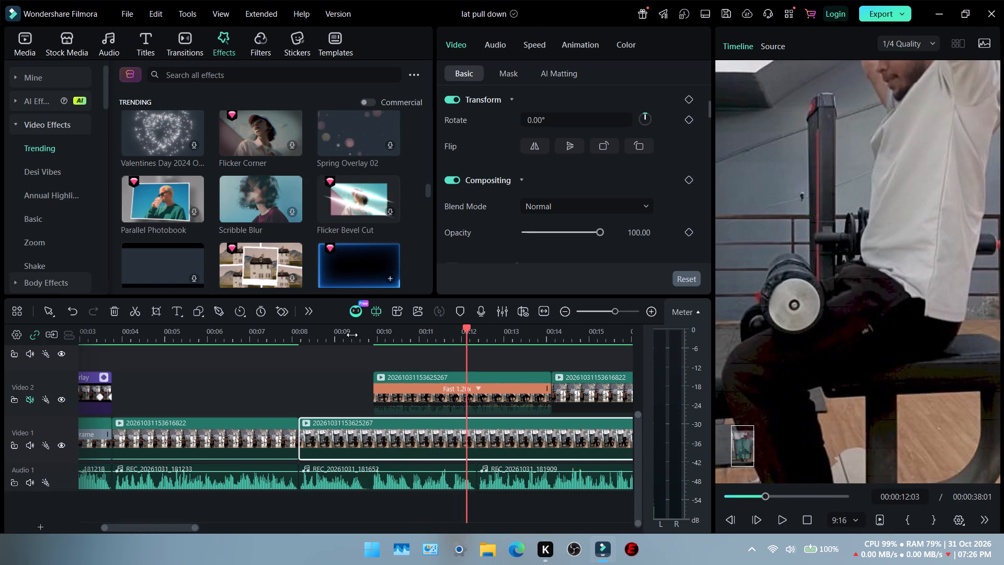
{"action": "left_click", "coordinate": [352, 335]}
{"action": "left_click_drag", "start_coordinate": [352, 327], "coordinate": [357, 327]}
{"action": "left_click_drag", "start_coordinate": [357, 327], "coordinate": [362, 329]}
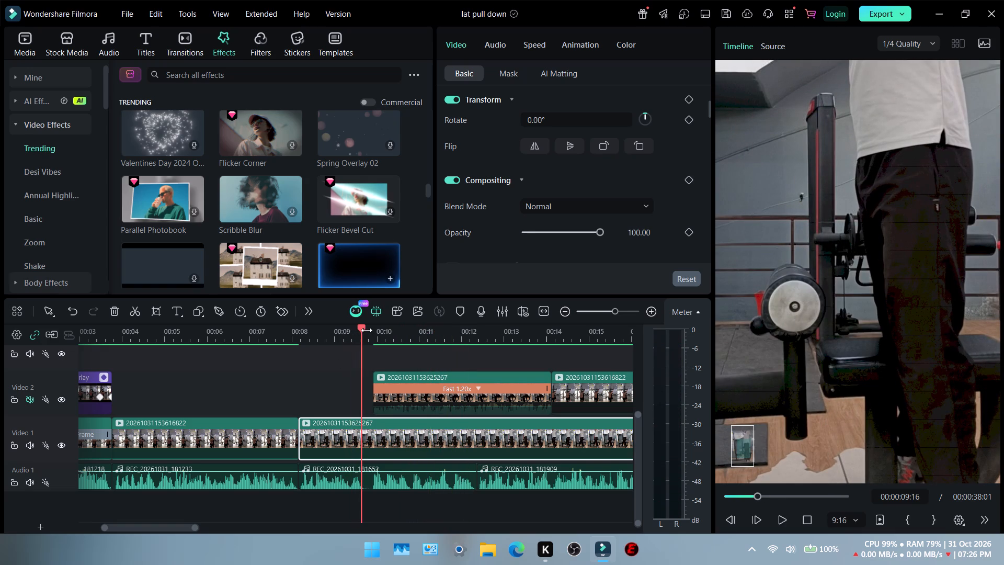
{"action": "left_click_drag", "start_coordinate": [367, 330], "coordinate": [377, 333]}
{"action": "left_click_drag", "start_coordinate": [379, 334], "coordinate": [385, 336]}
{"action": "right_click_drag", "start_coordinate": [379, 334], "coordinate": [385, 336]}
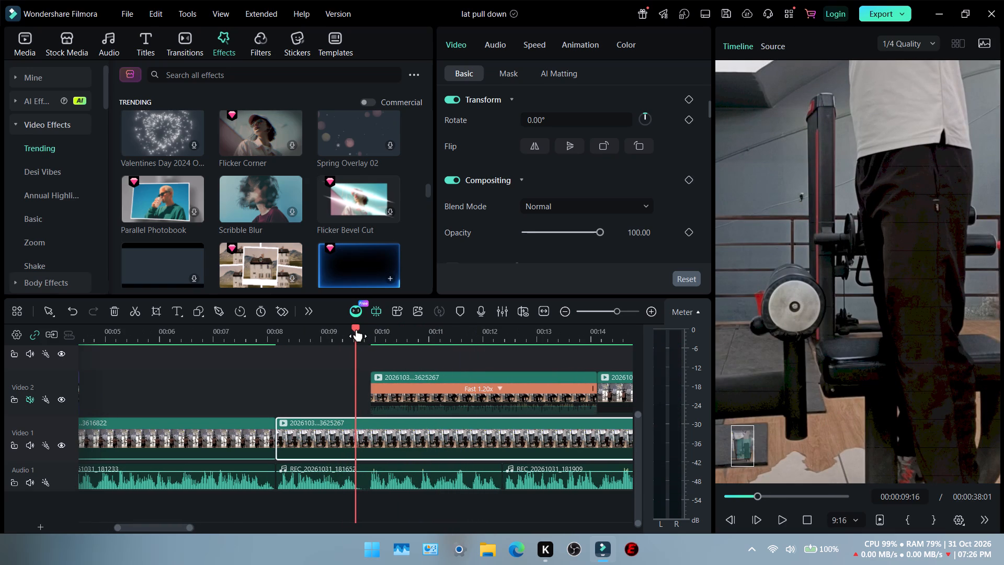
{"action": "left_click_drag", "start_coordinate": [357, 330], "coordinate": [372, 329]}
{"action": "left_click", "coordinate": [375, 330]}
{"action": "left_click_drag", "start_coordinate": [377, 330], "coordinate": [407, 335]}
{"action": "right_click", "coordinate": [377, 330]}
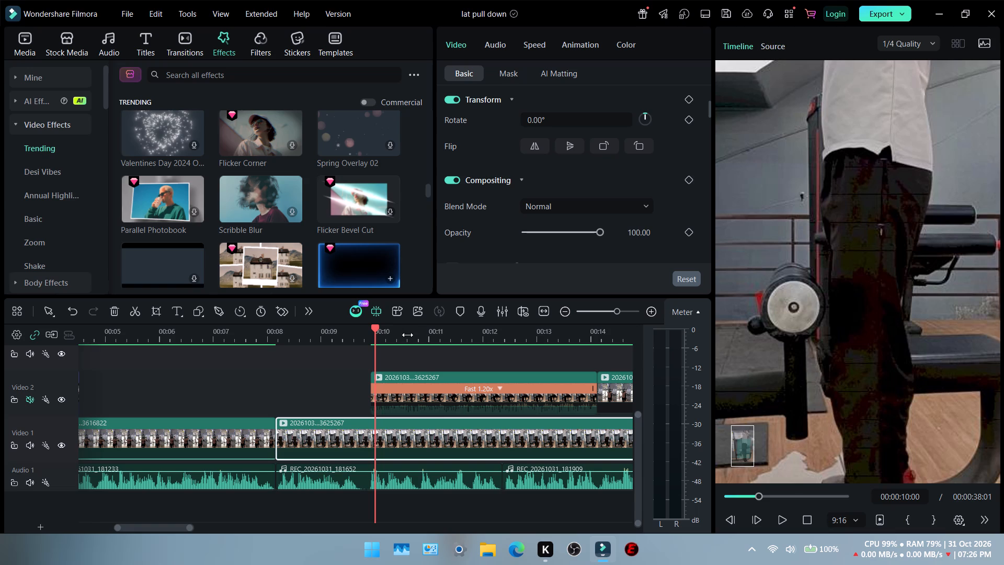
{"action": "left_click_drag", "start_coordinate": [407, 335], "coordinate": [433, 339]}
{"action": "scroll", "coordinate": [330, 411], "scroll_direction": "down", "scroll_amount": 11, "text": "ctrl"}
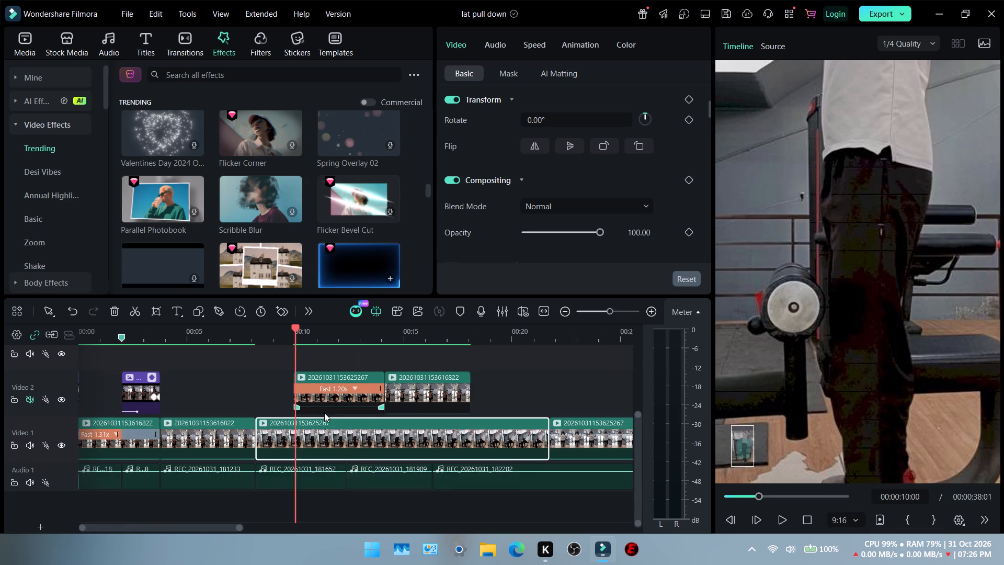
Inspect the footage frame by frame around the start of the sped-up Video 2 clip, near 10 seconds.
{"action": "left_click", "coordinate": [231, 374]}
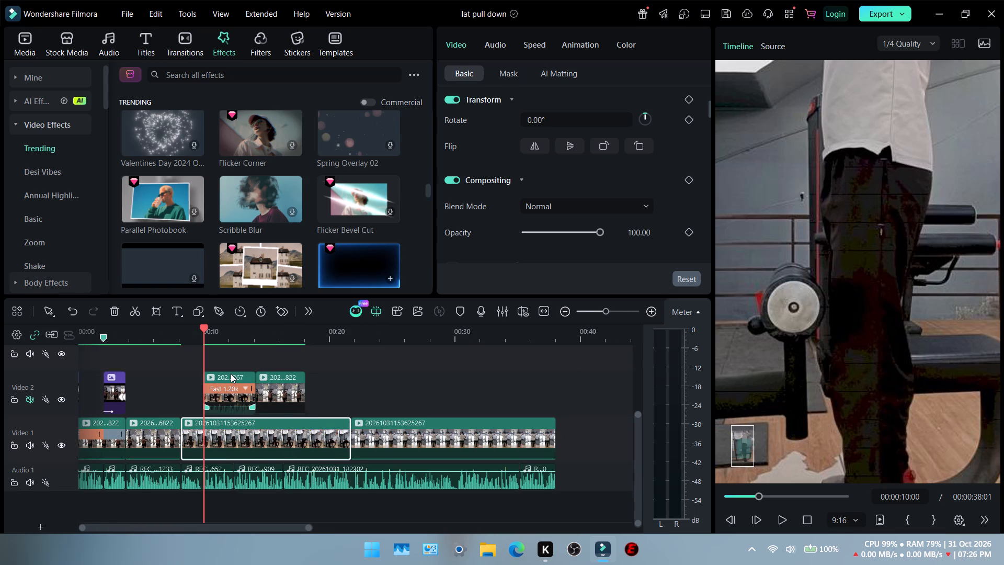
{"action": "left_click", "coordinate": [235, 421]}
{"action": "key", "text": "Right"}
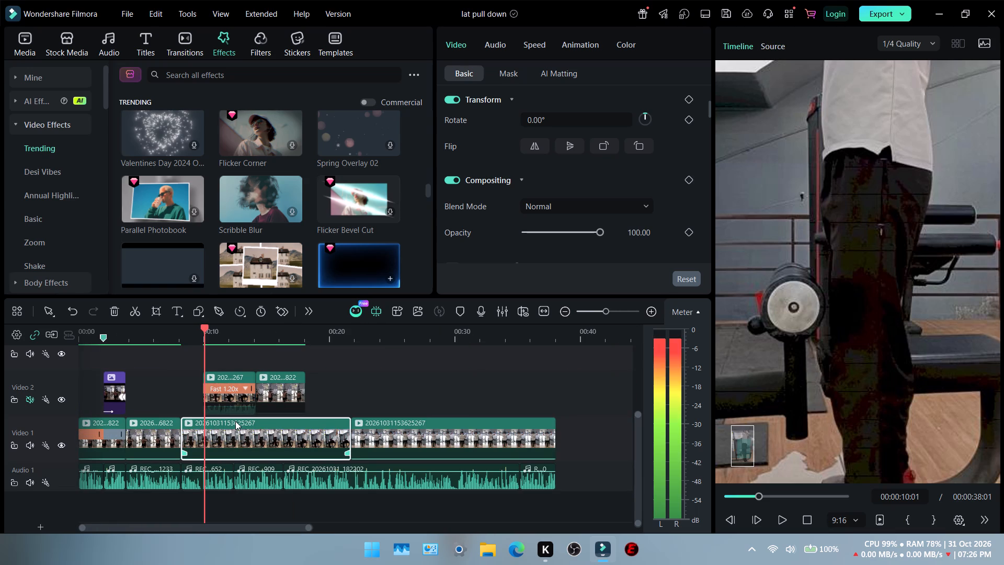
{"action": "key", "text": "Right"}
{"action": "key", "text": "Right"}
{"action": "key", "text": "Right"}
{"action": "key", "text": "Left"}
{"action": "key", "text": "Left"}
{"action": "key", "text": "Left"}
{"action": "key", "text": "Left"}
{"action": "key", "text": "Left"}
{"action": "key", "text": "Left"}
{"action": "key", "text": "Left"}
{"action": "key", "text": "Left"}
{"action": "key", "text": "Left"}
{"action": "key", "text": "Left"}
{"action": "key", "text": "Left"}
{"action": "key", "text": "Left"}
{"action": "key", "text": "Left"}
{"action": "key", "text": "Left"}
{"action": "key", "text": "Left"}
{"action": "key", "text": "Left"}
{"action": "key", "text": "Left"}
{"action": "key", "text": "Left"}
{"action": "key", "text": "Left"}
{"action": "key", "text": "Left"}
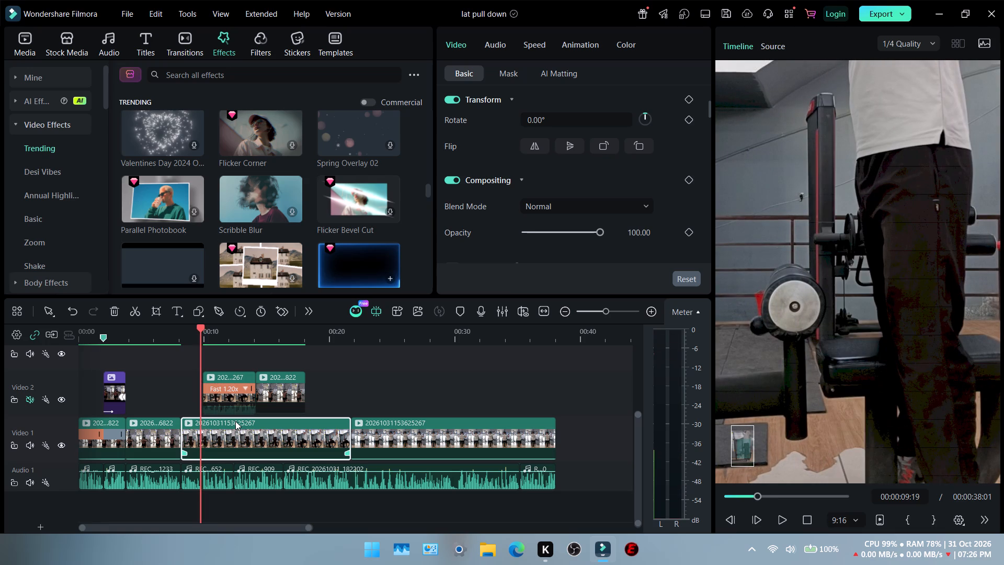
{"action": "key", "text": "Right"}
{"action": "key", "text": "Right"}
{"action": "key", "text": "Right"}
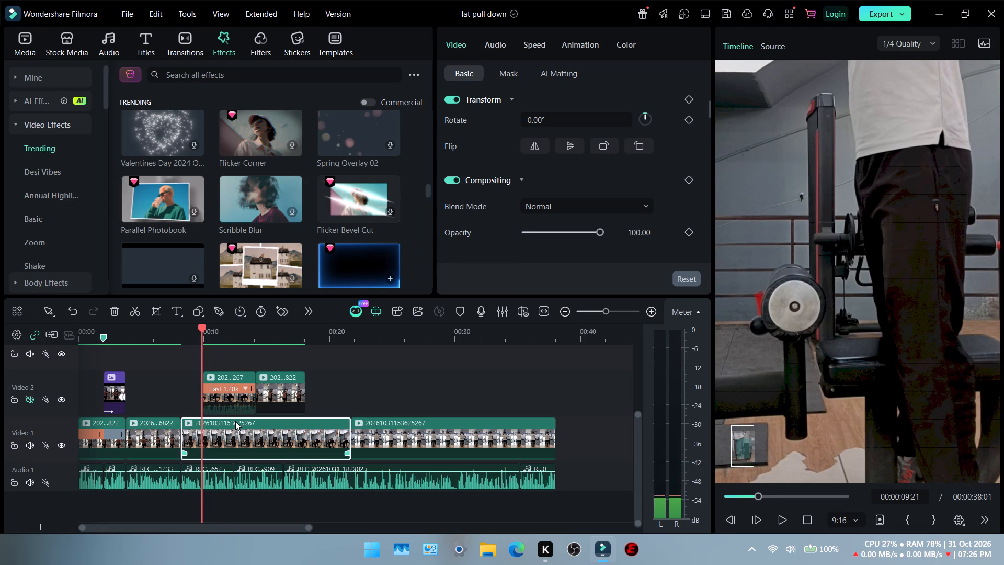
{"action": "key", "text": "Right"}
{"action": "key", "text": "Right"}
{"action": "key", "text": "Right"}
{"action": "key", "text": "Right"}
{"action": "key", "text": "Right"}
{"action": "key", "text": "Right"}
{"action": "key", "text": "Right"}
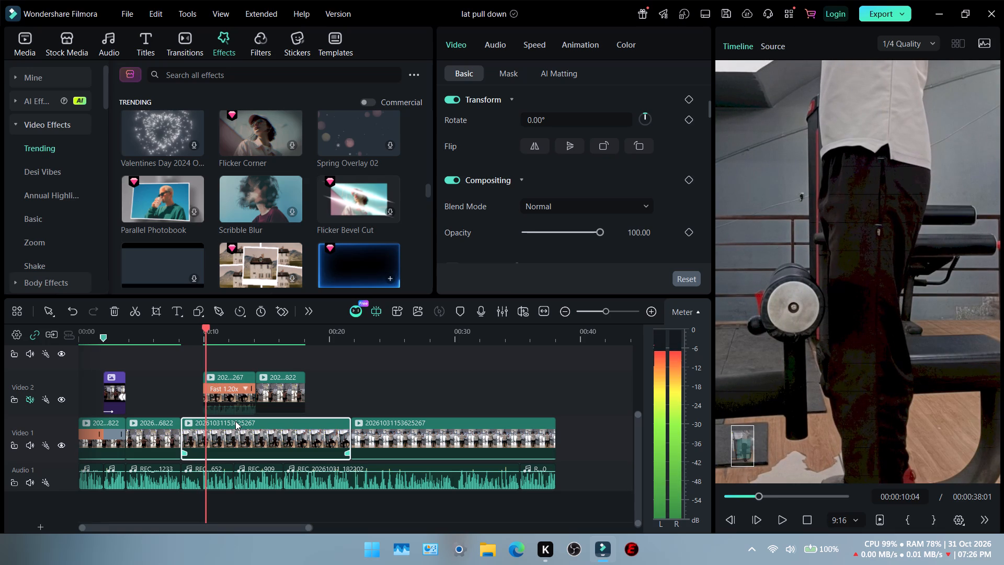
{"action": "key", "text": "Right"}
{"action": "key", "text": "Right"}
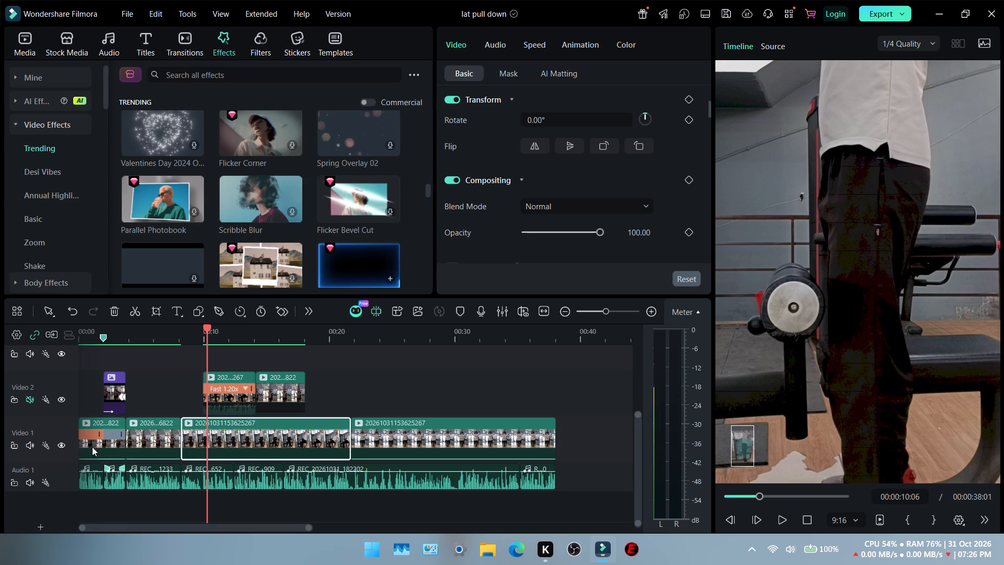
Play the Video 1 footage from about 10 to 23 seconds with the Video 2 track hidden, and show the track again.
{"action": "left_click", "coordinate": [56, 399]}
{"action": "key", "text": "space"}
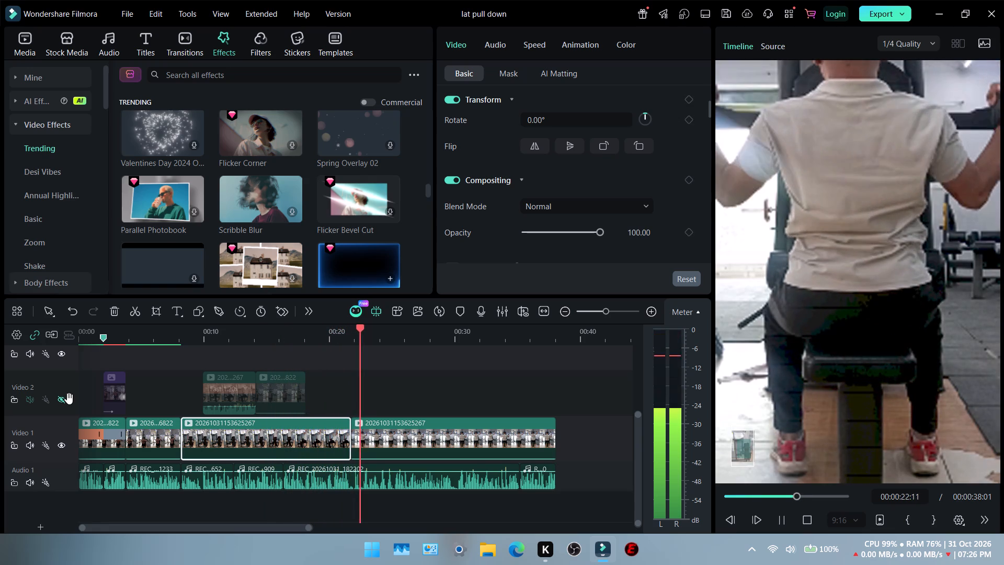
{"action": "key", "text": "space"}
{"action": "scroll", "coordinate": [188, 397], "scroll_direction": "up", "scroll_amount": 3}
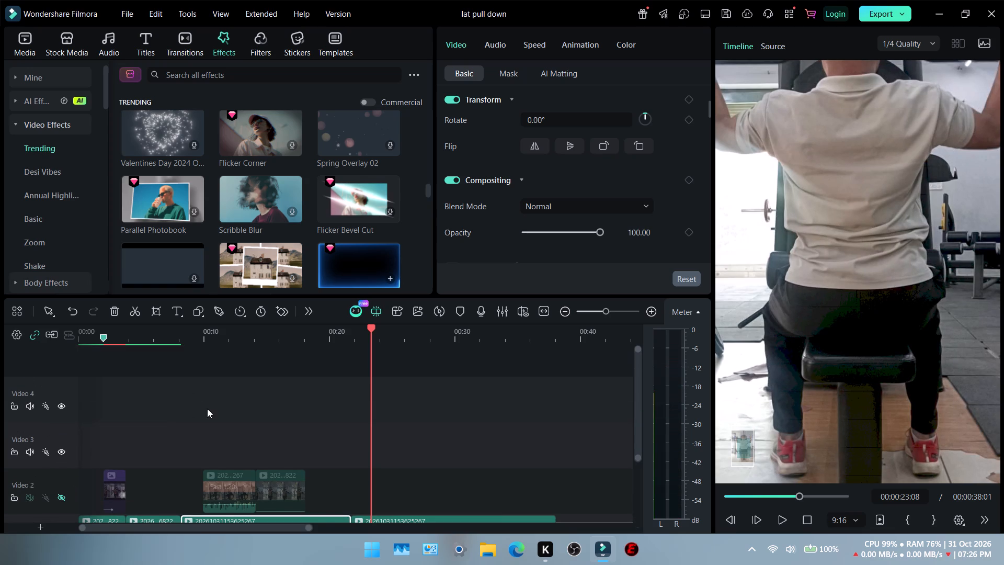
{"action": "scroll", "coordinate": [207, 409], "scroll_direction": "down", "scroll_amount": 2}
{"action": "left_click", "coordinate": [220, 405]}
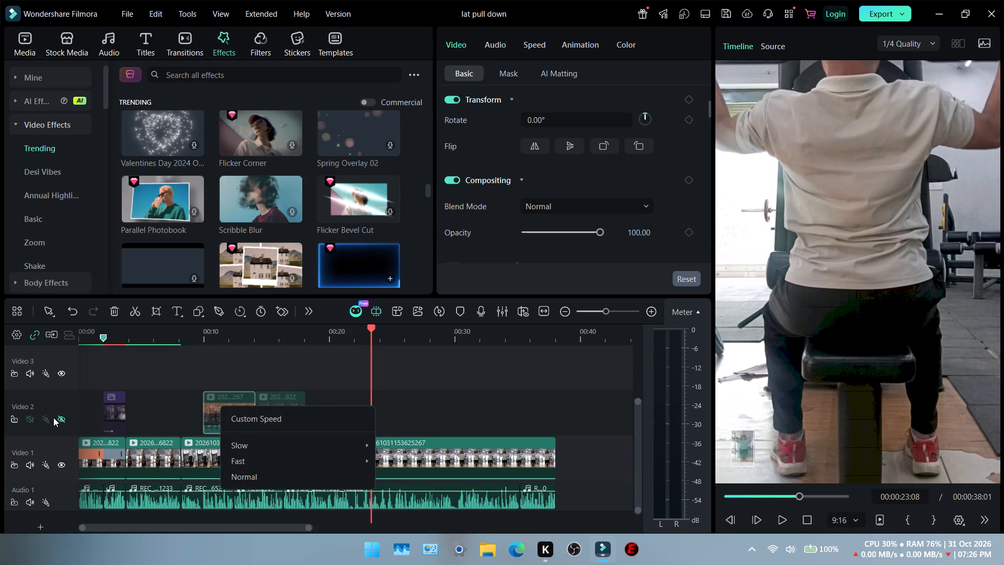
{"action": "left_click", "coordinate": [53, 417]}
{"action": "left_click", "coordinate": [62, 418]}
Move the 1.20x side-view clip on Video 2 earlier to about 8 seconds, aligned with the start of the side-view clip on Video 1.
{"action": "left_click", "coordinate": [230, 397]}
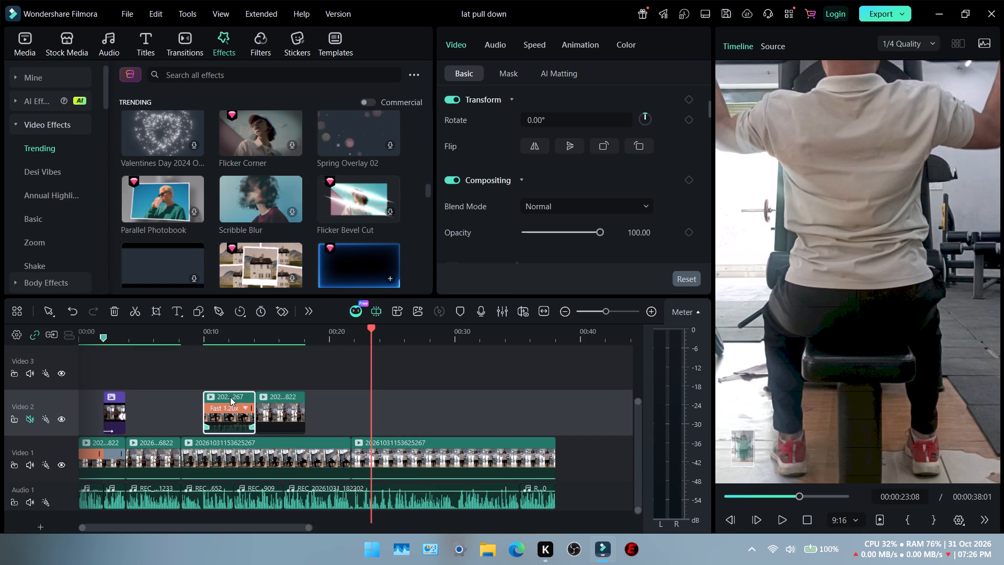
{"action": "left_click", "coordinate": [179, 337]}
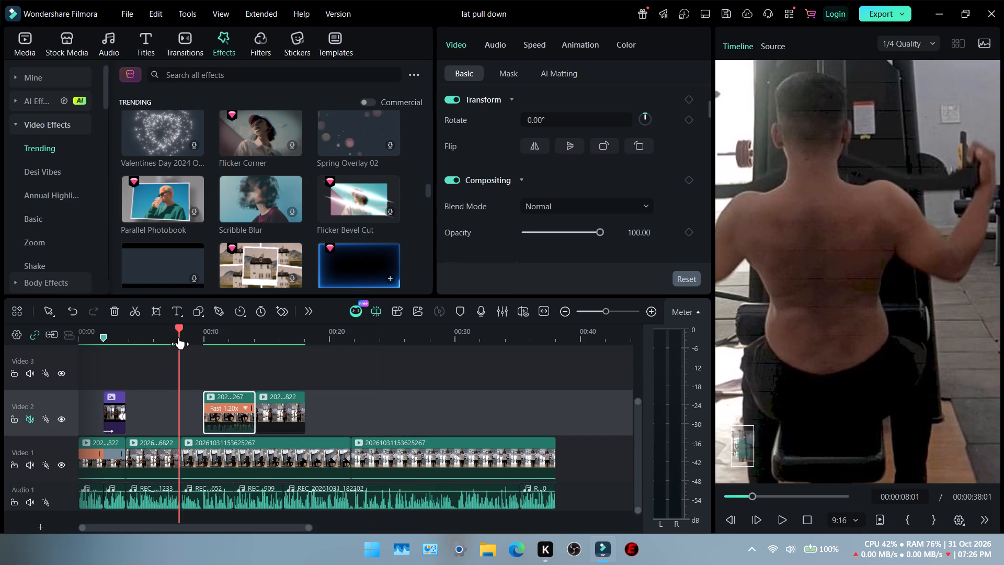
{"action": "key", "text": "space"}
{"action": "key", "text": "space"}
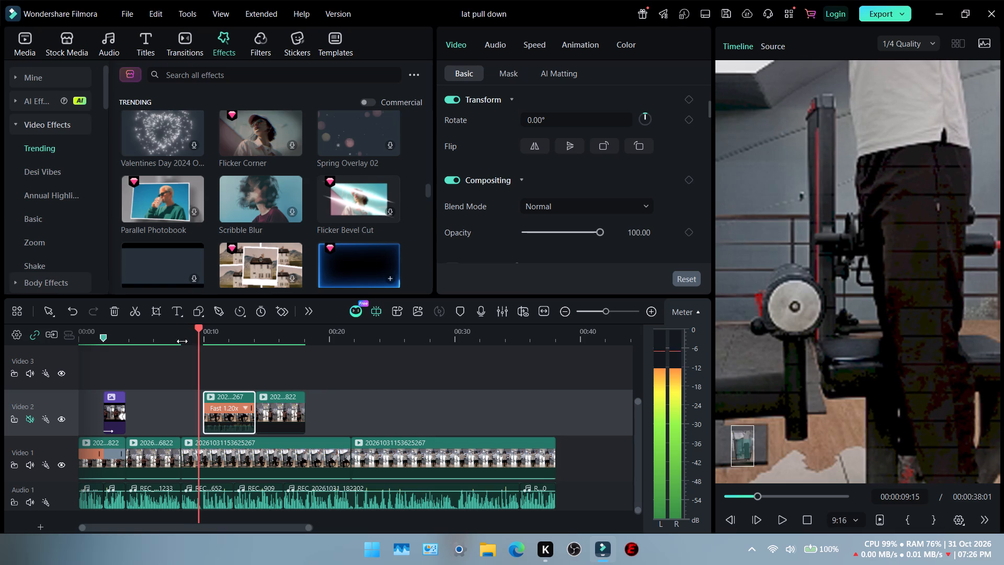
{"action": "left_click", "coordinate": [171, 332]}
{"action": "left_click", "coordinate": [221, 394]}
{"action": "left_click_drag", "start_coordinate": [223, 396], "coordinate": [208, 397]}
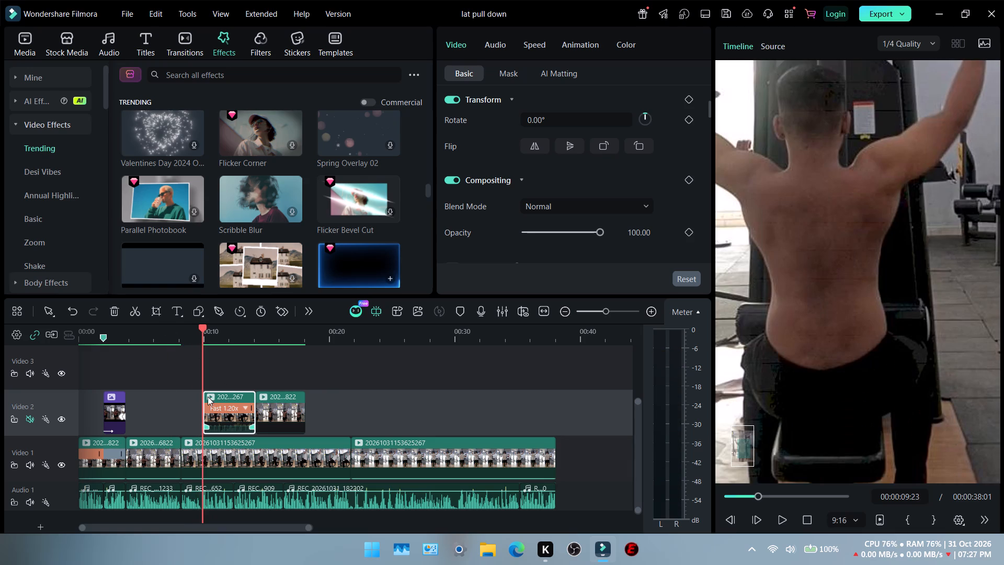
{"action": "left_click_drag", "start_coordinate": [208, 397], "coordinate": [203, 398]}
{"action": "left_click_drag", "start_coordinate": [221, 395], "coordinate": [199, 395]}
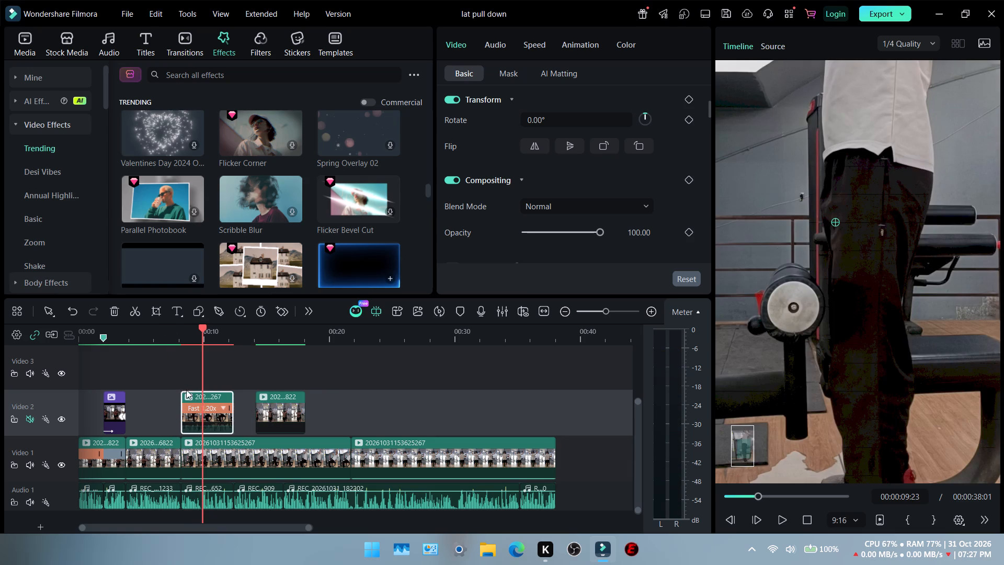
Move the following Video 2 clip back against the end of the 1.20x clip and play the section to about 11 seconds.
{"action": "left_click", "coordinate": [272, 395]}
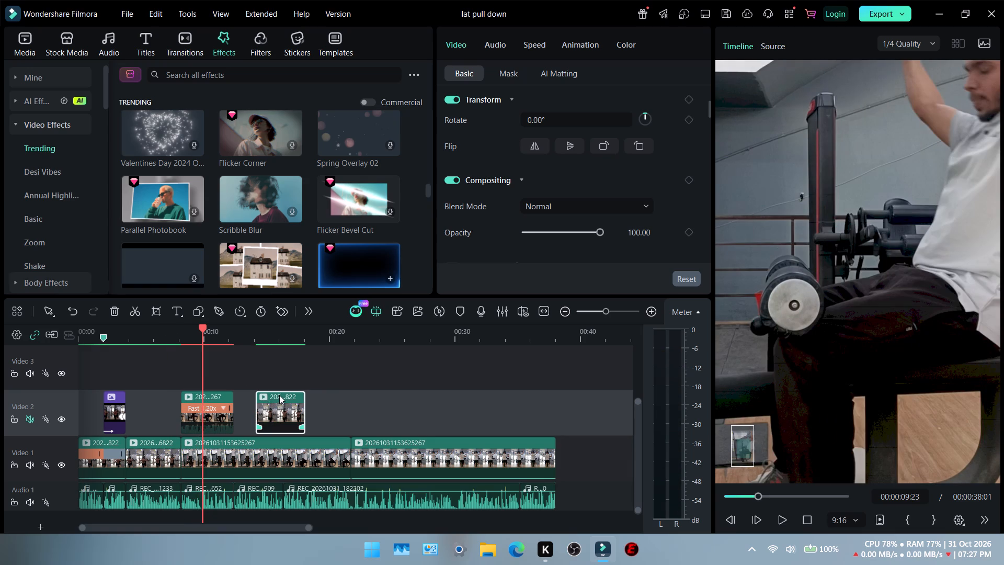
{"action": "left_click_drag", "start_coordinate": [280, 397], "coordinate": [257, 397]}
{"action": "left_click", "coordinate": [179, 343]}
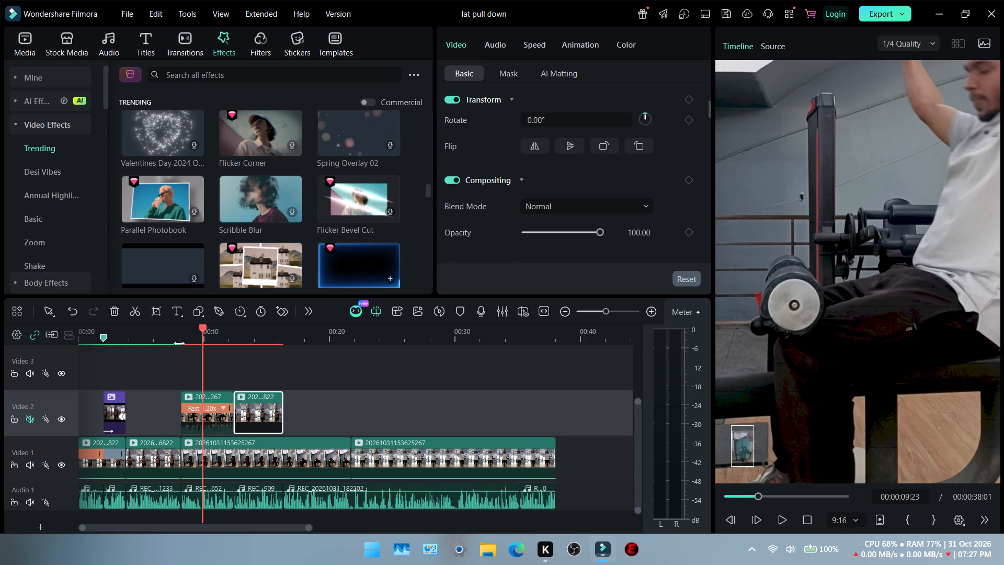
{"action": "left_click_drag", "start_coordinate": [177, 329], "coordinate": [149, 337]}
{"action": "key", "text": "space"}
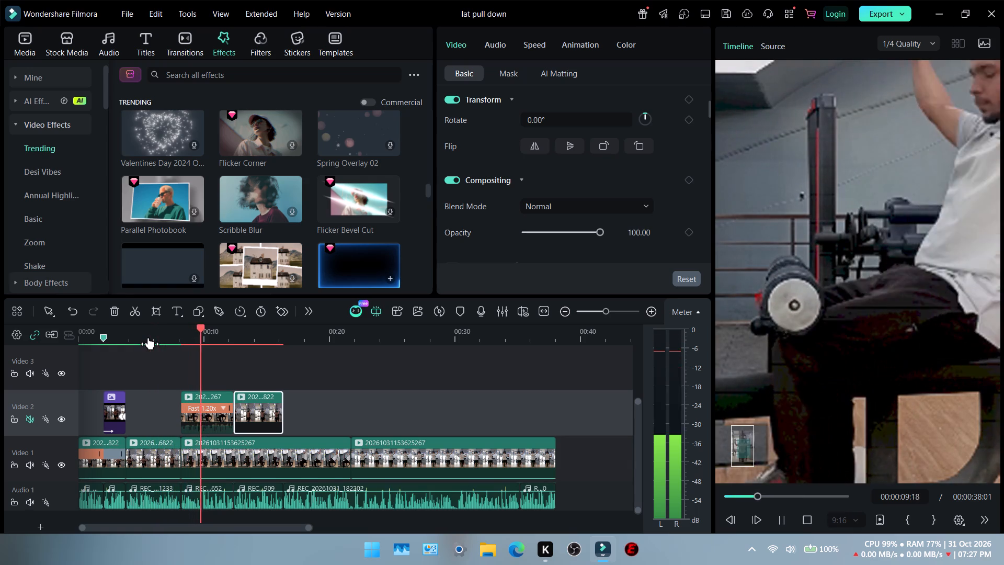
{"action": "key", "text": "space"}
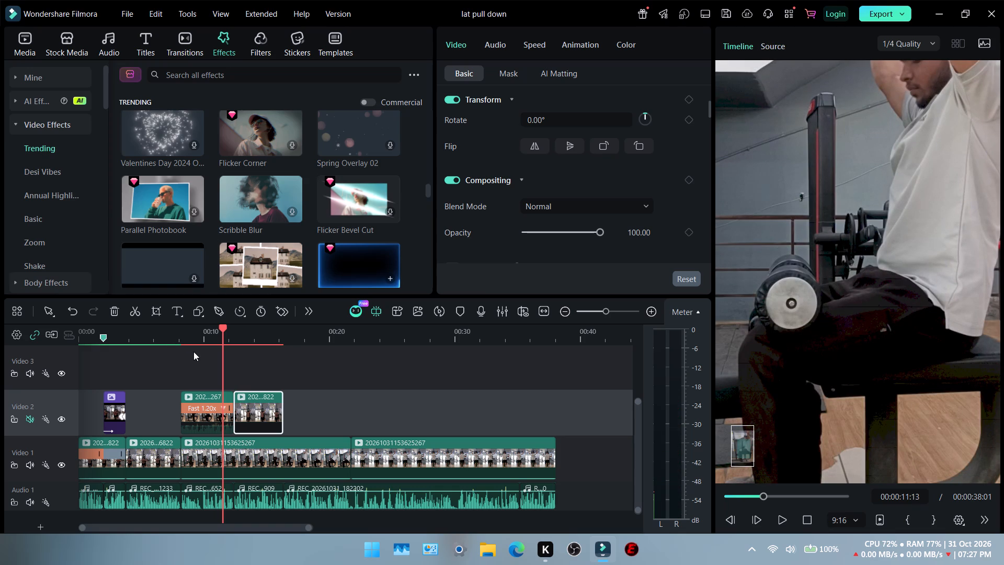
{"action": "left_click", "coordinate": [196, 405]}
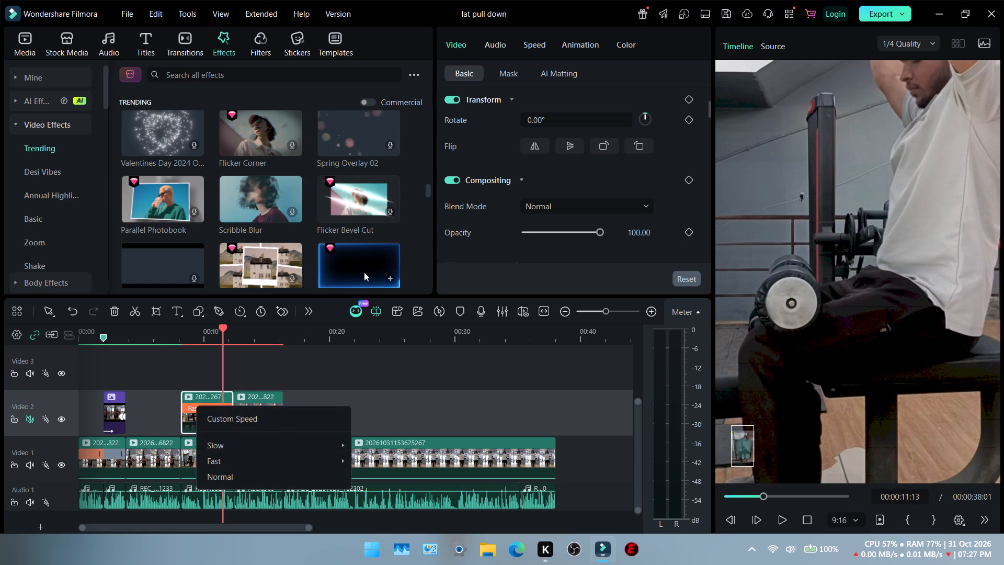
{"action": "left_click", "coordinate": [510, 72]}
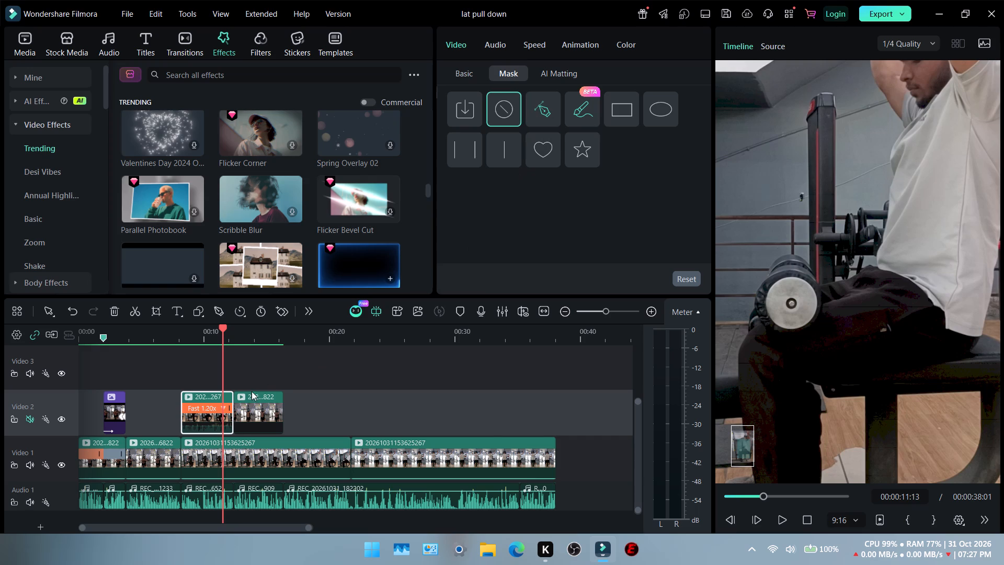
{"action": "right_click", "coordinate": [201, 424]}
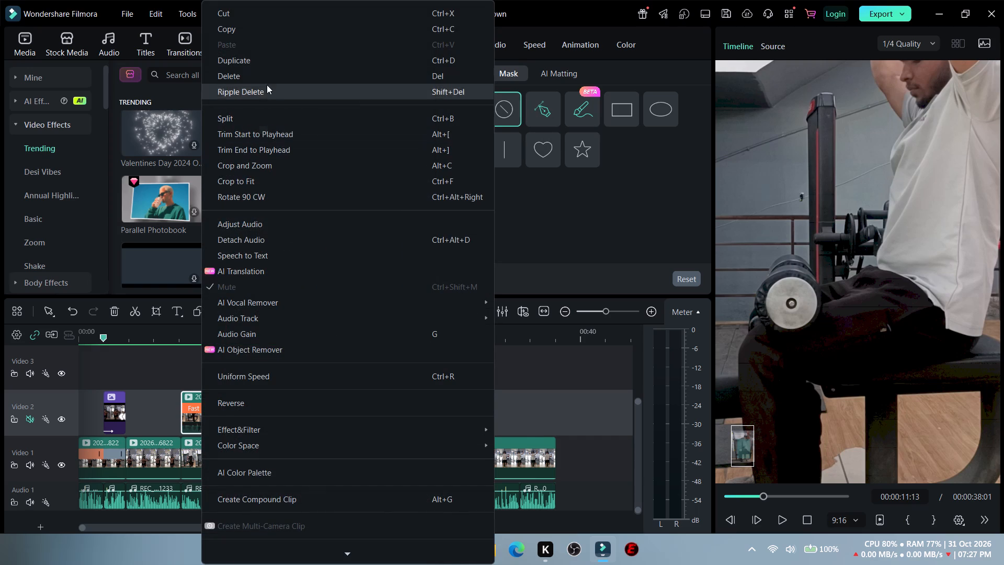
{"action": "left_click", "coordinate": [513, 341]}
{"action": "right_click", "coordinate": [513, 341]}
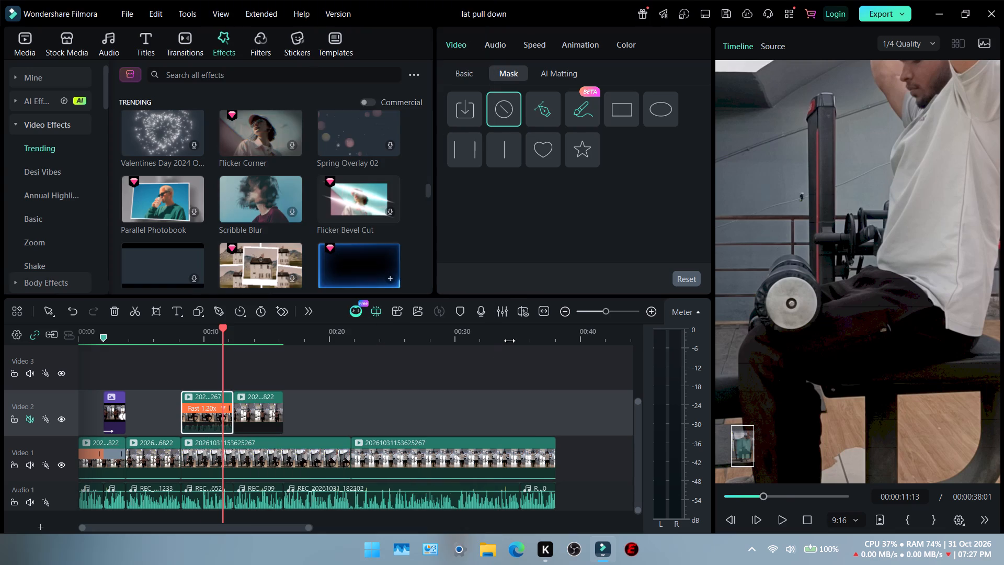
Duplicate the 1.20x side-view clip and place the copy on Video 3 directly above the original, starting at about 8 seconds.
{"action": "left_click", "coordinate": [304, 339]}
{"action": "right_click", "coordinate": [203, 412]}
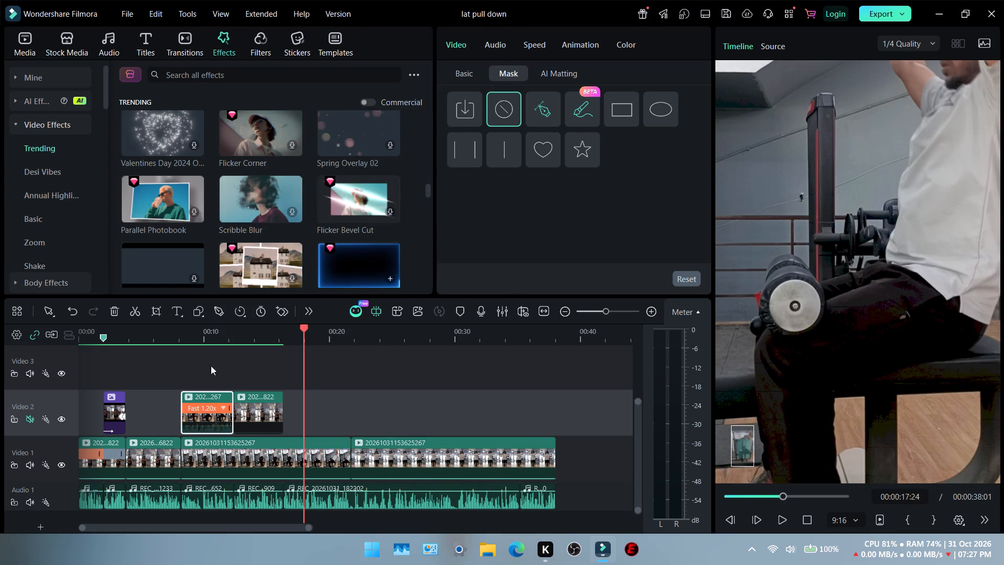
{"action": "right_click", "coordinate": [201, 418]}
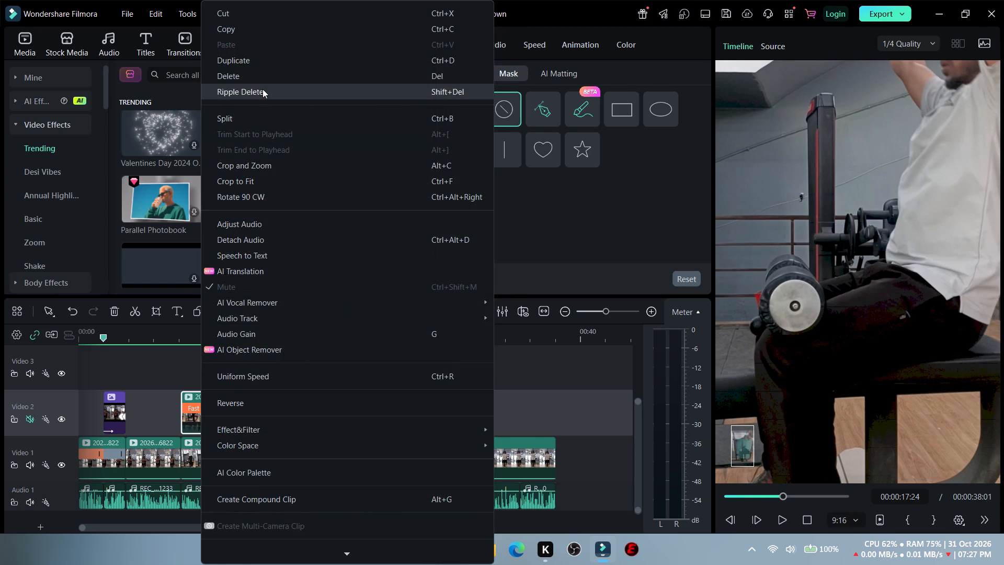
{"action": "left_click", "coordinate": [278, 62]}
{"action": "left_click_drag", "start_coordinate": [326, 395], "coordinate": [323, 372]}
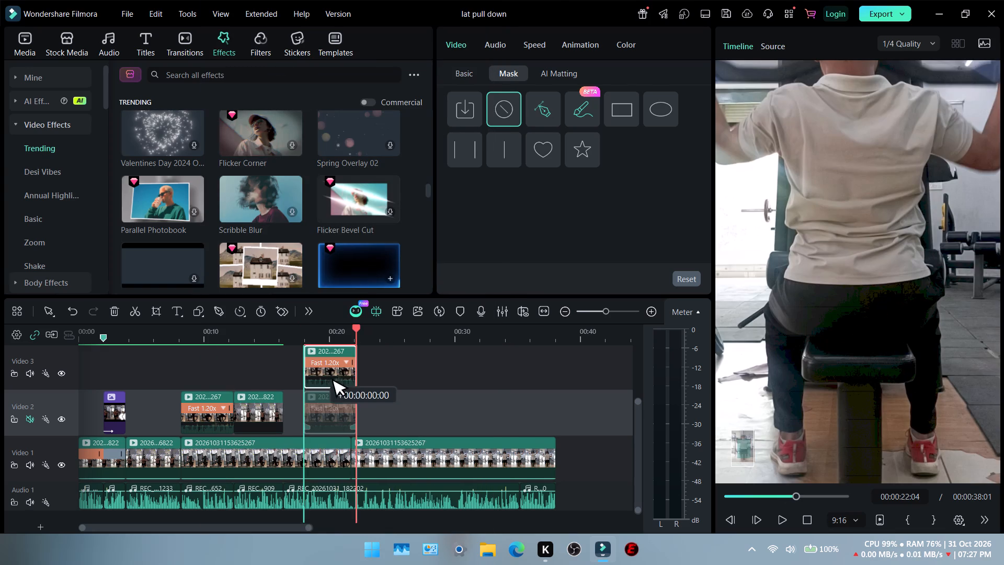
{"action": "left_click_drag", "start_coordinate": [323, 372], "coordinate": [202, 373]}
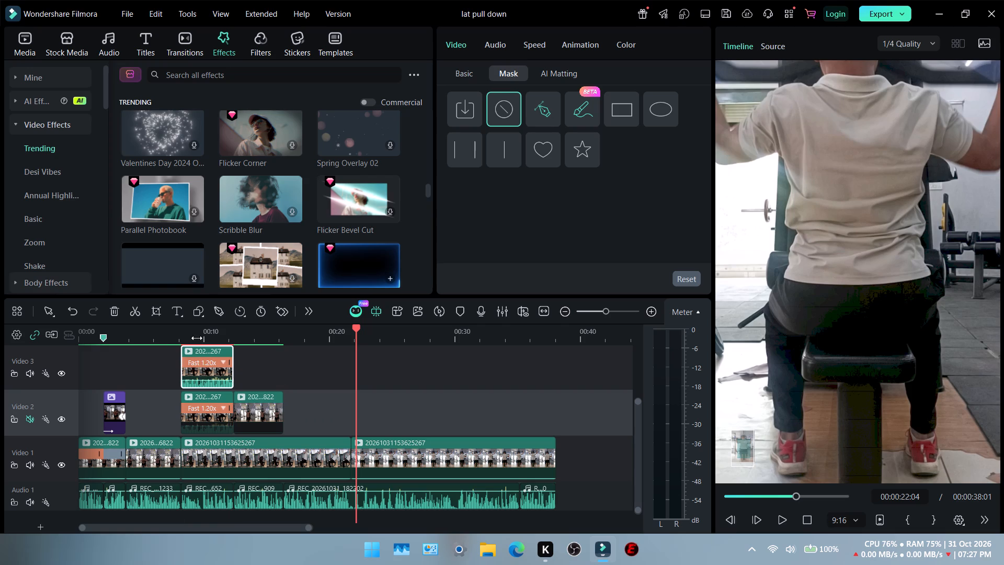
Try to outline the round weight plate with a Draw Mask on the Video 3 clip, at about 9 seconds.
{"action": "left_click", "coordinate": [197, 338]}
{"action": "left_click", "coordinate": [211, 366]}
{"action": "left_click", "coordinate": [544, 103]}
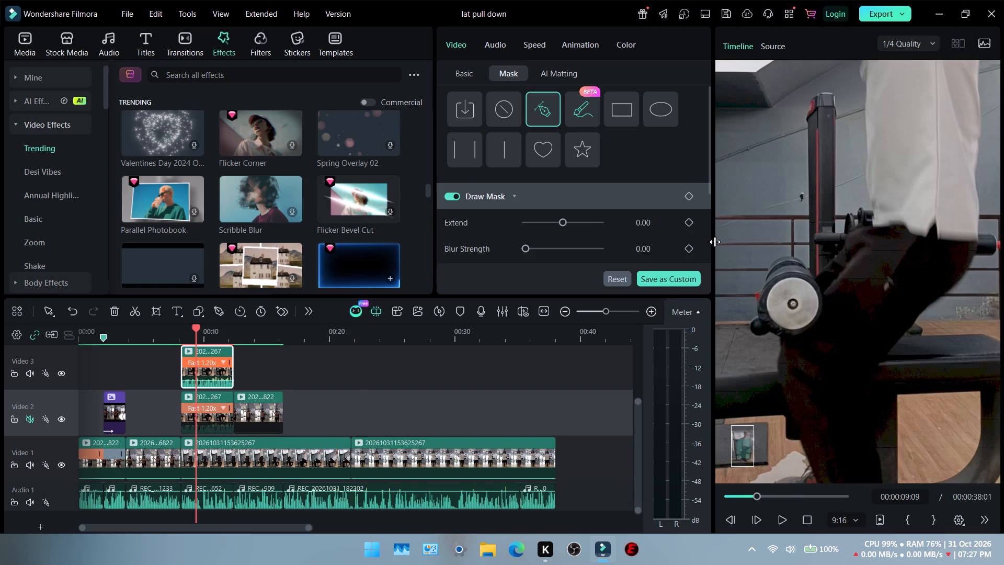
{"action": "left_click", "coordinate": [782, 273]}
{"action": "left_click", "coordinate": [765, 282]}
Replace the Draw Mask with an ellipse mask scaled to about 14.37% and centre it on the round weight plate.
{"action": "left_click", "coordinate": [671, 105]}
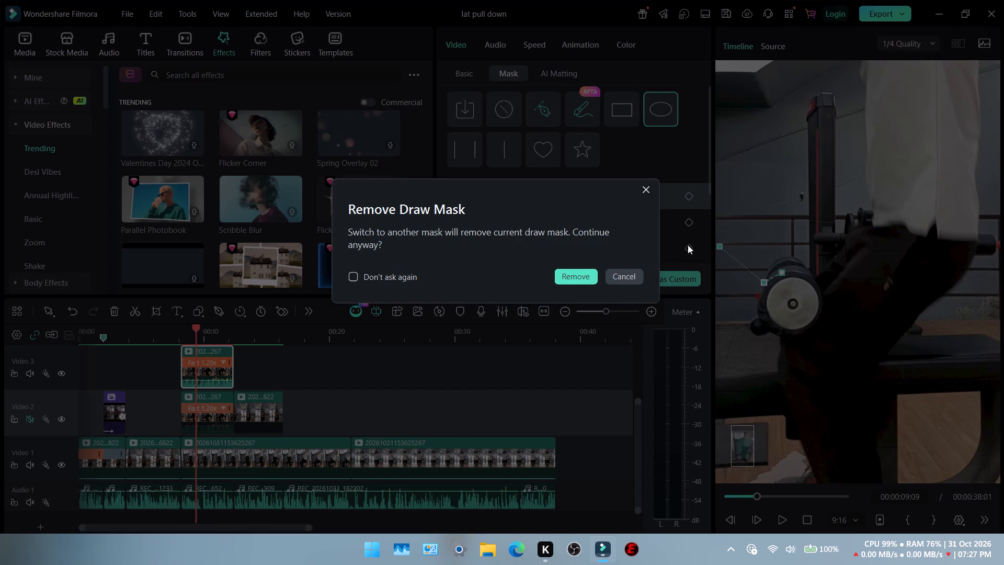
{"action": "left_click", "coordinate": [582, 278]}
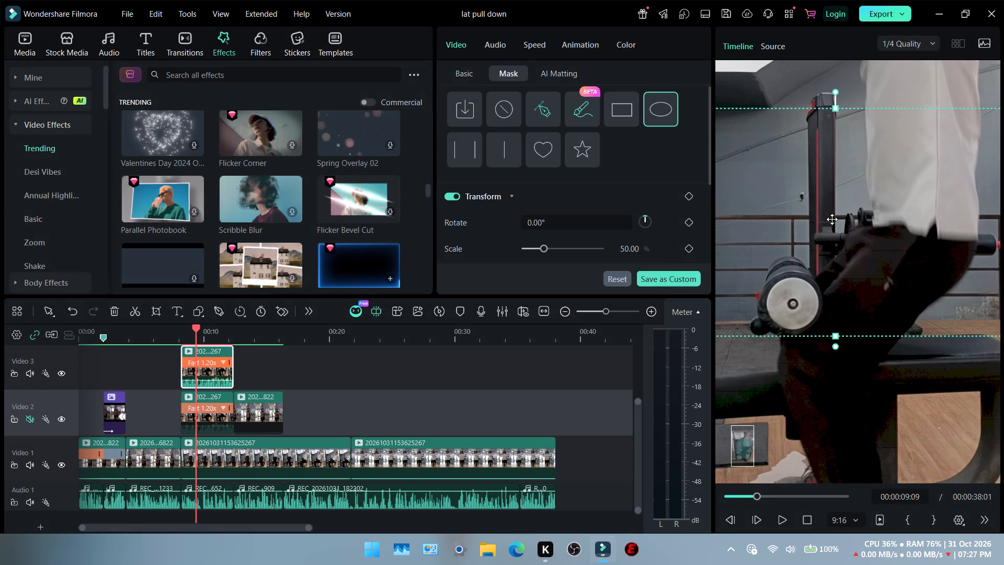
{"action": "left_click_drag", "start_coordinate": [854, 213], "coordinate": [984, 292]}
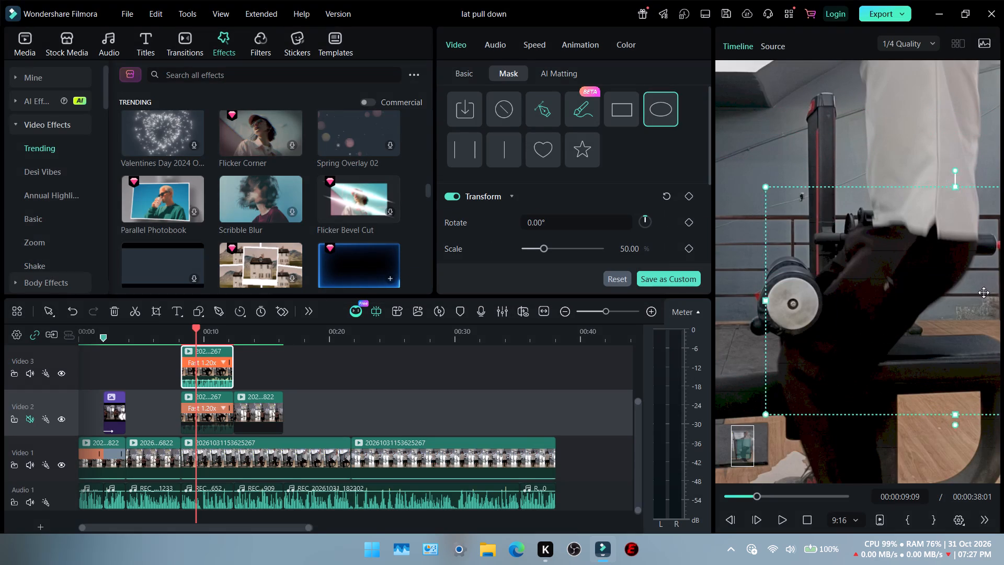
{"action": "left_click_drag", "start_coordinate": [984, 292], "coordinate": [932, 279]}
{"action": "left_click_drag", "start_coordinate": [723, 403], "coordinate": [855, 321]}
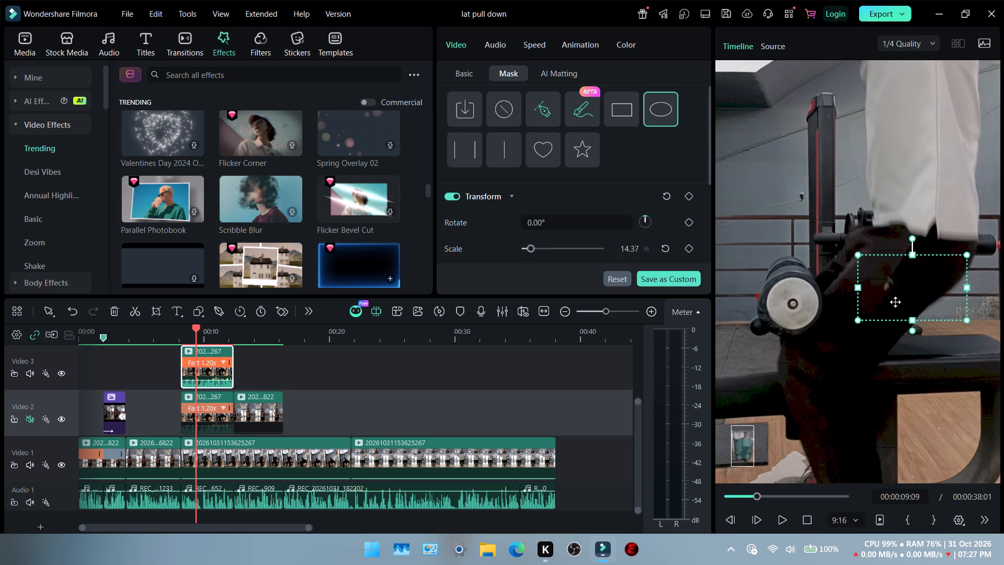
{"action": "left_click_drag", "start_coordinate": [925, 292], "coordinate": [805, 303]}
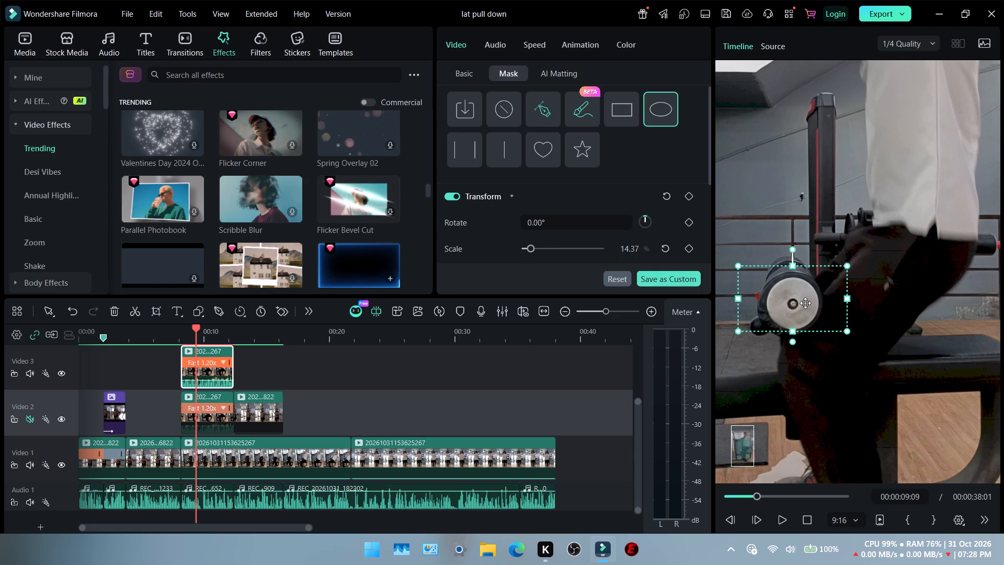
{"action": "left_click_drag", "start_coordinate": [805, 303], "coordinate": [805, 303]}
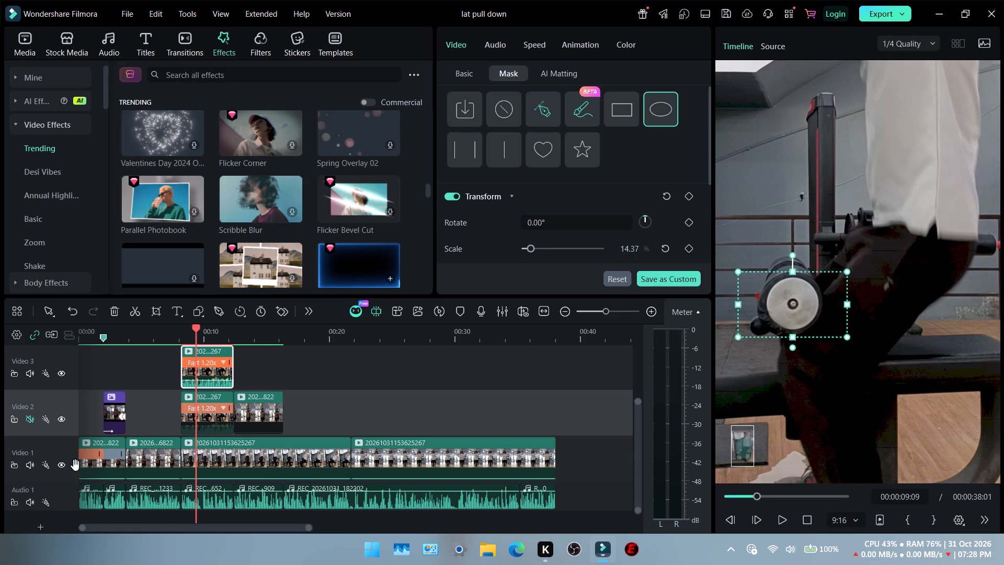
Hide the Video 1 and Video 2 tracks so only the masked Video 3 clip shows.
{"action": "left_click", "coordinate": [64, 467]}
{"action": "scroll", "coordinate": [73, 466], "scroll_direction": "down", "scroll_amount": 2}
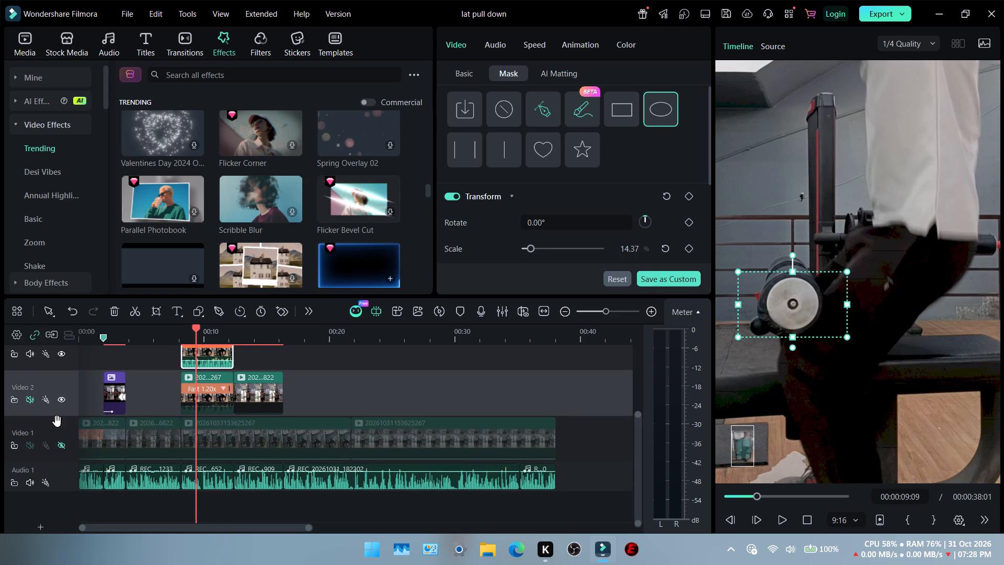
{"action": "scroll", "coordinate": [58, 421], "scroll_direction": "up", "scroll_amount": 1}
{"action": "left_click", "coordinate": [62, 439]}
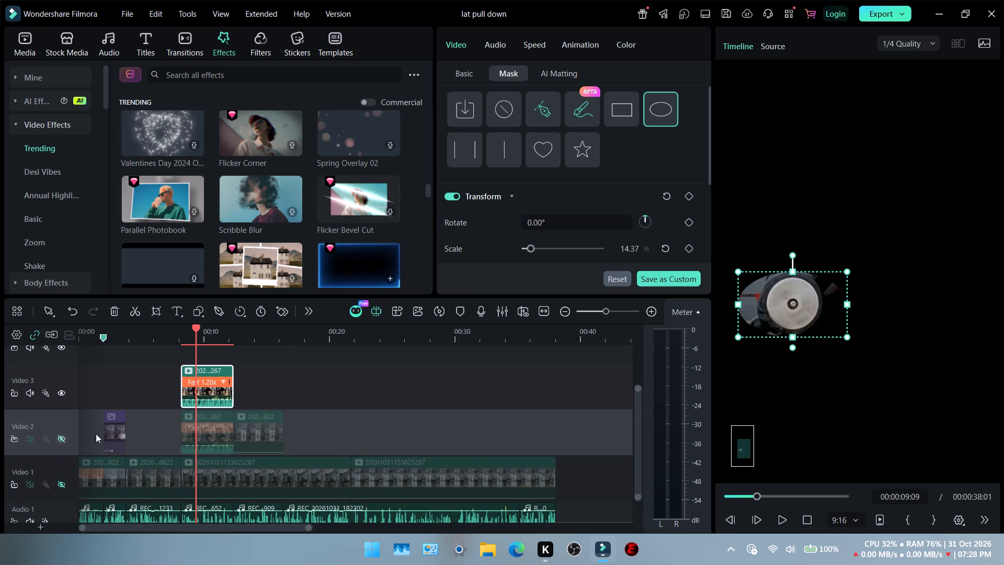
Narrow the ellipse mask on the Video 3 clip to a nearly circular shape around the plate.
{"action": "scroll", "coordinate": [812, 313], "scroll_direction": "up", "scroll_amount": 7, "text": "ctrl"}
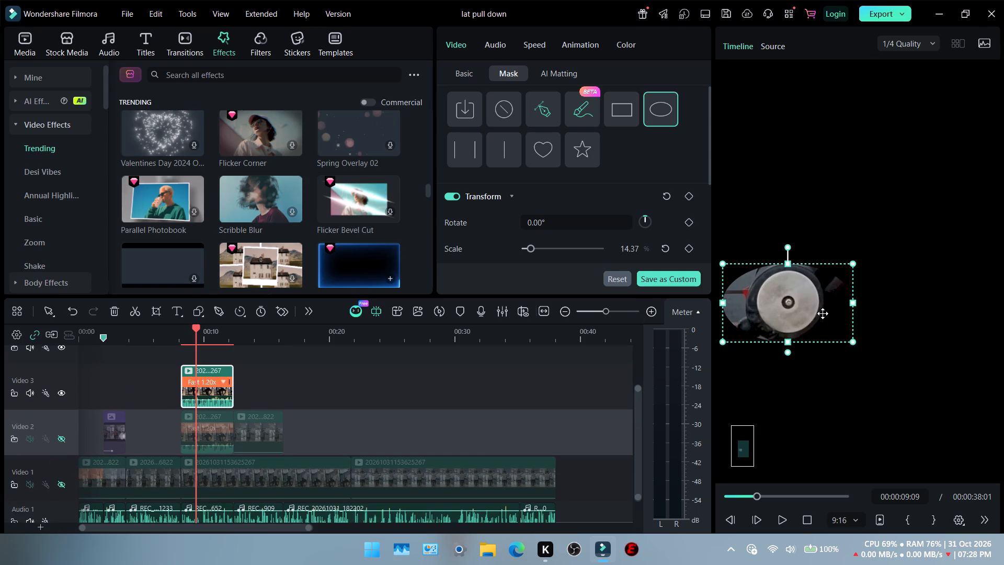
{"action": "scroll", "coordinate": [823, 313], "scroll_direction": "up", "scroll_amount": 8, "text": "ctrl"}
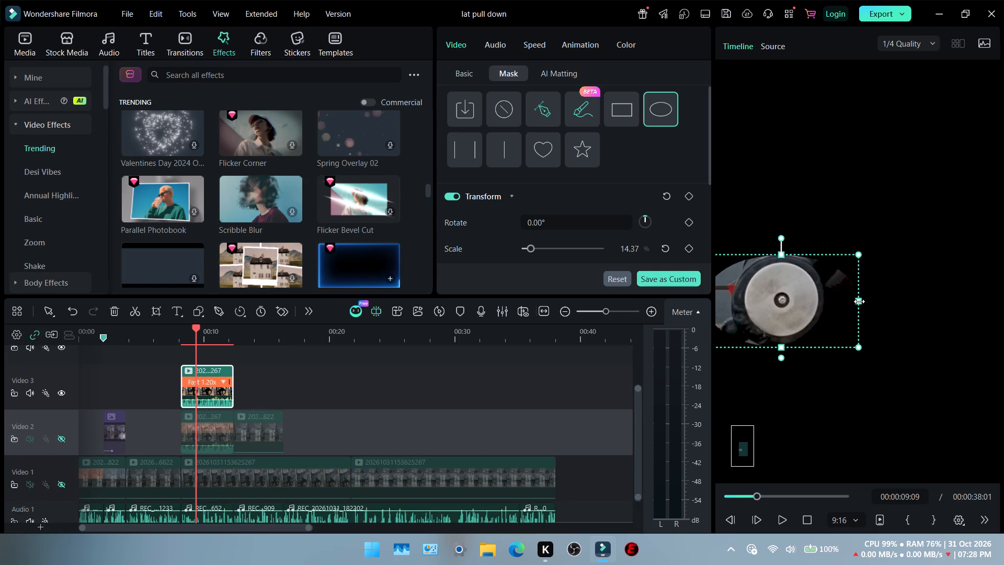
{"action": "left_click_drag", "start_coordinate": [859, 301], "coordinate": [830, 301]}
{"action": "left_click", "coordinate": [780, 308]}
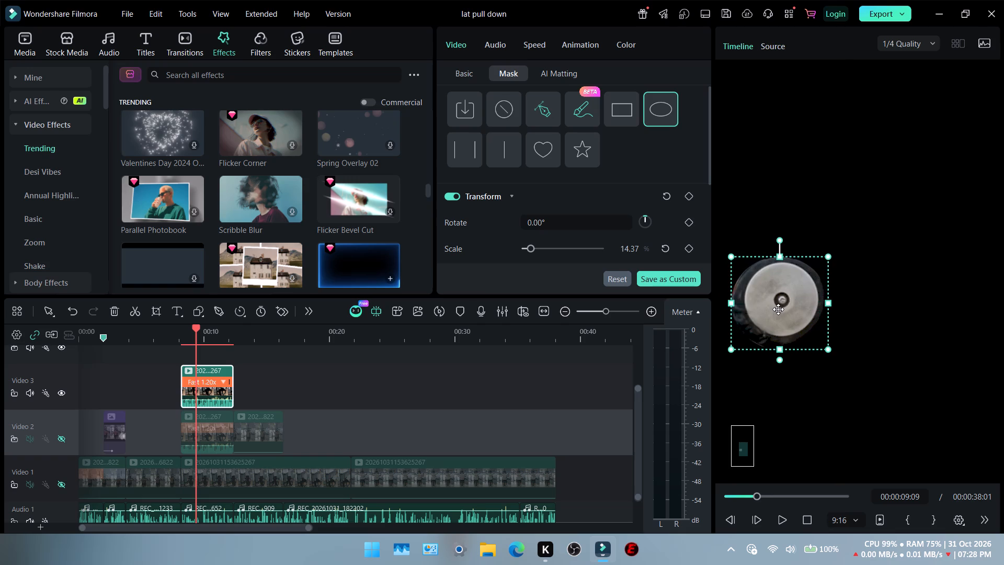
Enlarge the ellipse mask slightly, to a scale of about 15.18%.
{"action": "double_click", "coordinate": [830, 351]}
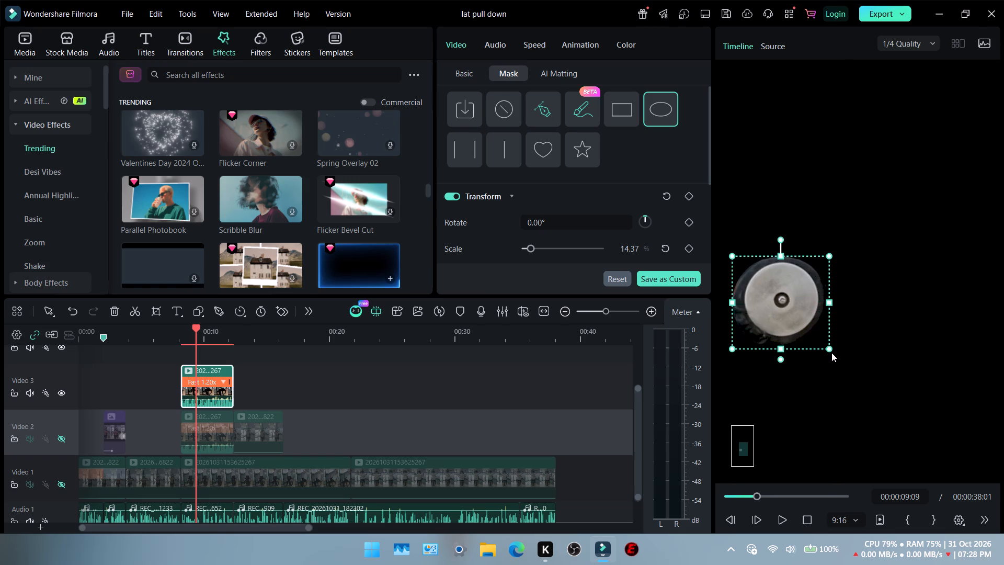
{"action": "double_click", "coordinate": [830, 348]}
{"action": "left_click", "coordinate": [830, 347]}
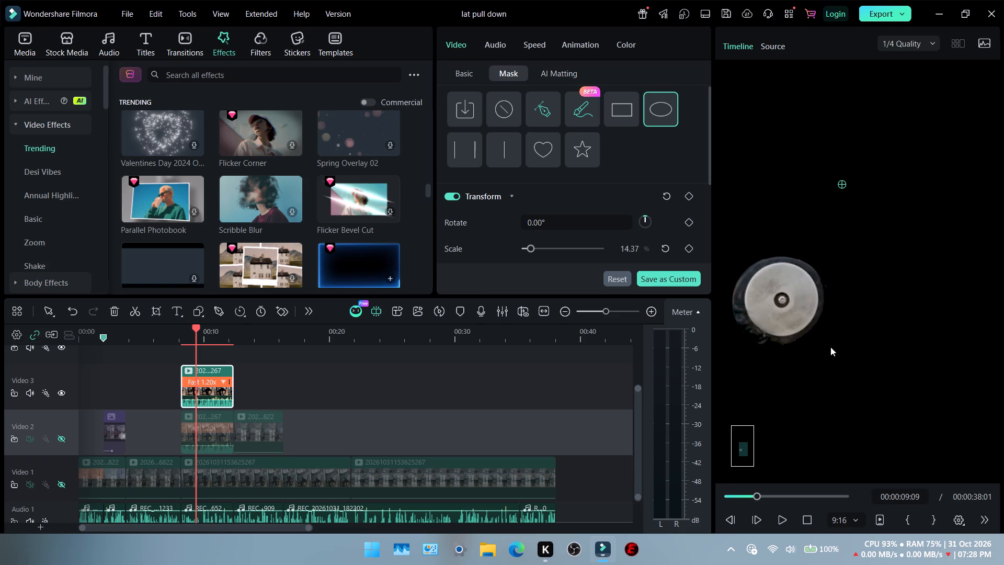
{"action": "left_click", "coordinate": [791, 325]}
{"action": "left_click", "coordinate": [829, 351]}
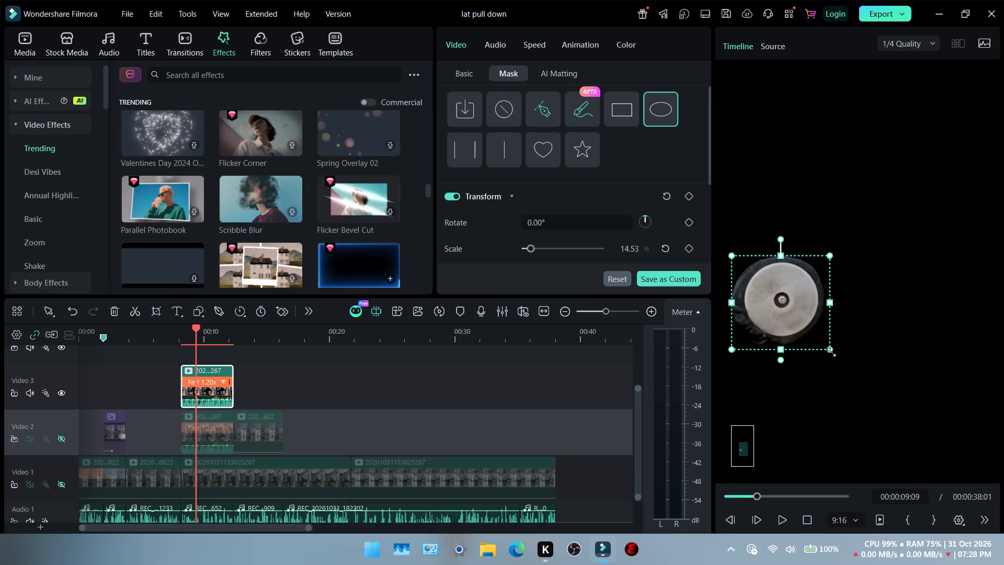
{"action": "left_click_drag", "start_coordinate": [796, 318], "coordinate": [802, 321]}
{"action": "right_click", "coordinate": [804, 321]}
{"action": "left_click", "coordinate": [765, 300]}
Re-centre the ellipse mask on the plate and narrow it to a width of about 28.19%.
{"action": "left_click_drag", "start_coordinate": [787, 304], "coordinate": [781, 304]}
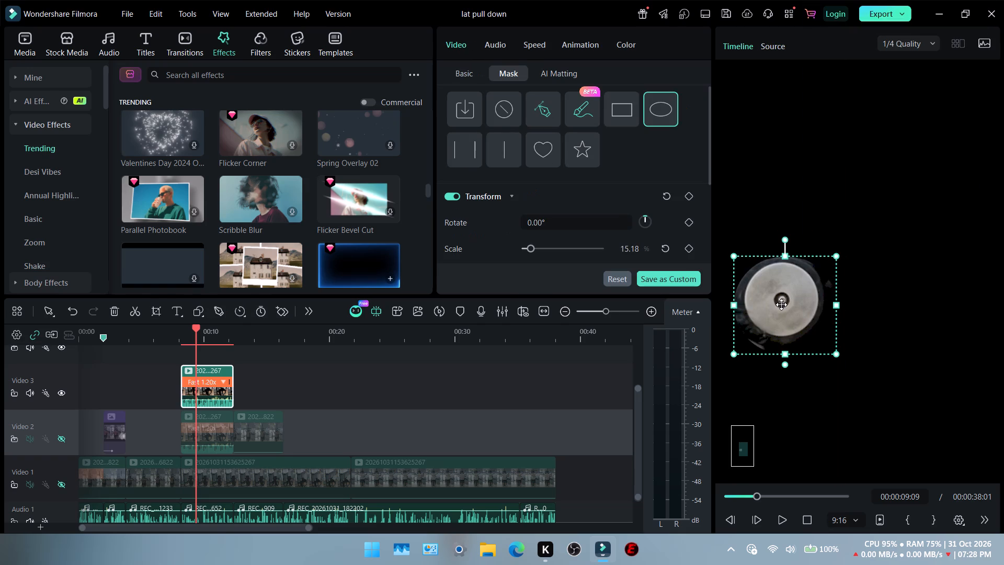
{"action": "left_click_drag", "start_coordinate": [781, 304], "coordinate": [779, 302]}
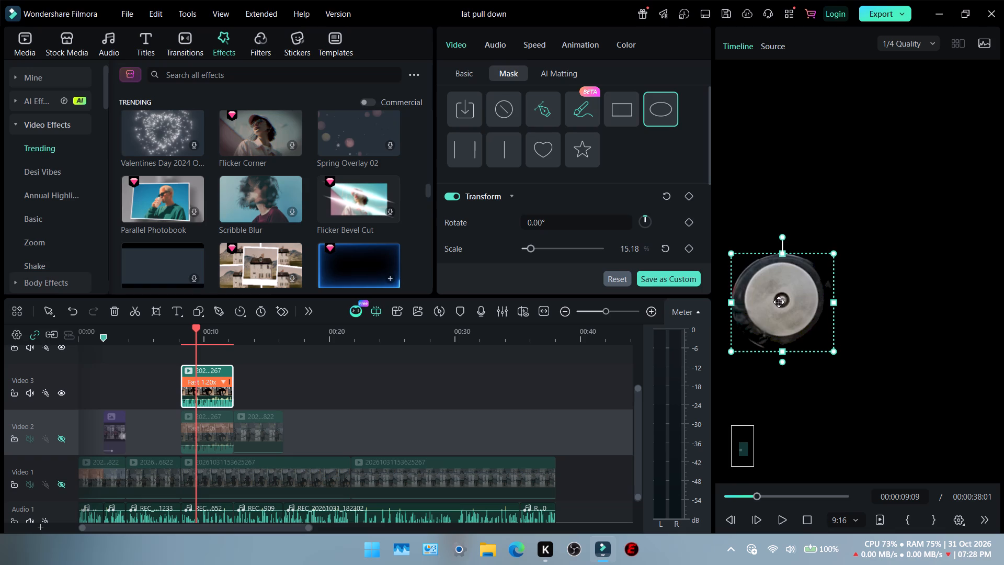
{"action": "left_click_drag", "start_coordinate": [779, 302], "coordinate": [779, 302]}
{"action": "left_click_drag", "start_coordinate": [779, 302], "coordinate": [779, 302]}
{"action": "left_click_drag", "start_coordinate": [832, 304], "coordinate": [827, 304]}
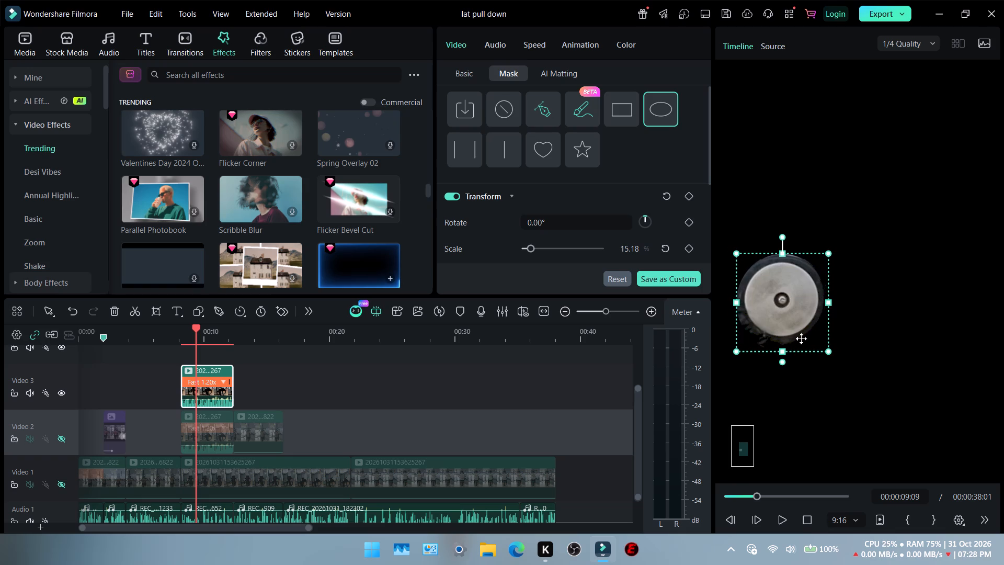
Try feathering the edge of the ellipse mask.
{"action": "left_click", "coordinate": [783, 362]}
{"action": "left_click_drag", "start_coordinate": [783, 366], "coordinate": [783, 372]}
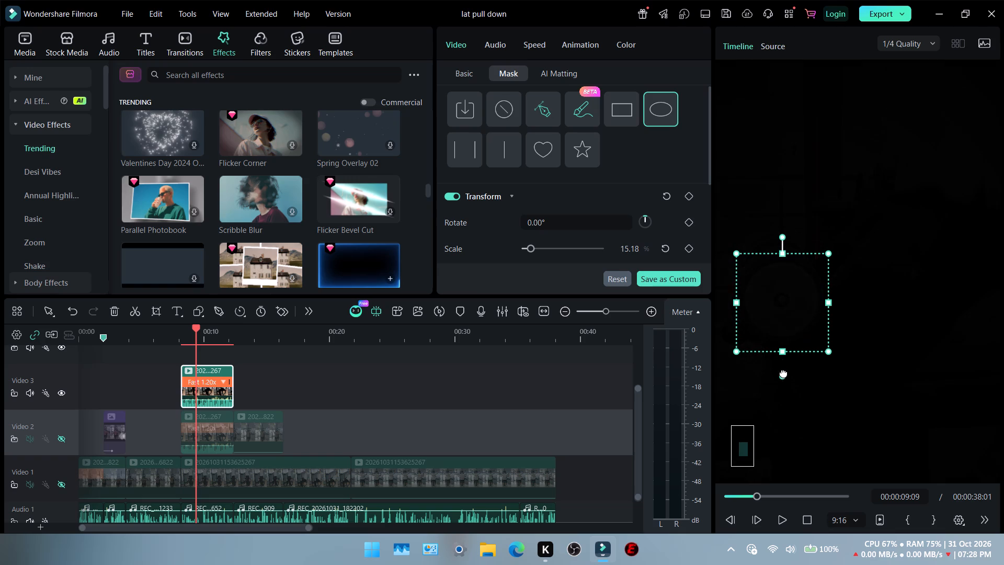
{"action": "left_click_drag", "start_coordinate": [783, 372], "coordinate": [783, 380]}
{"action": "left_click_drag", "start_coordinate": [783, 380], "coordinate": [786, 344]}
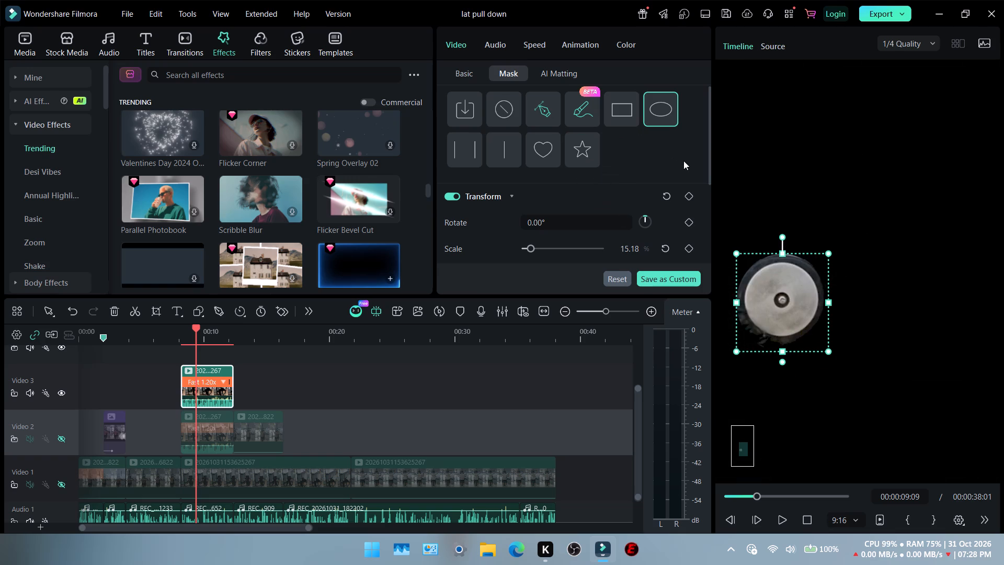
Look through the masked clip's mask, speed, basic video and animation settings for a way to emphasize the plate.
{"action": "scroll", "coordinate": [573, 195], "scroll_direction": "down", "scroll_amount": 4}
{"action": "scroll", "coordinate": [468, 188], "scroll_direction": "down", "scroll_amount": 2}
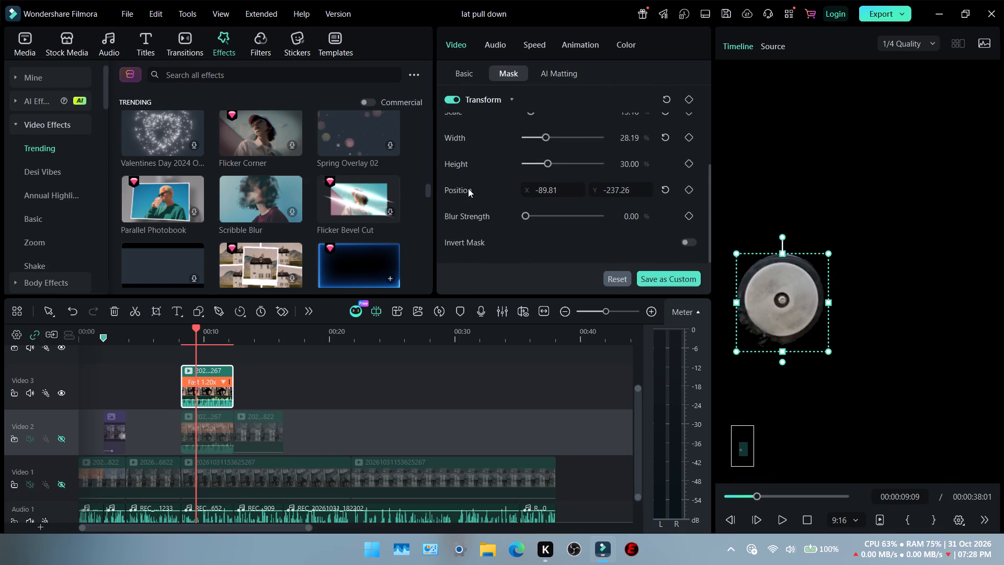
{"action": "scroll", "coordinate": [468, 188], "scroll_direction": "down", "scroll_amount": 2}
{"action": "scroll", "coordinate": [487, 230], "scroll_direction": "up", "scroll_amount": 3}
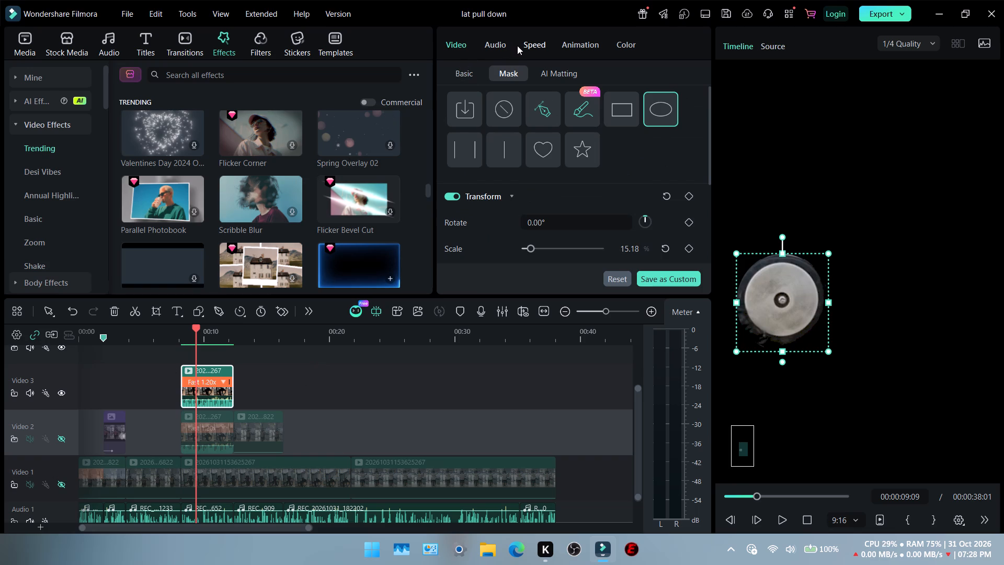
{"action": "left_click", "coordinate": [537, 41]}
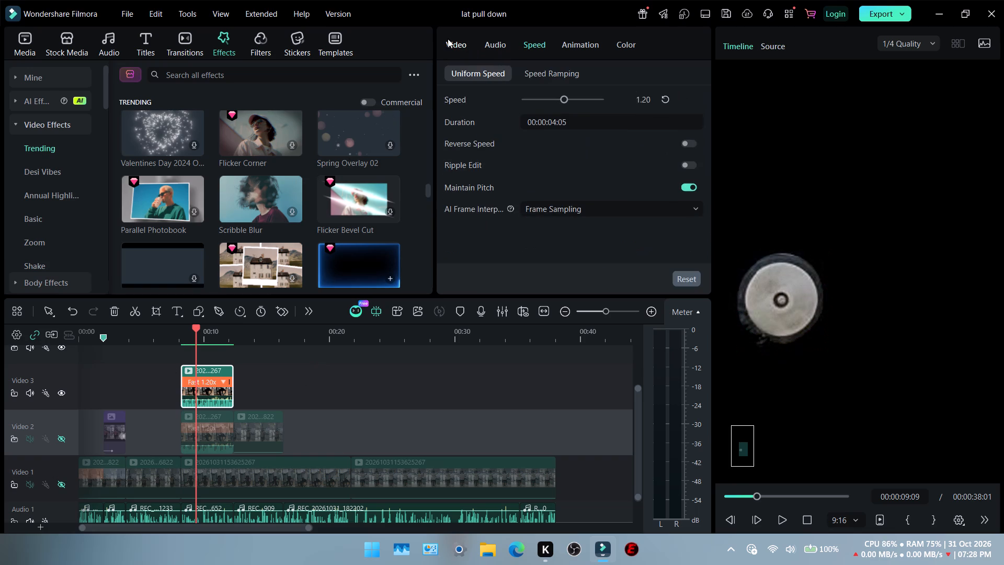
{"action": "left_click", "coordinate": [448, 39]}
{"action": "scroll", "coordinate": [488, 166], "scroll_direction": "down", "scroll_amount": 2}
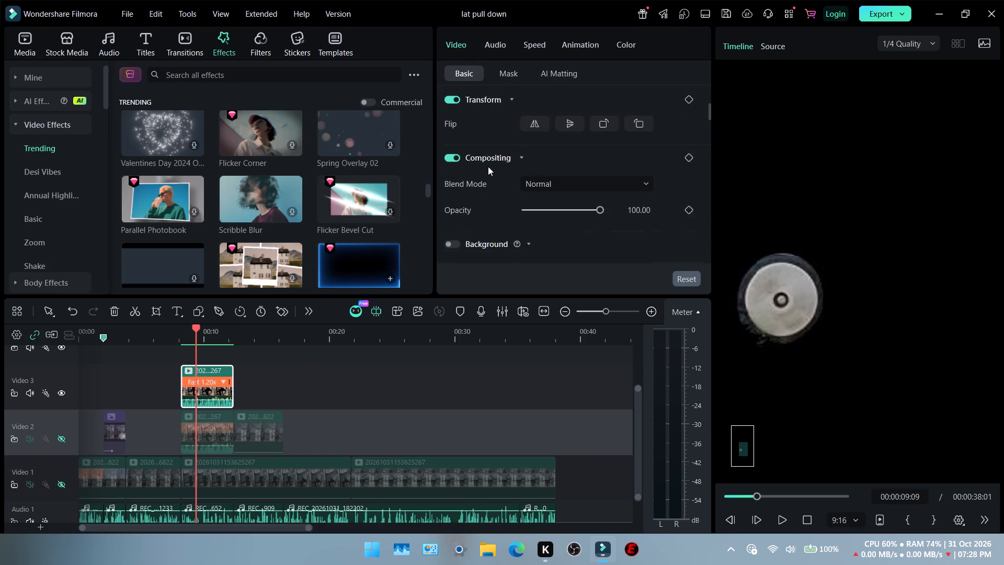
{"action": "scroll", "coordinate": [488, 166], "scroll_direction": "down", "scroll_amount": 8}
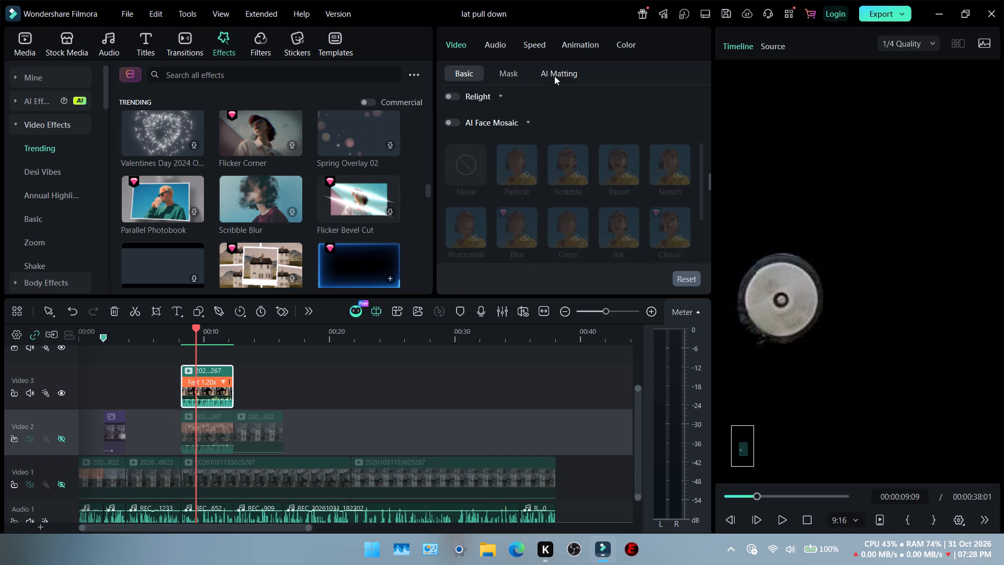
{"action": "scroll", "coordinate": [506, 153], "scroll_direction": "down", "scroll_amount": 4}
{"action": "scroll", "coordinate": [506, 157], "scroll_direction": "up", "scroll_amount": 5}
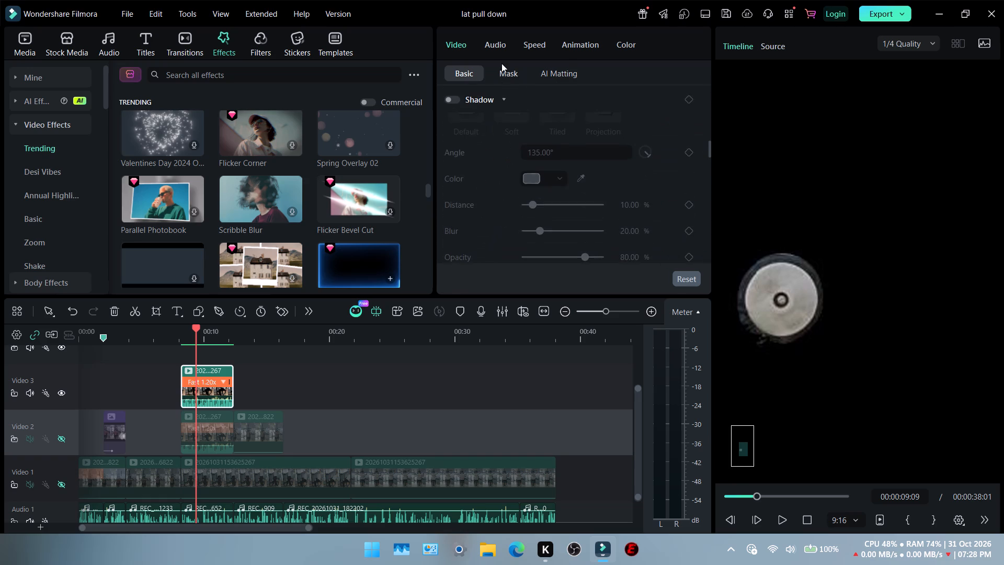
{"action": "left_click", "coordinate": [531, 45]}
{"action": "left_click", "coordinate": [570, 48]}
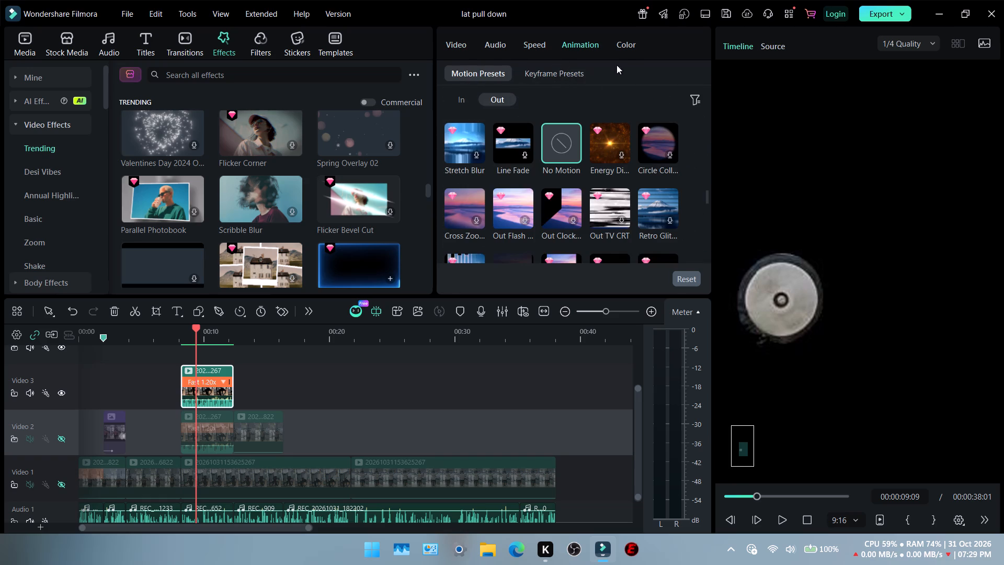
Add a Color keyframe at the start of the masked Video 3 clip, at 00:00:08:04.
{"action": "left_click", "coordinate": [634, 45]}
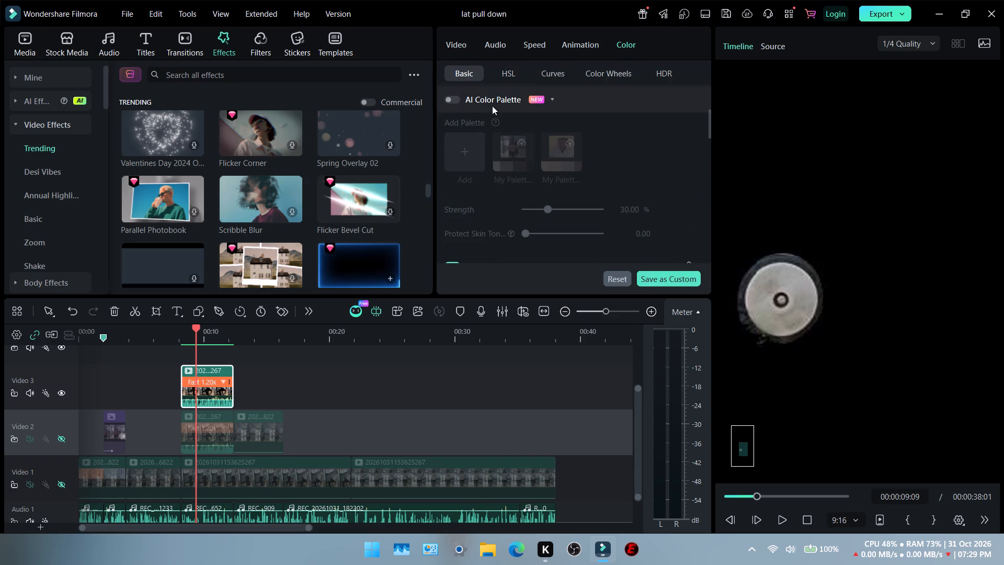
{"action": "scroll", "coordinate": [492, 108], "scroll_direction": "down", "scroll_amount": 5}
{"action": "scroll", "coordinate": [487, 127], "scroll_direction": "up", "scroll_amount": 6}
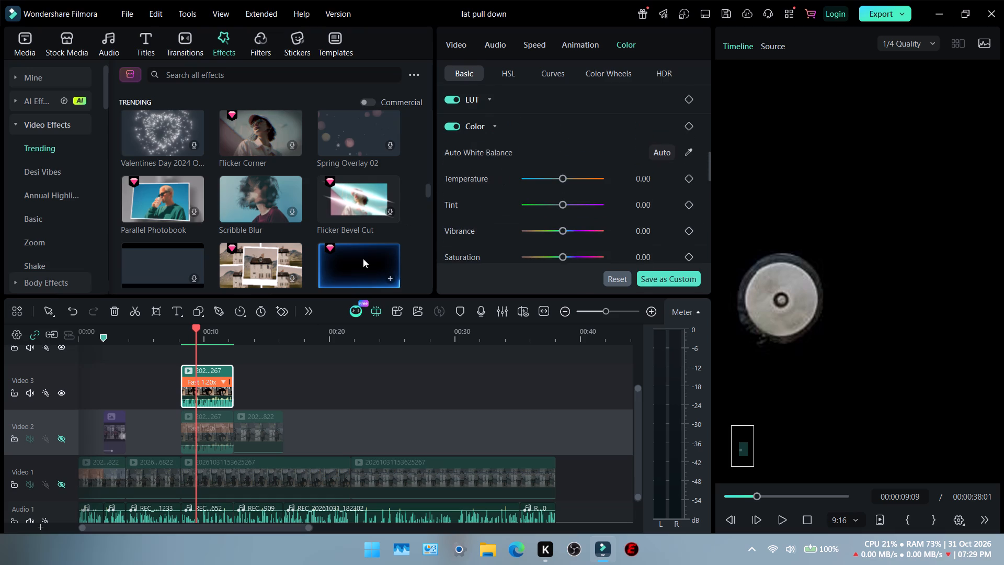
{"action": "left_click_drag", "start_coordinate": [196, 329], "coordinate": [185, 332]}
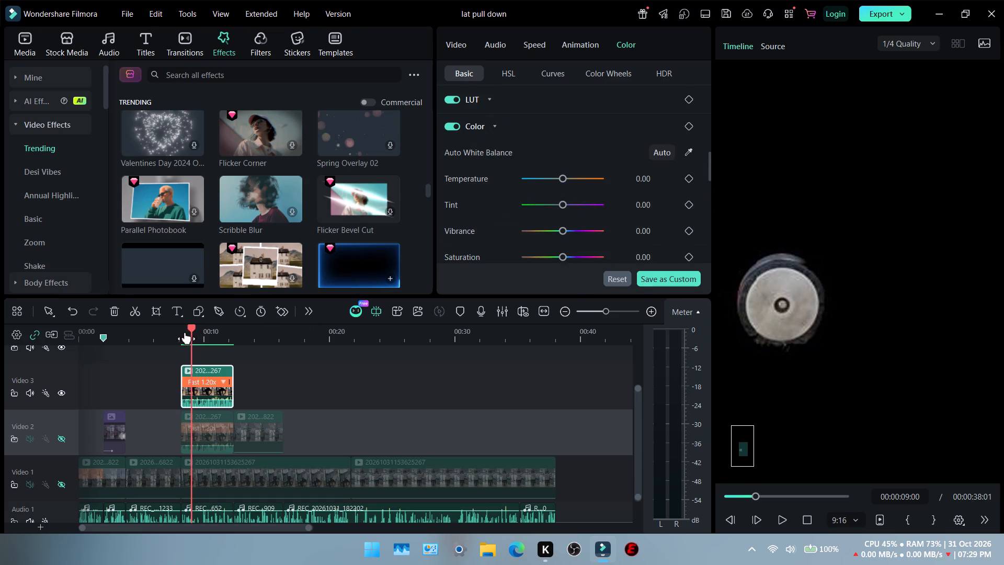
{"action": "left_click_drag", "start_coordinate": [185, 332], "coordinate": [185, 332]}
{"action": "left_click", "coordinate": [185, 332]}
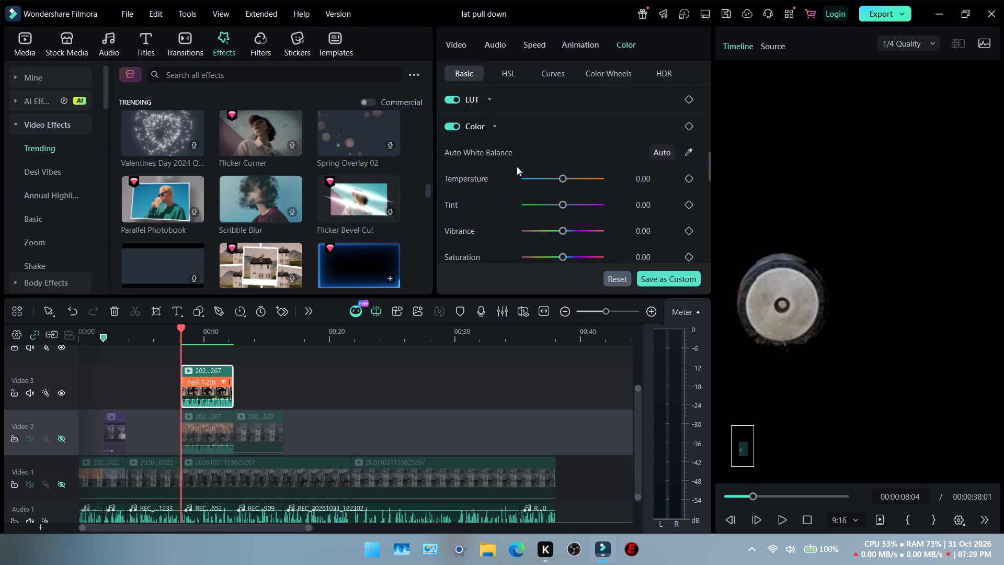
{"action": "left_click", "coordinate": [686, 125]}
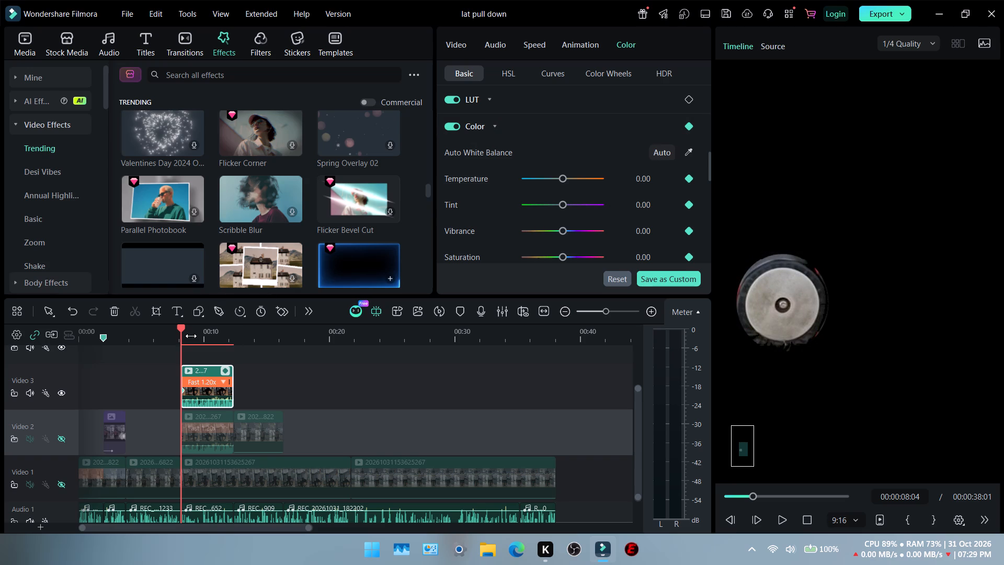
At 00:00:09:15, tint the plate green with temperature 100, tint -100, vibrance 49 and saturation -9.
{"action": "left_click", "coordinate": [199, 338]}
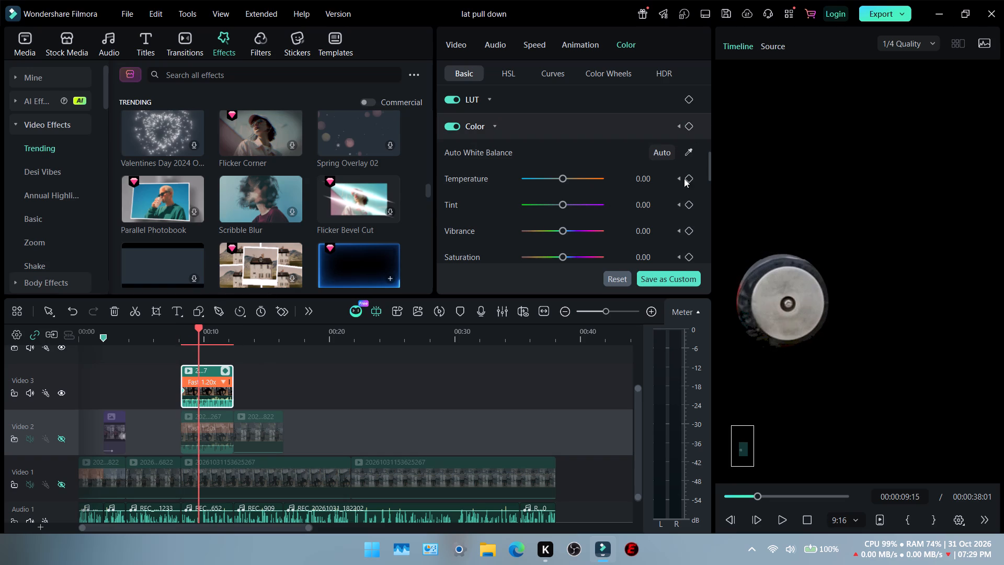
{"action": "left_click_drag", "start_coordinate": [562, 178], "coordinate": [513, 178]}
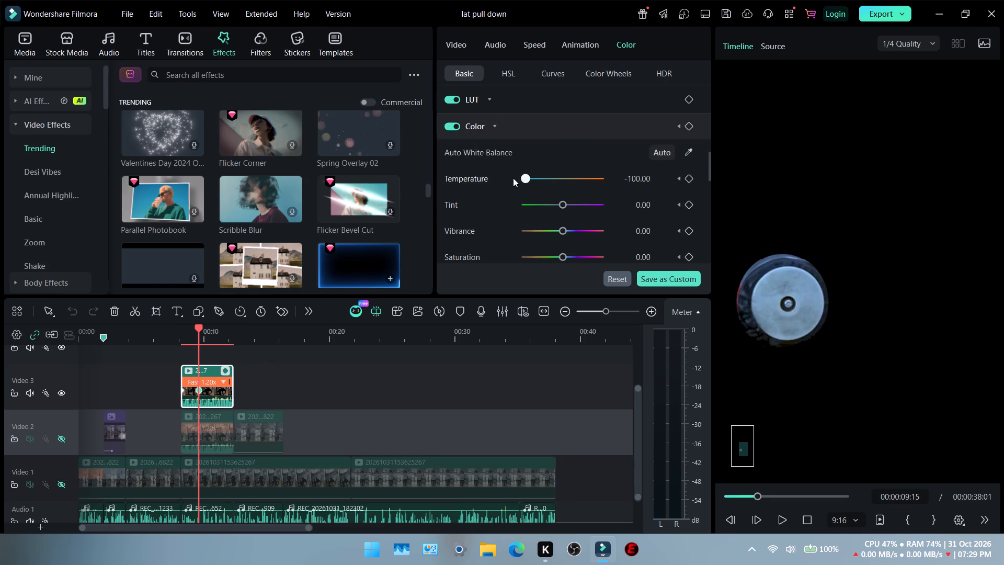
{"action": "left_click_drag", "start_coordinate": [513, 178], "coordinate": [609, 179]}
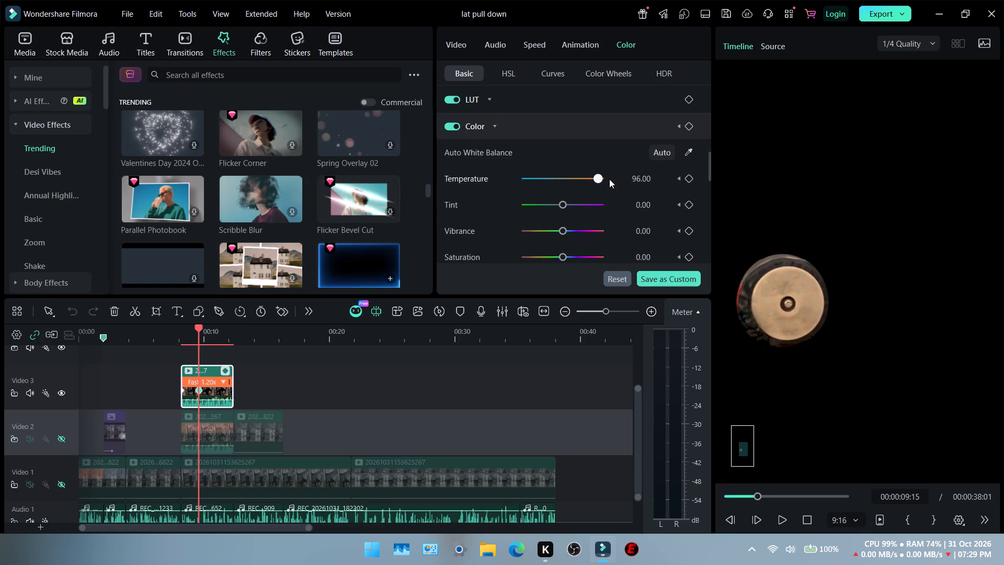
{"action": "left_click_drag", "start_coordinate": [609, 179], "coordinate": [612, 179]}
{"action": "left_click_drag", "start_coordinate": [560, 205], "coordinate": [511, 202]}
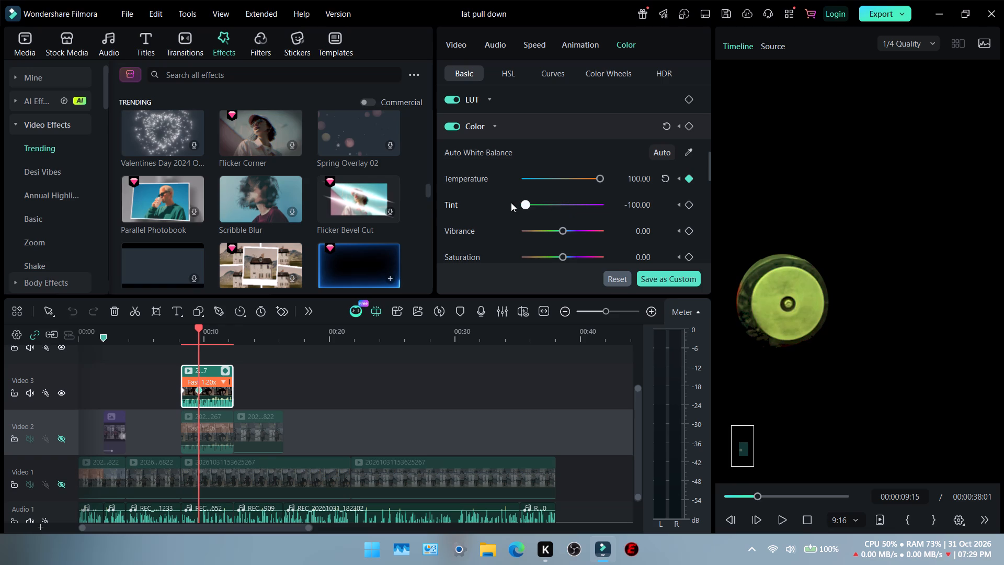
{"action": "left_click_drag", "start_coordinate": [511, 202], "coordinate": [498, 204]}
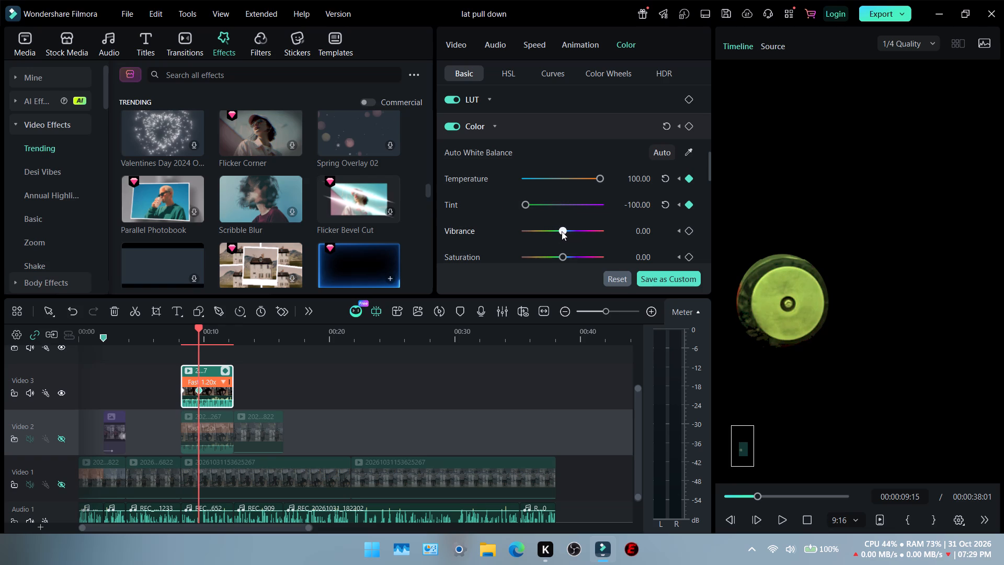
{"action": "left_click_drag", "start_coordinate": [561, 231], "coordinate": [581, 234]}
{"action": "scroll", "coordinate": [506, 252], "scroll_direction": "down", "scroll_amount": 1}
{"action": "left_click", "coordinate": [560, 228]}
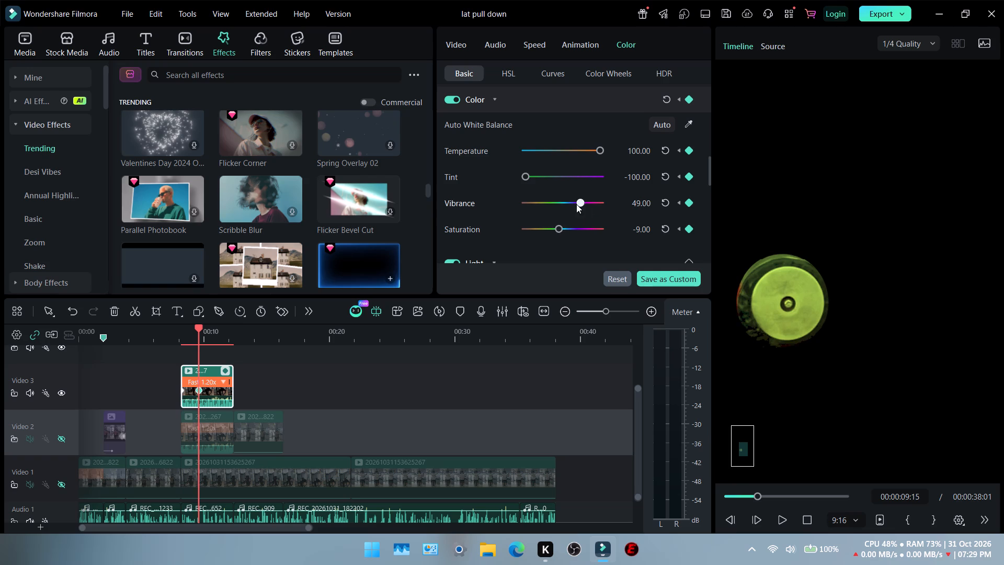
{"action": "scroll", "coordinate": [486, 214], "scroll_direction": "down", "scroll_amount": 2}
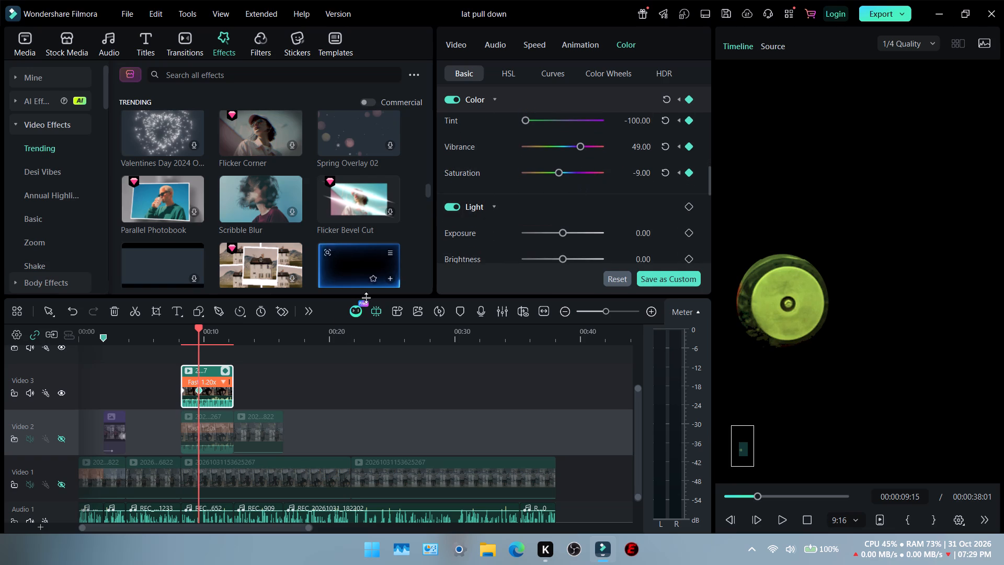
Scrub between the two Color keyframes to check the plate's colour transition.
{"action": "left_click_drag", "start_coordinate": [197, 326], "coordinate": [172, 336]}
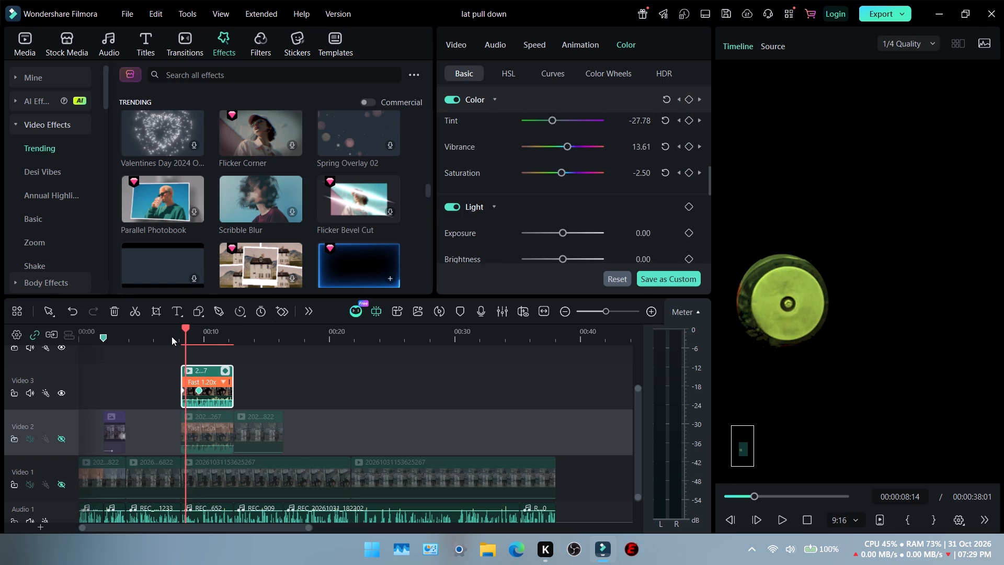
{"action": "left_click_drag", "start_coordinate": [172, 336], "coordinate": [193, 342]}
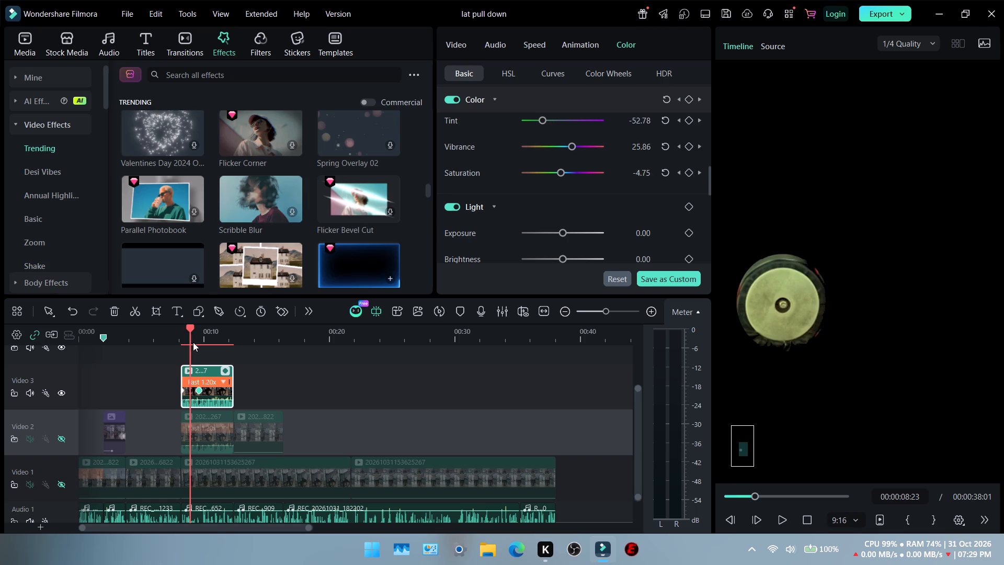
{"action": "left_click_drag", "start_coordinate": [193, 342], "coordinate": [201, 342]}
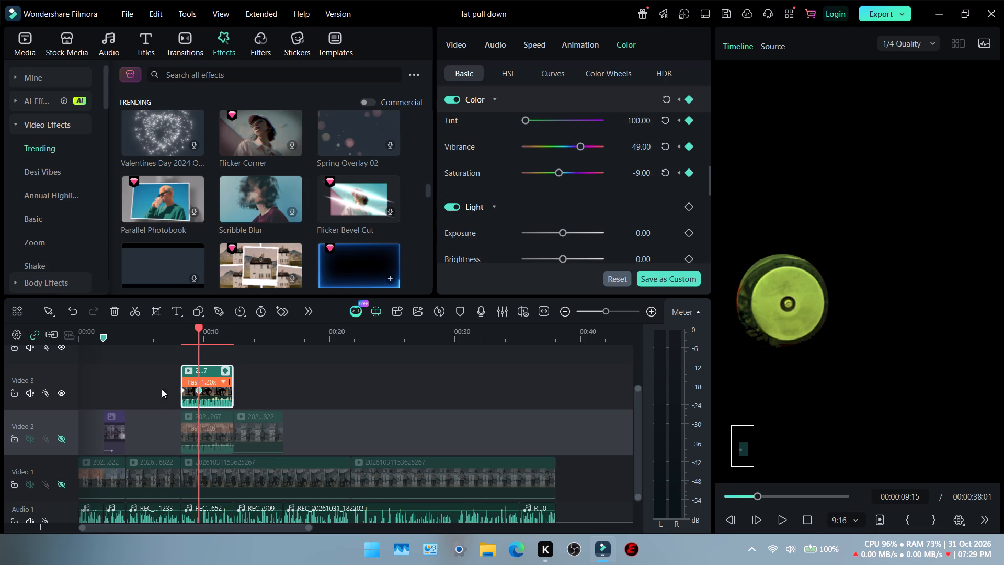
Make the hidden Video 2 and Video 1 tracks visible again.
{"action": "left_click", "coordinate": [62, 440]}
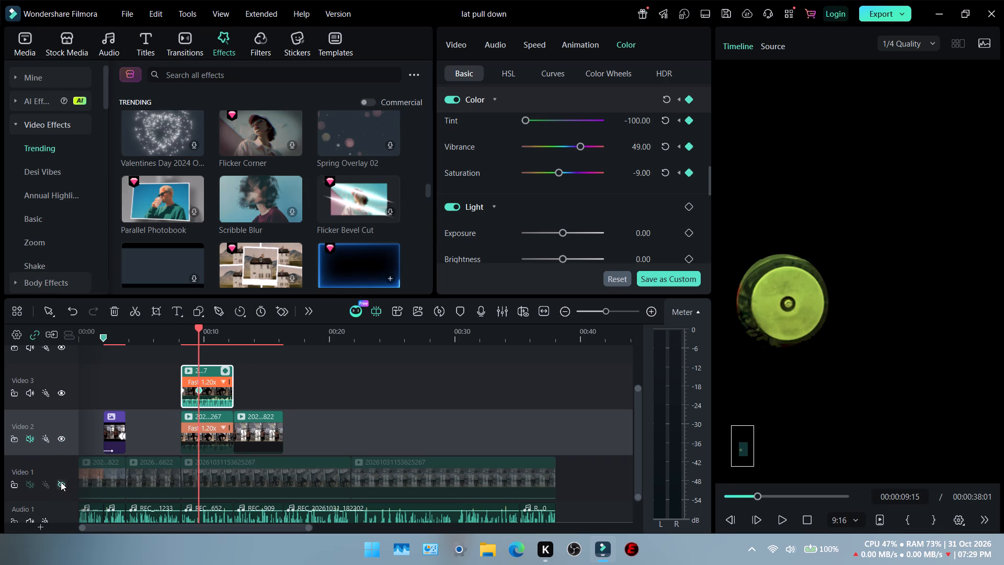
{"action": "left_click", "coordinate": [61, 482]}
Play back from about 00:00:07:05 to check the plate's colour change over the full footage.
{"action": "scroll", "coordinate": [69, 481], "scroll_direction": "down", "scroll_amount": 2}
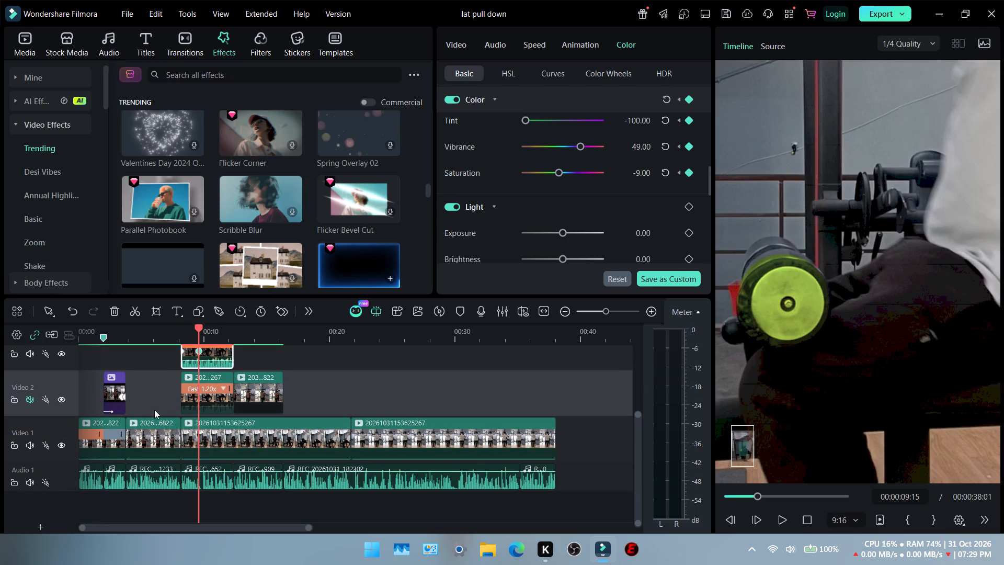
{"action": "left_click_drag", "start_coordinate": [198, 329], "coordinate": [169, 333]}
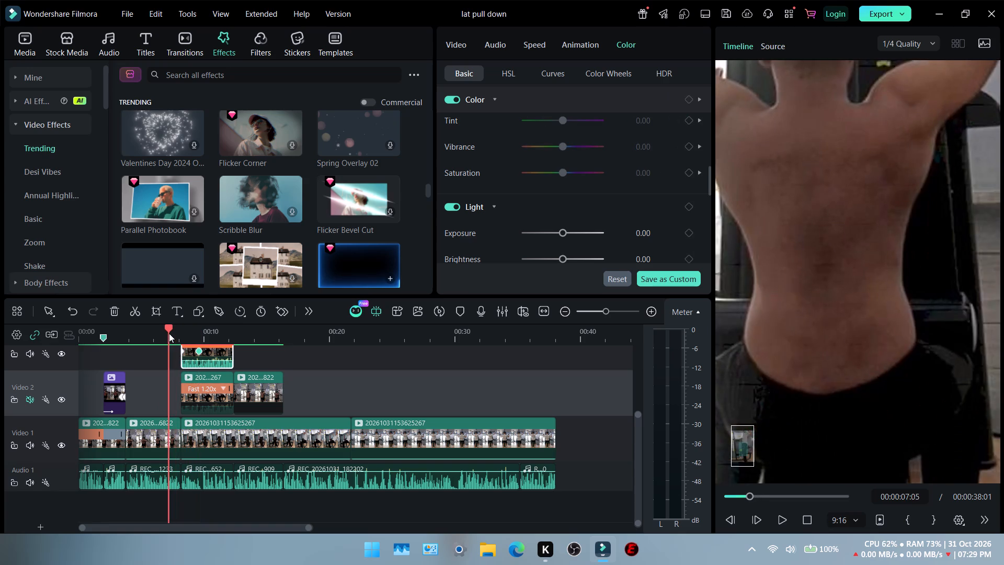
{"action": "key", "text": "space"}
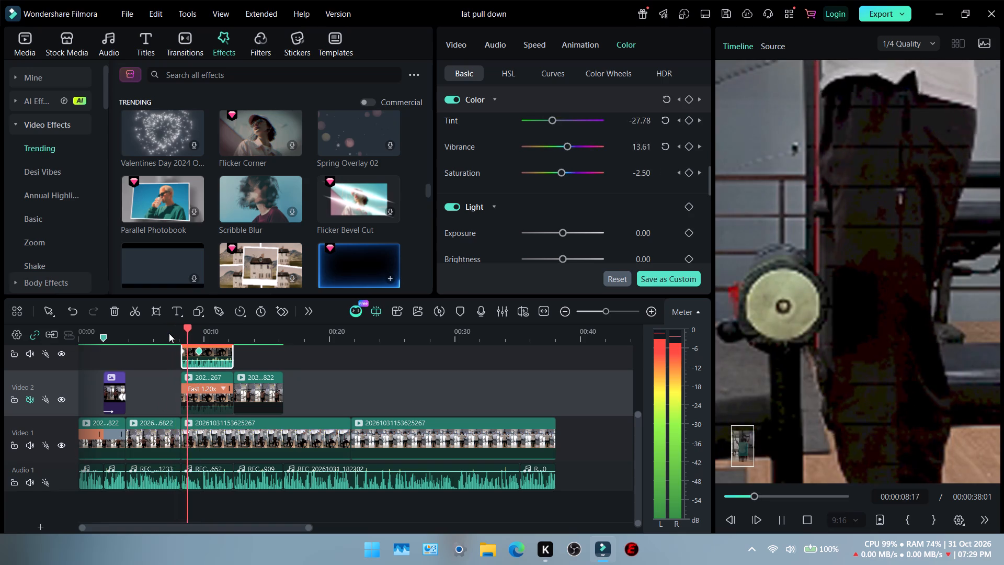
{"action": "key", "text": "space"}
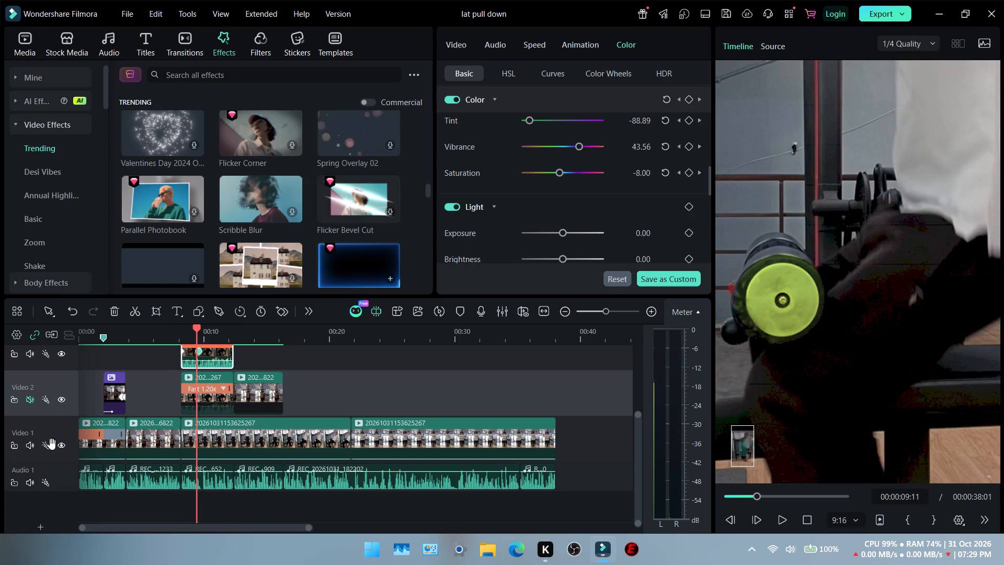
Mute the audio of the Video 1 and Video 3 tracks.
{"action": "left_click", "coordinate": [31, 447]}
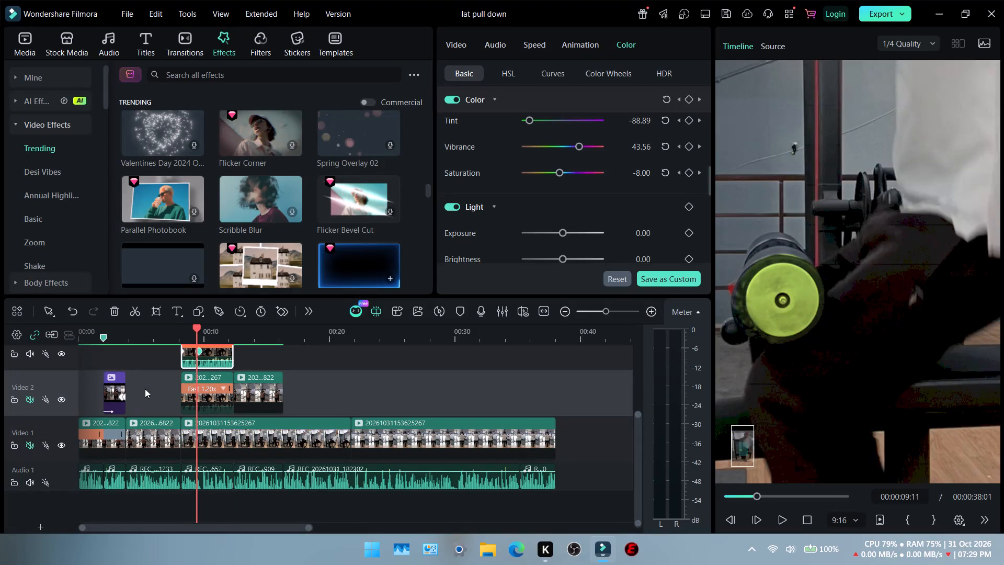
{"action": "left_click", "coordinate": [31, 358]}
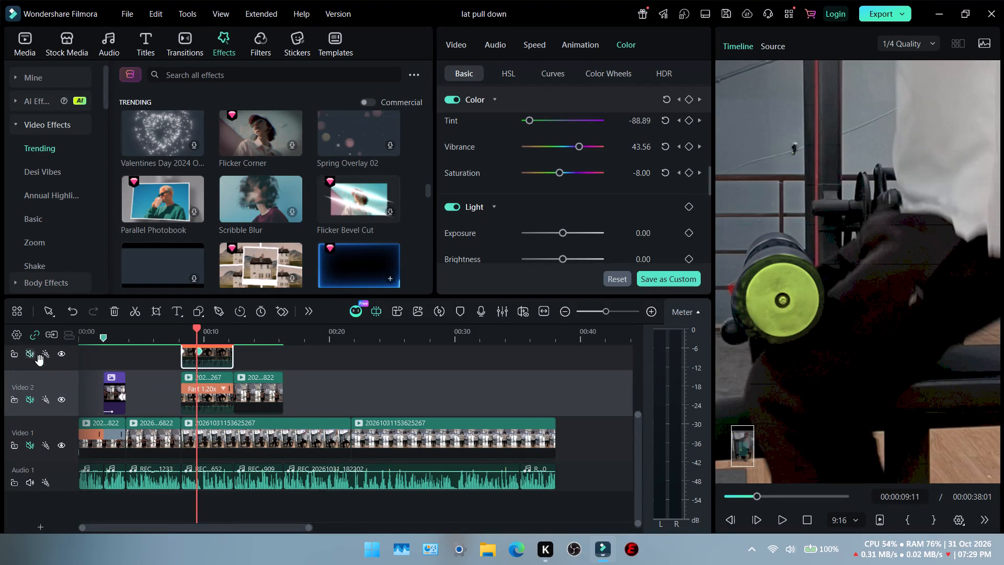
Play on to 00:00:12:00 and view the whole frame to check the coloured plate.
{"action": "key", "text": "space"}
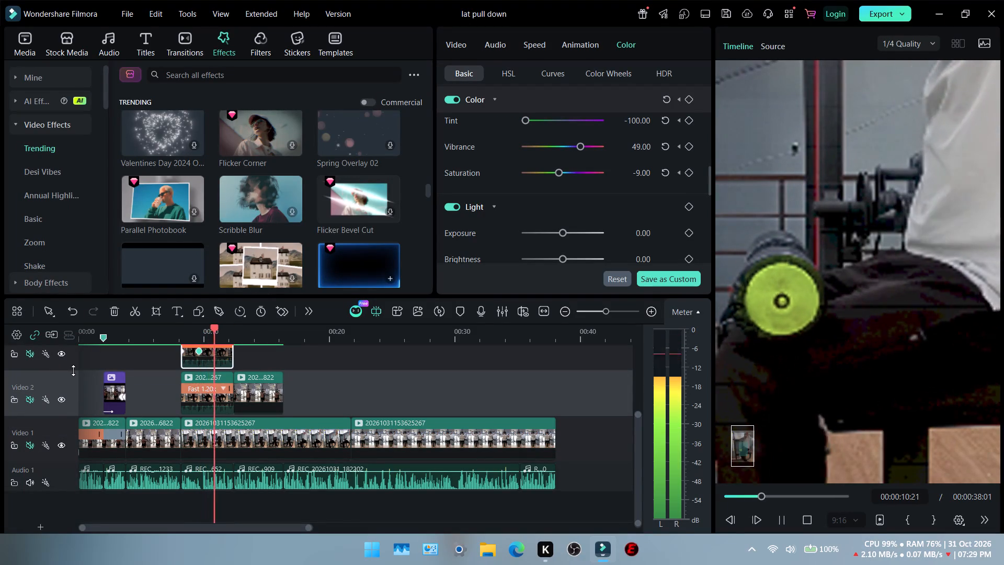
{"action": "key", "text": "space"}
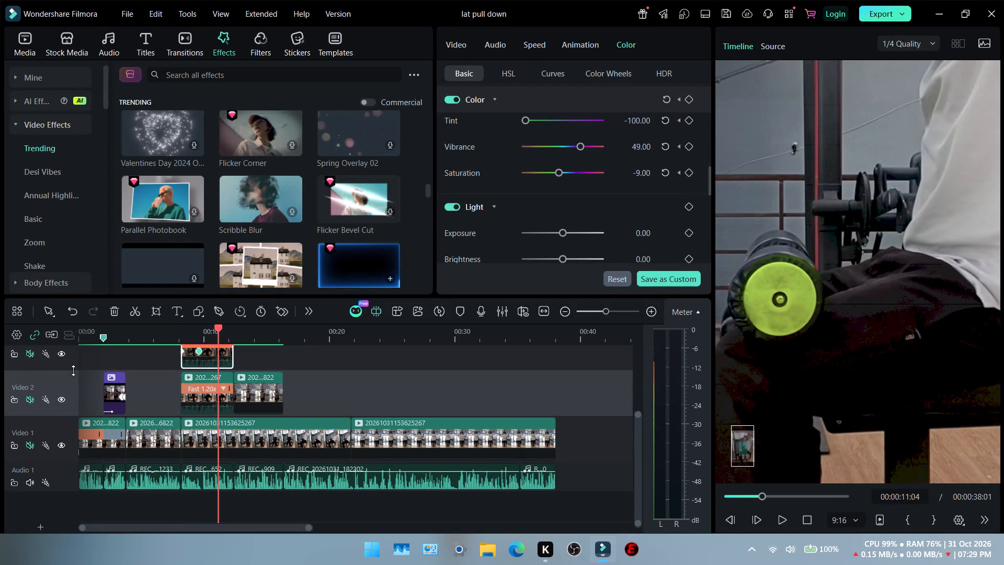
{"action": "key", "text": "space"}
{"action": "key", "text": "space"}
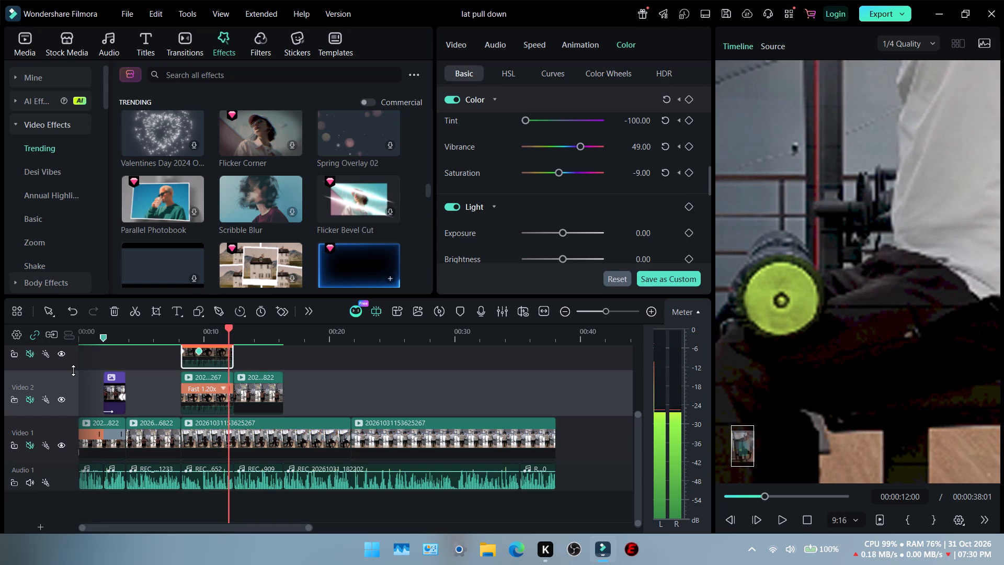
{"action": "scroll", "coordinate": [892, 274], "scroll_direction": "down", "scroll_amount": 8, "text": "ctrl"}
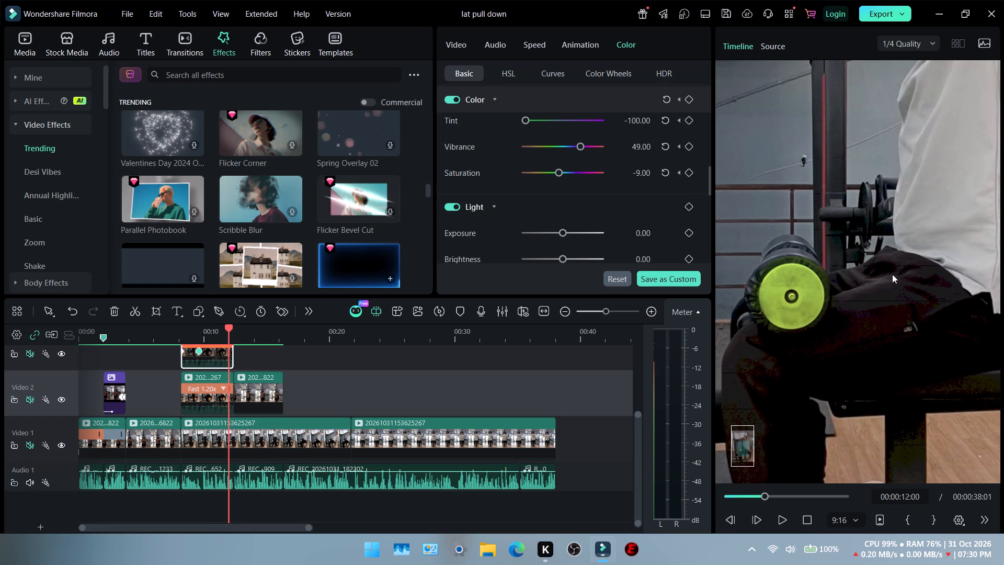
{"action": "scroll", "coordinate": [892, 274], "scroll_direction": "down", "scroll_amount": 15, "text": "ctrl"}
{"action": "scroll", "coordinate": [892, 274], "scroll_direction": "down", "scroll_amount": 6, "text": "ctrl"}
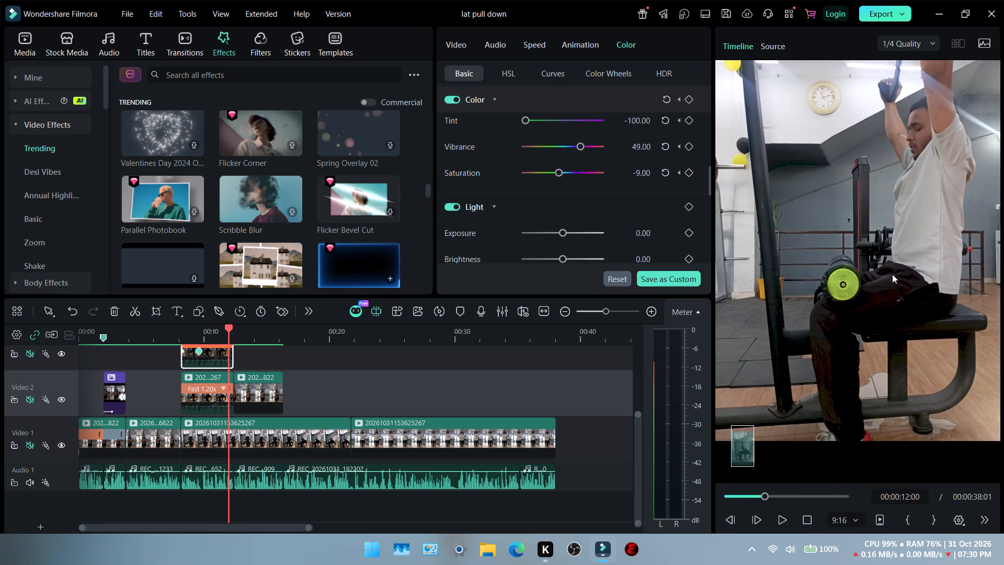
{"action": "scroll", "coordinate": [892, 274], "scroll_direction": "down", "scroll_amount": 4, "text": "ctrl"}
{"action": "scroll", "coordinate": [836, 316], "scroll_direction": "down", "scroll_amount": 6, "text": "ctrl"}
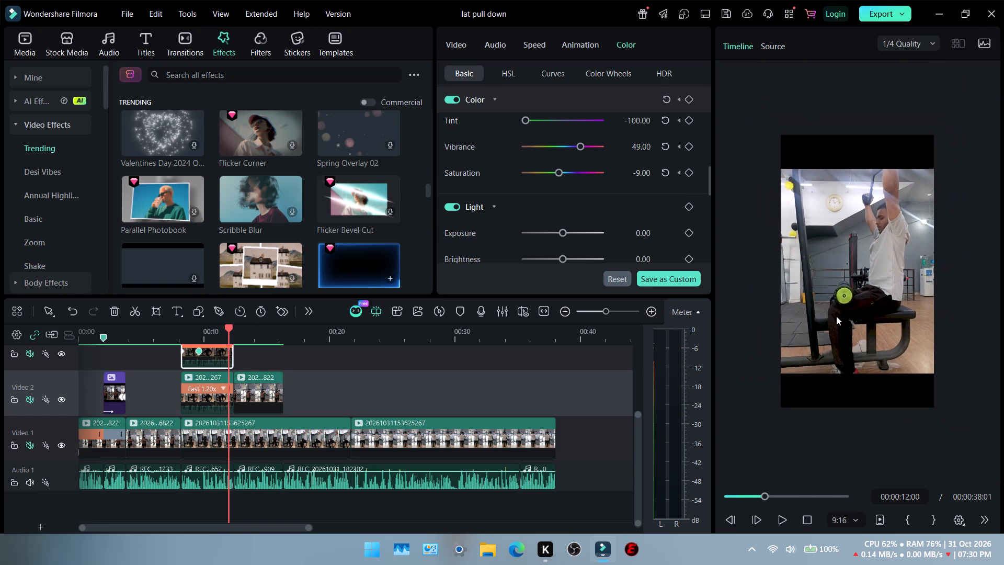
Render the timeline preview and play it from about 00:00:07:07 to check the plate's colour change.
{"action": "scroll", "coordinate": [800, 330], "scroll_direction": "up", "scroll_amount": 5, "text": "ctrl"}
{"action": "left_click", "coordinate": [170, 337]}
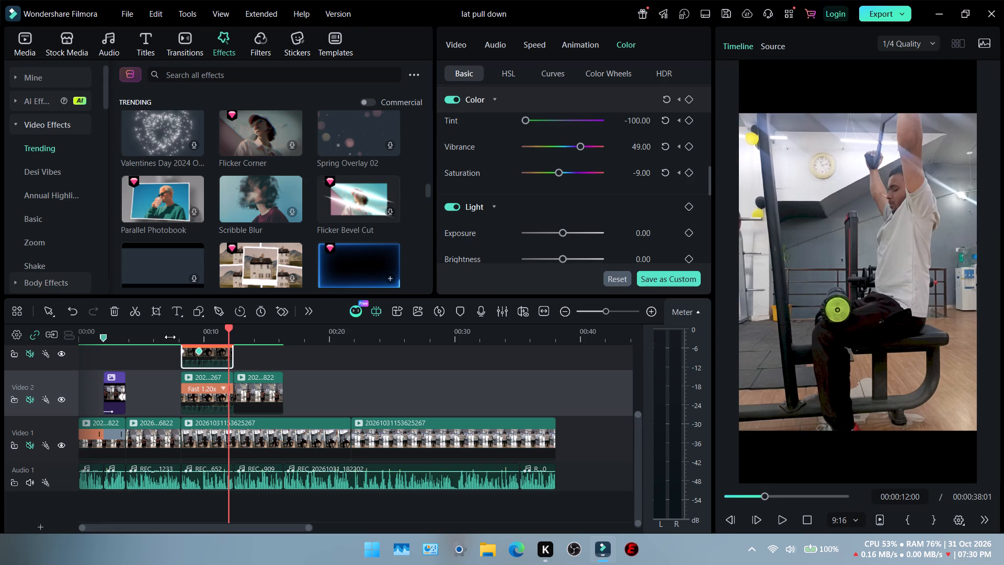
{"action": "key", "text": "Return"}
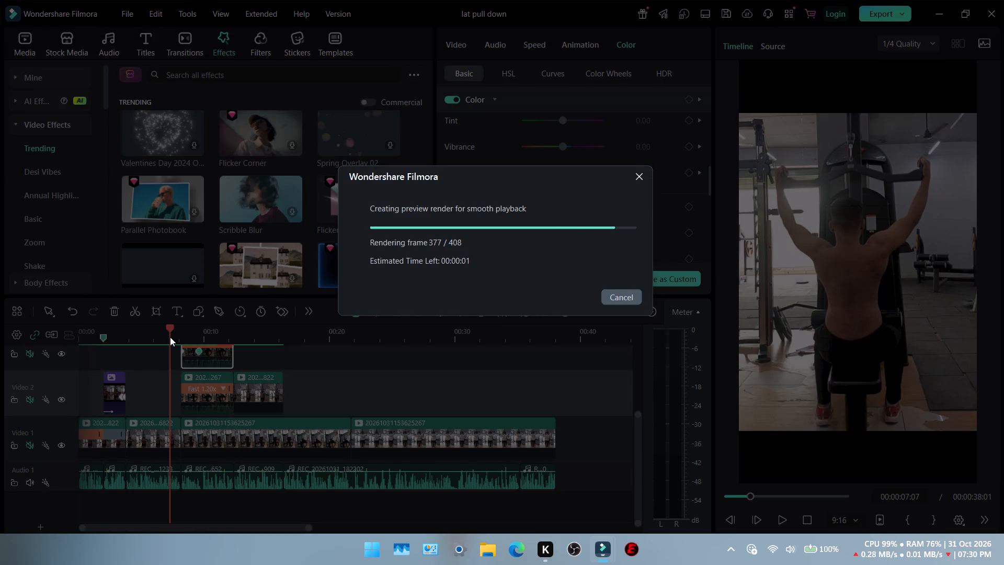
{"action": "key", "text": "space"}
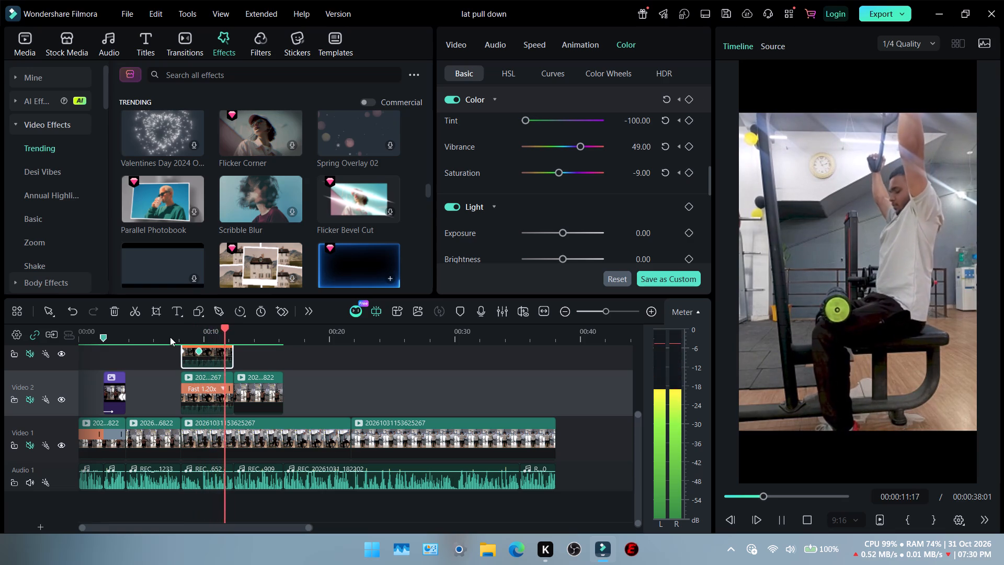
{"action": "key", "text": "space"}
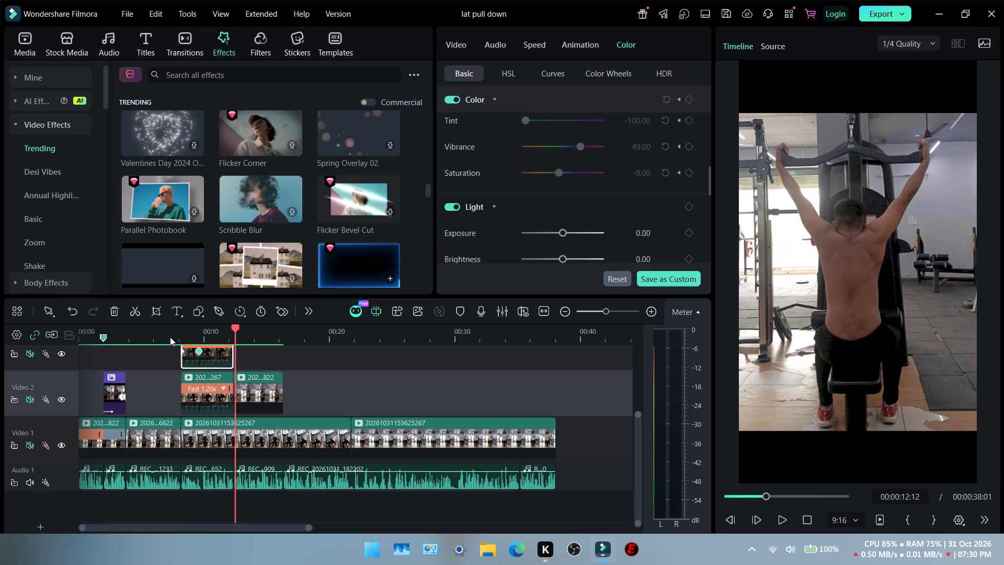
Open the colour keyframe tracks and curve graph of the Video 3 clip with the playhead at its start, 00:00:08:04.
{"action": "left_click", "coordinate": [176, 336]}
{"action": "left_click_drag", "start_coordinate": [175, 326], "coordinate": [184, 326]}
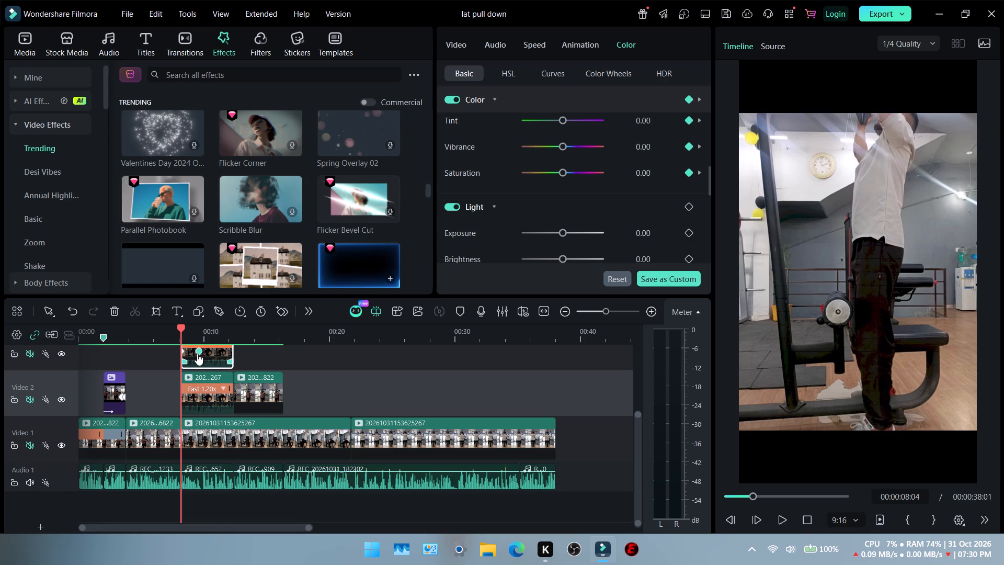
{"action": "scroll", "coordinate": [203, 359], "scroll_direction": "up", "scroll_amount": 2}
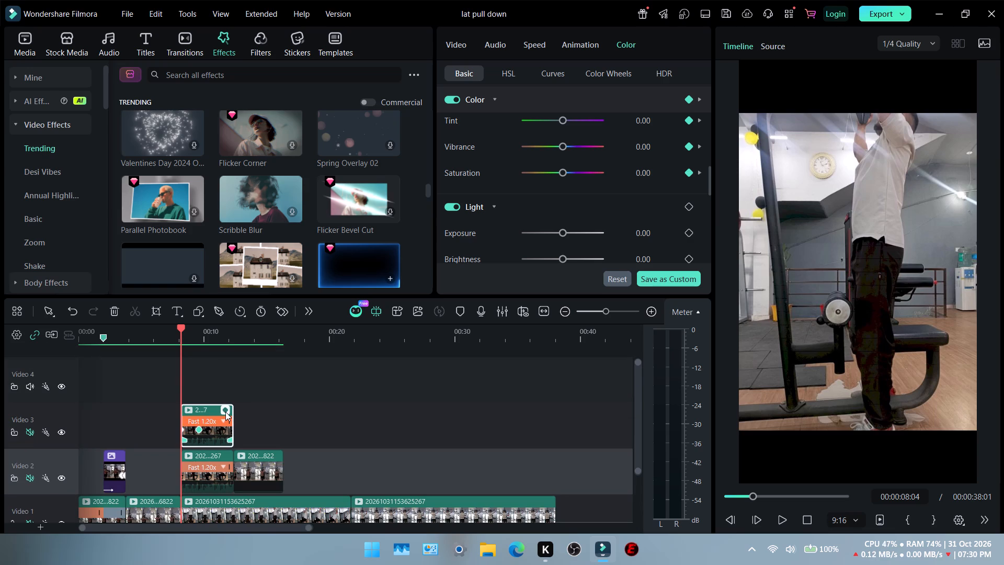
{"action": "left_click", "coordinate": [225, 412]}
{"action": "left_click", "coordinate": [226, 413]}
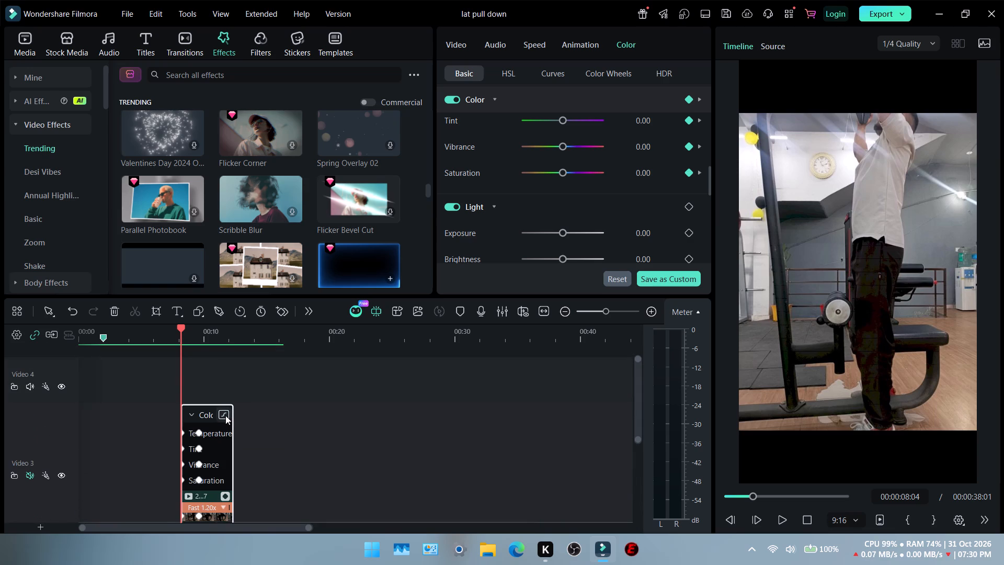
{"action": "left_click", "coordinate": [225, 415]}
{"action": "left_click", "coordinate": [225, 415]}
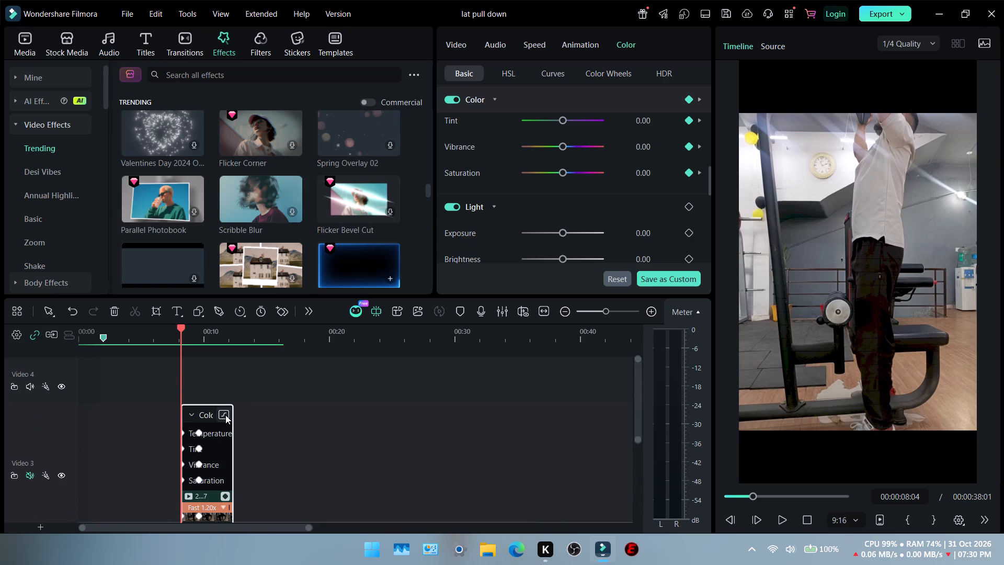
{"action": "left_click", "coordinate": [225, 415]}
Examine the Temperature keyframe curve and the colour keyframe rows of the Video 3 clip.
{"action": "scroll", "coordinate": [246, 439], "scroll_direction": "down", "scroll_amount": 2}
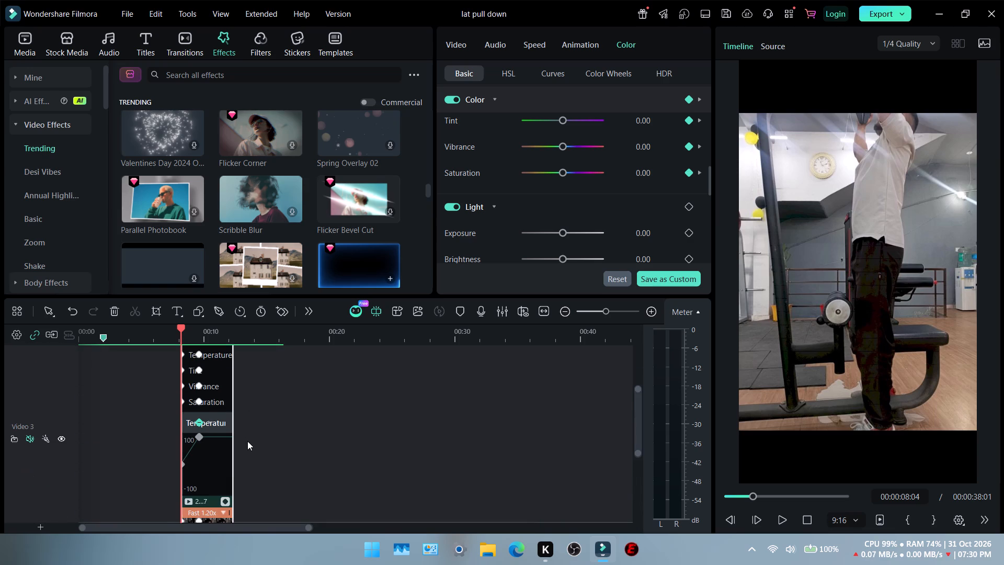
{"action": "scroll", "coordinate": [236, 445], "scroll_direction": "down", "scroll_amount": 1}
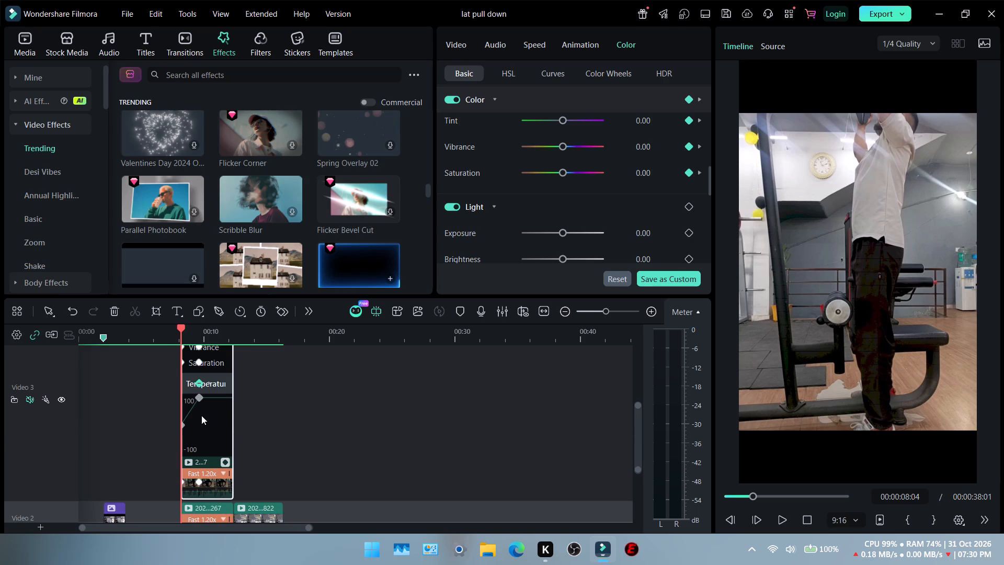
{"action": "scroll", "coordinate": [204, 411], "scroll_direction": "up", "scroll_amount": 11, "text": "ctrl"}
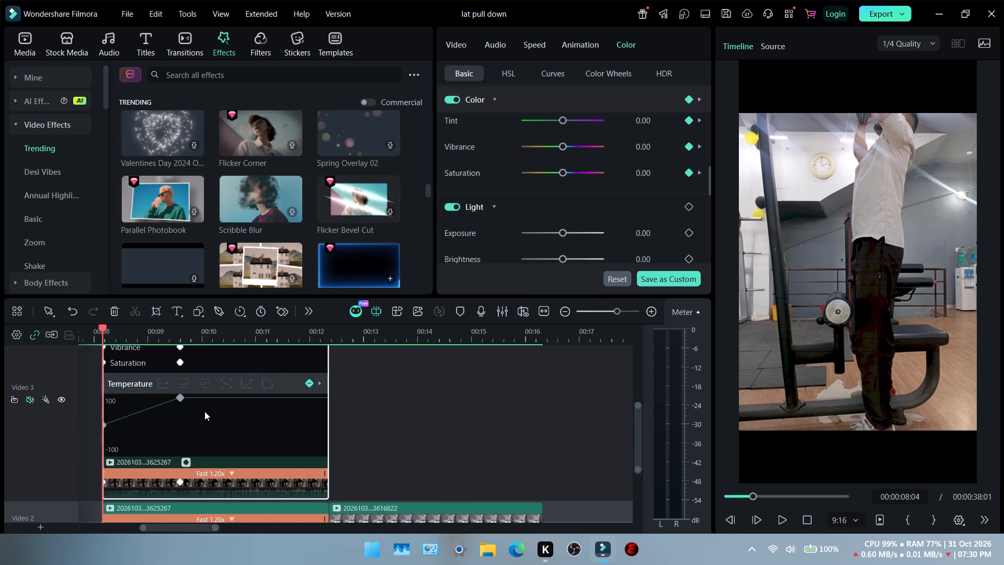
{"action": "scroll", "coordinate": [204, 411], "scroll_direction": "up", "scroll_amount": 1, "text": "ctrl"}
{"action": "scroll", "coordinate": [205, 411], "scroll_direction": "right", "scroll_amount": 1}
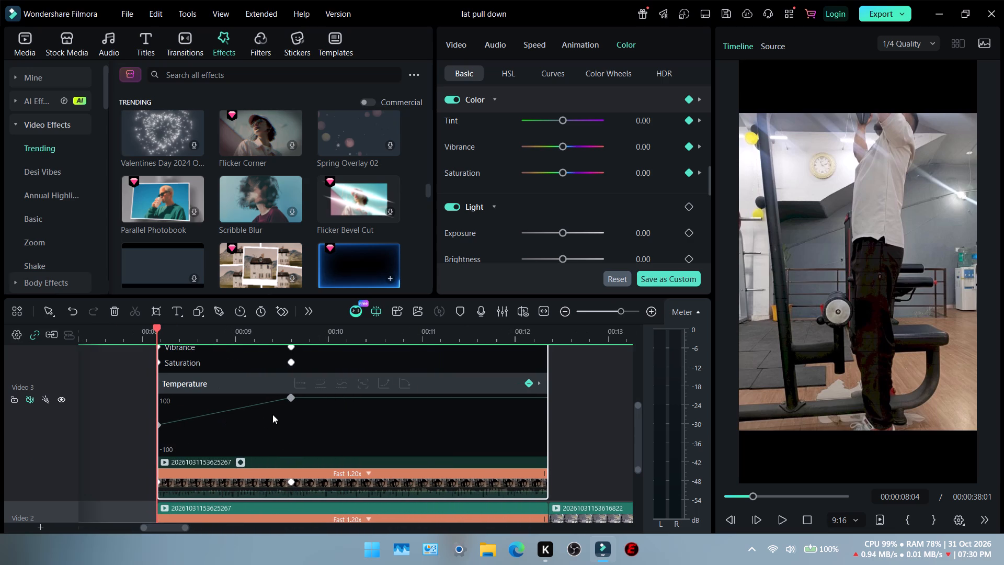
{"action": "scroll", "coordinate": [261, 422], "scroll_direction": "up", "scroll_amount": 1}
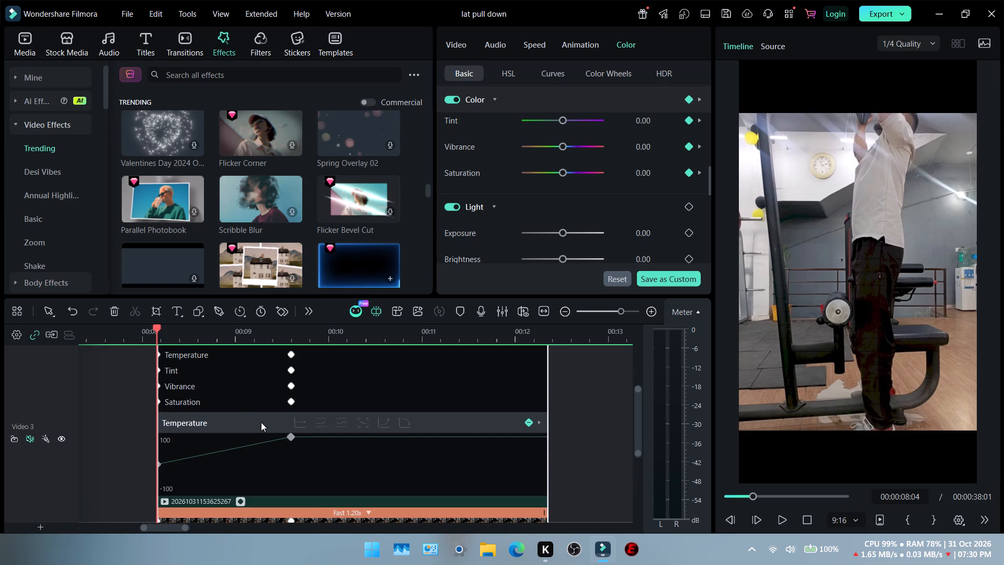
{"action": "scroll", "coordinate": [261, 422], "scroll_direction": "up", "scroll_amount": 1}
{"action": "scroll", "coordinate": [261, 422], "scroll_direction": "down", "scroll_amount": 1}
{"action": "scroll", "coordinate": [216, 425], "scroll_direction": "down", "scroll_amount": 1}
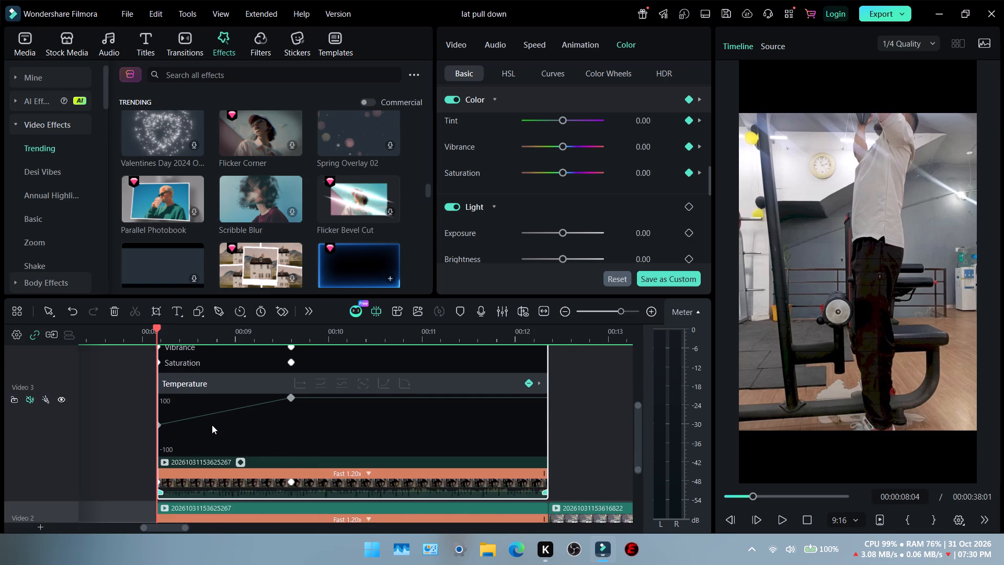
Display the Saturation keyframe curve of the Video 3 clip and collapse the Color property list.
{"action": "scroll", "coordinate": [212, 425], "scroll_direction": "up", "scroll_amount": 1}
{"action": "left_click", "coordinate": [159, 401]}
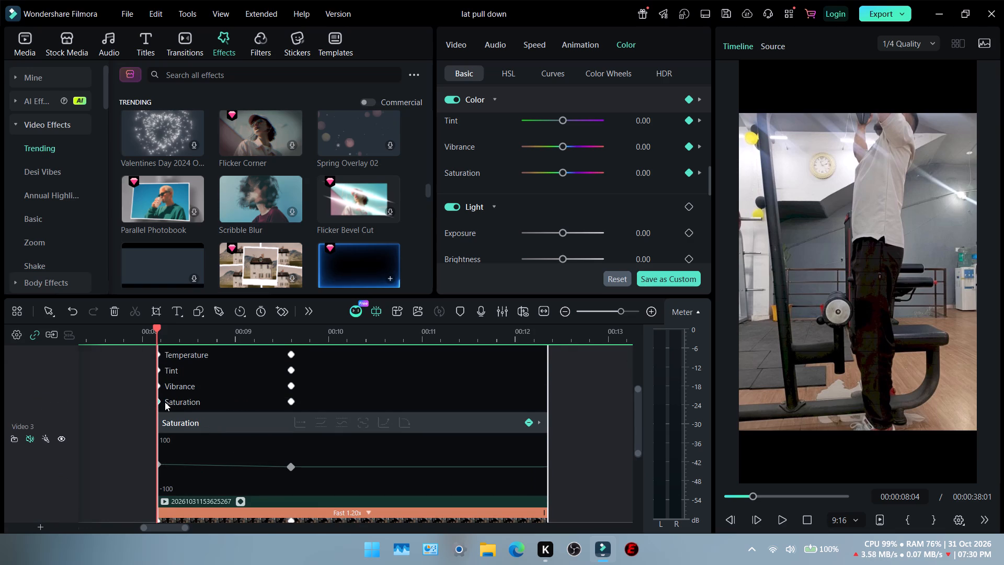
{"action": "left_click", "coordinate": [165, 401]}
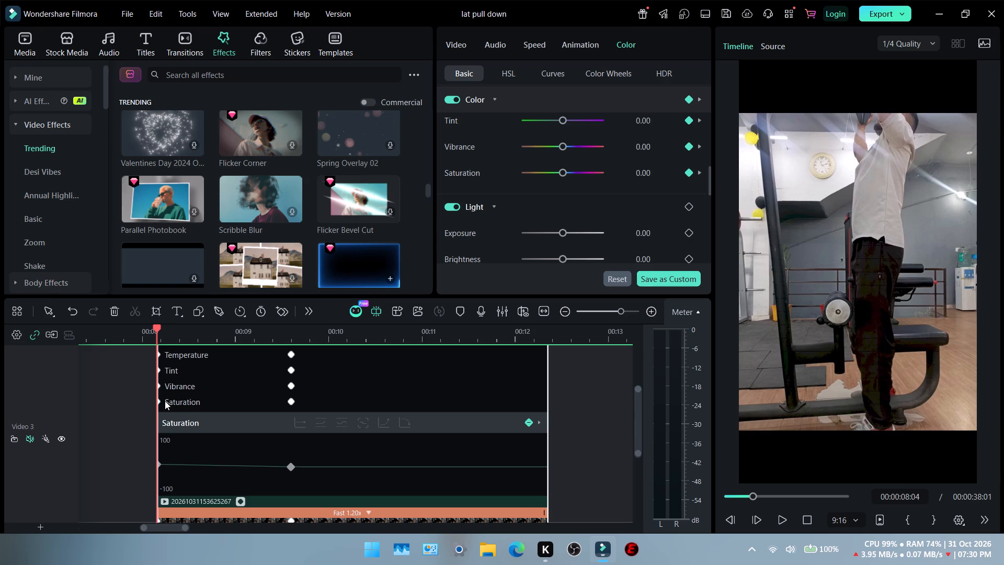
{"action": "left_click", "coordinate": [161, 403]}
{"action": "left_click", "coordinate": [159, 399]}
{"action": "scroll", "coordinate": [185, 449], "scroll_direction": "down", "scroll_amount": 1}
{"action": "left_click", "coordinate": [162, 448]}
{"action": "scroll", "coordinate": [193, 431], "scroll_direction": "up", "scroll_amount": 2}
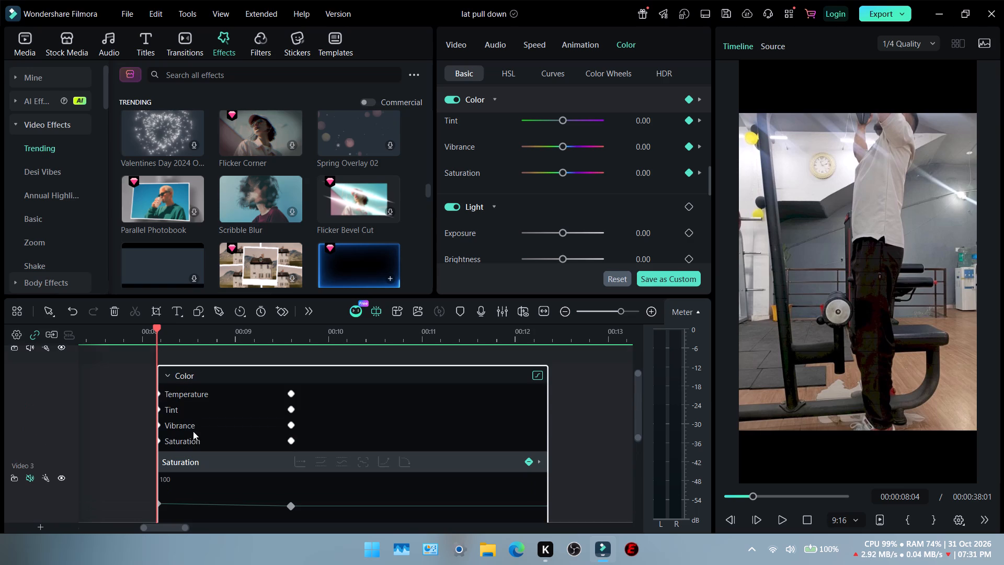
{"action": "left_click", "coordinate": [170, 377]}
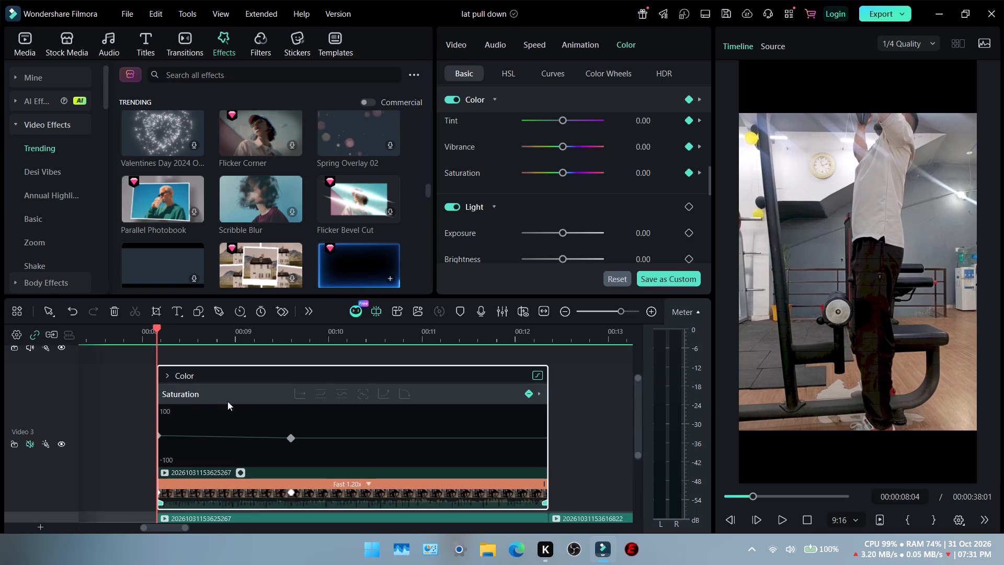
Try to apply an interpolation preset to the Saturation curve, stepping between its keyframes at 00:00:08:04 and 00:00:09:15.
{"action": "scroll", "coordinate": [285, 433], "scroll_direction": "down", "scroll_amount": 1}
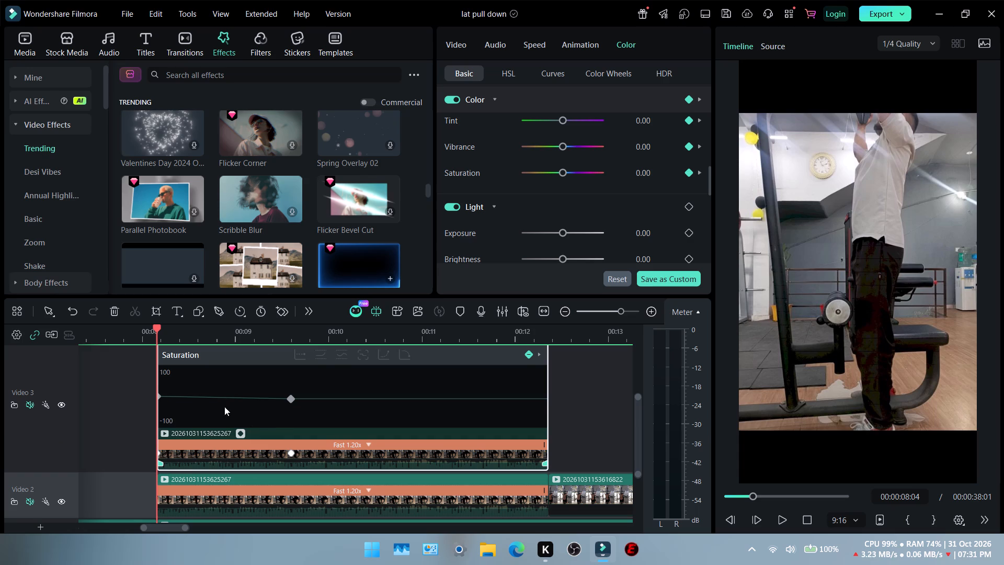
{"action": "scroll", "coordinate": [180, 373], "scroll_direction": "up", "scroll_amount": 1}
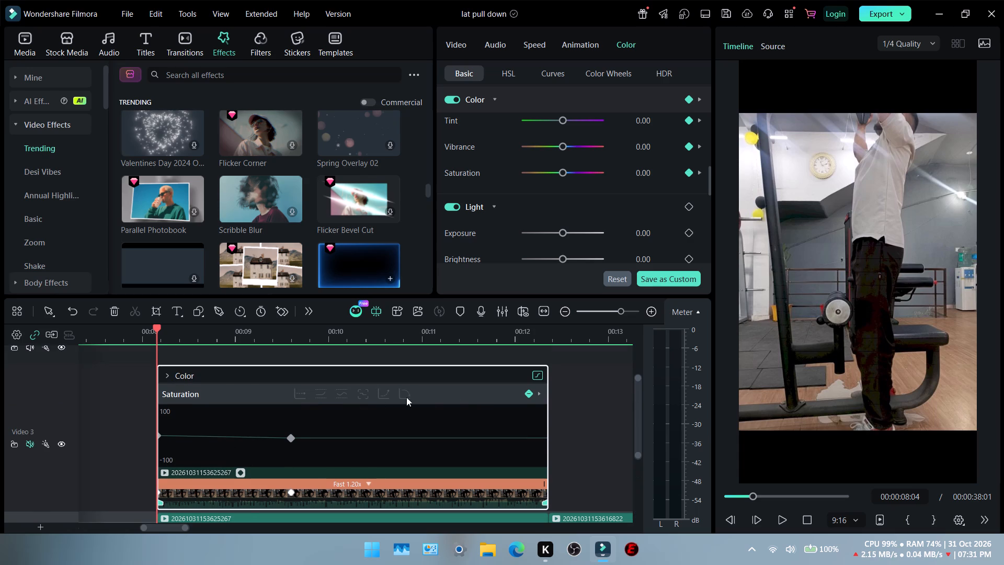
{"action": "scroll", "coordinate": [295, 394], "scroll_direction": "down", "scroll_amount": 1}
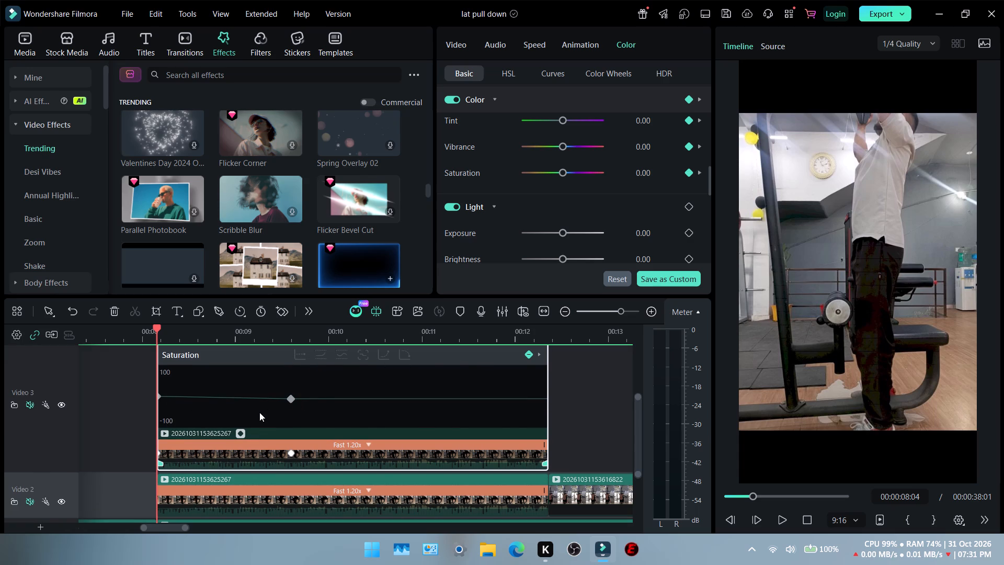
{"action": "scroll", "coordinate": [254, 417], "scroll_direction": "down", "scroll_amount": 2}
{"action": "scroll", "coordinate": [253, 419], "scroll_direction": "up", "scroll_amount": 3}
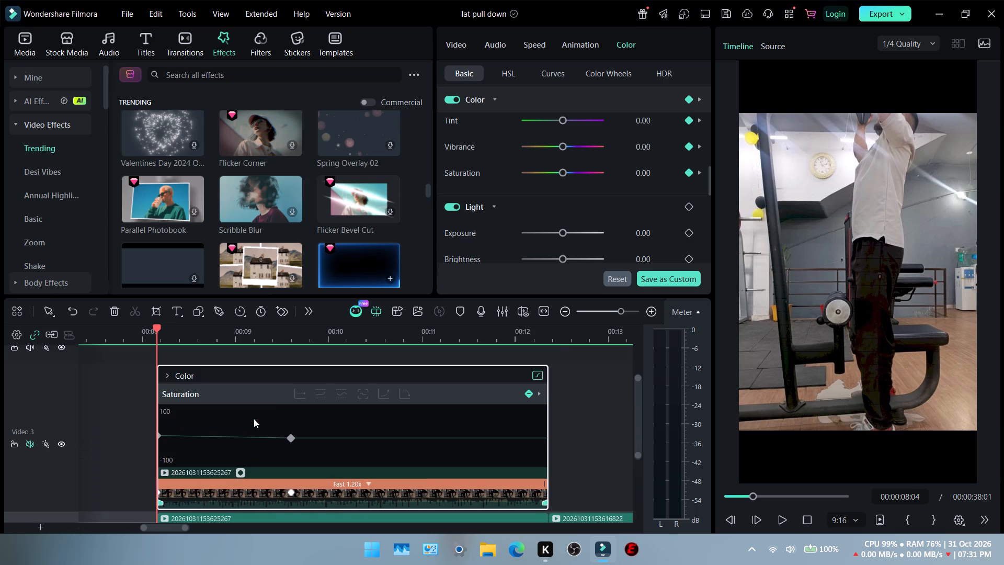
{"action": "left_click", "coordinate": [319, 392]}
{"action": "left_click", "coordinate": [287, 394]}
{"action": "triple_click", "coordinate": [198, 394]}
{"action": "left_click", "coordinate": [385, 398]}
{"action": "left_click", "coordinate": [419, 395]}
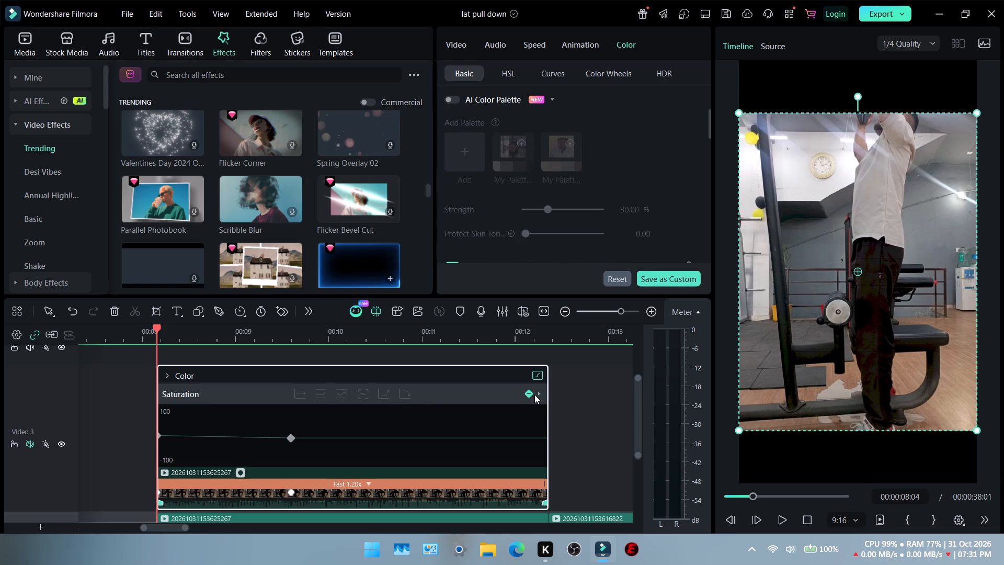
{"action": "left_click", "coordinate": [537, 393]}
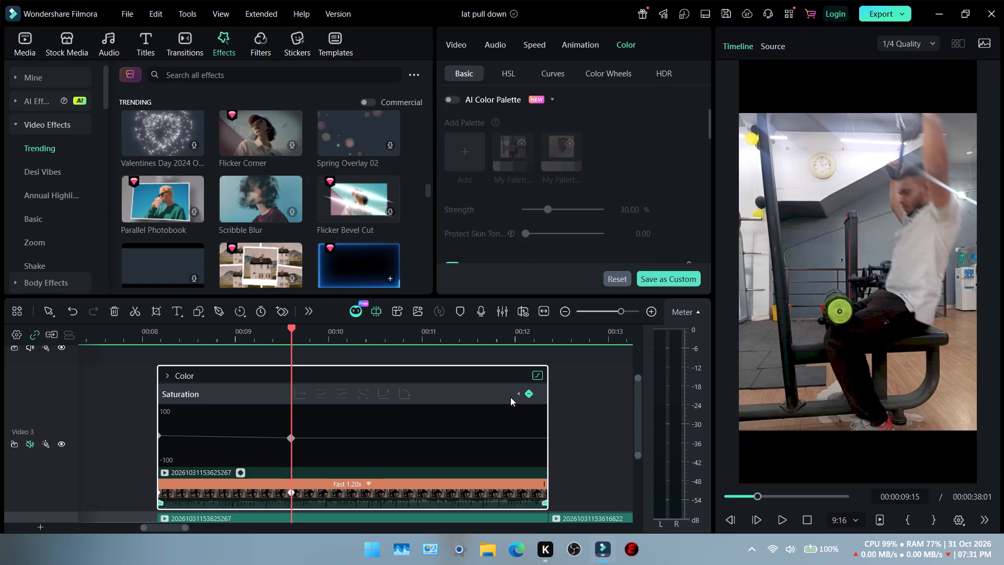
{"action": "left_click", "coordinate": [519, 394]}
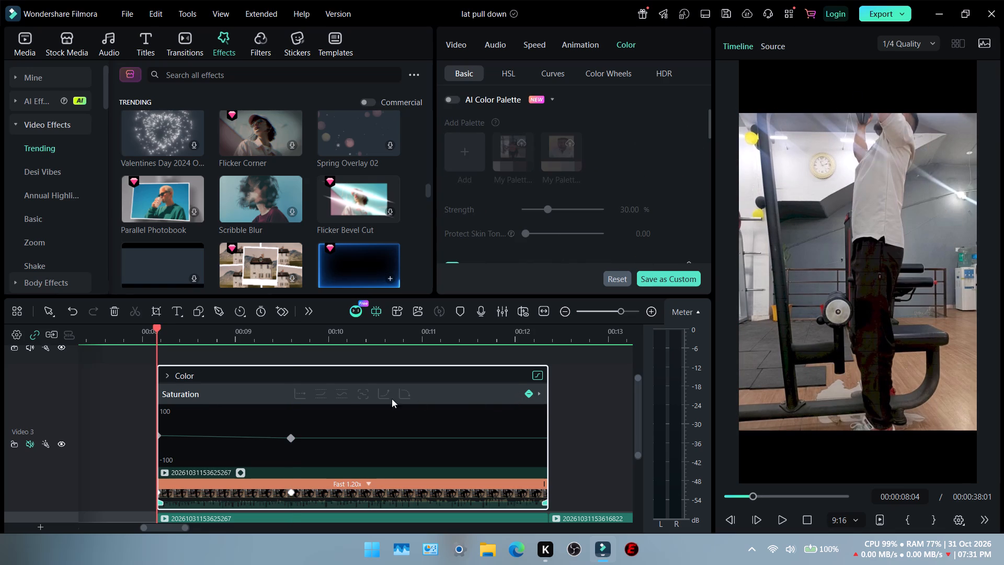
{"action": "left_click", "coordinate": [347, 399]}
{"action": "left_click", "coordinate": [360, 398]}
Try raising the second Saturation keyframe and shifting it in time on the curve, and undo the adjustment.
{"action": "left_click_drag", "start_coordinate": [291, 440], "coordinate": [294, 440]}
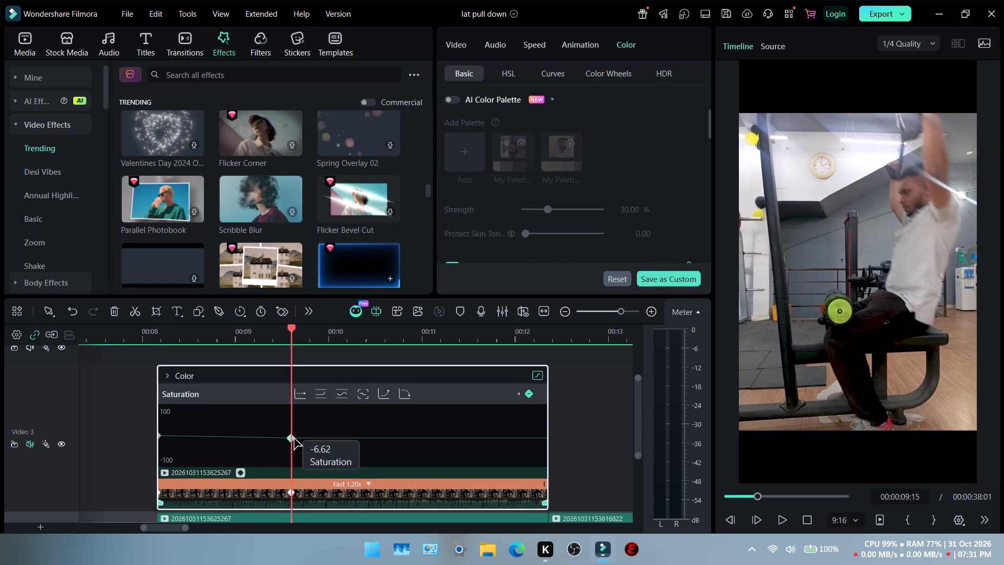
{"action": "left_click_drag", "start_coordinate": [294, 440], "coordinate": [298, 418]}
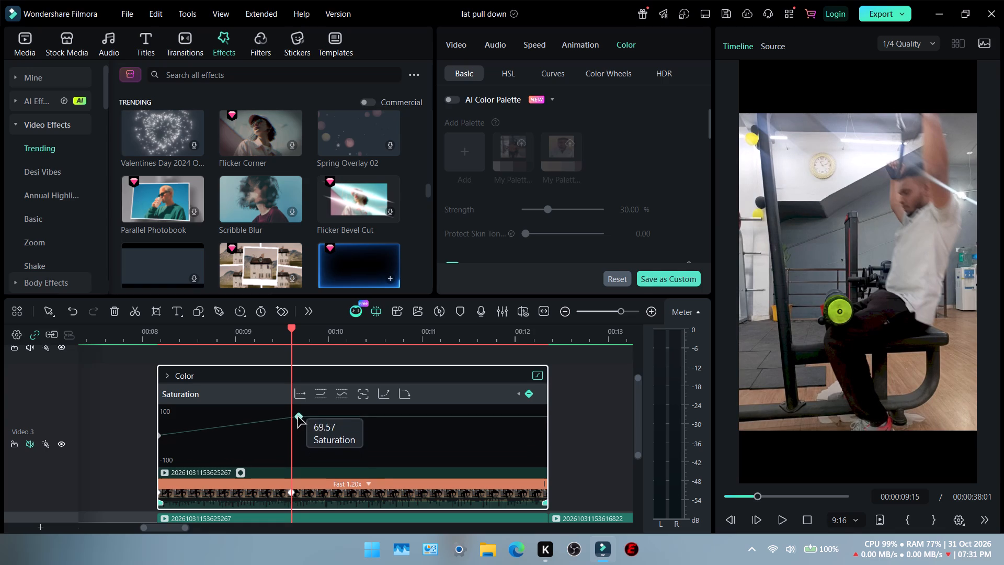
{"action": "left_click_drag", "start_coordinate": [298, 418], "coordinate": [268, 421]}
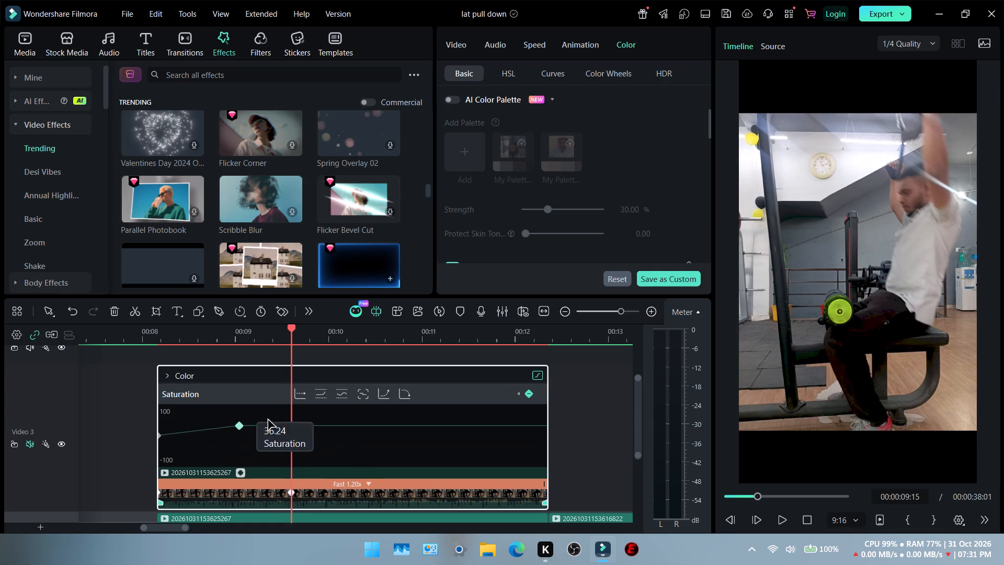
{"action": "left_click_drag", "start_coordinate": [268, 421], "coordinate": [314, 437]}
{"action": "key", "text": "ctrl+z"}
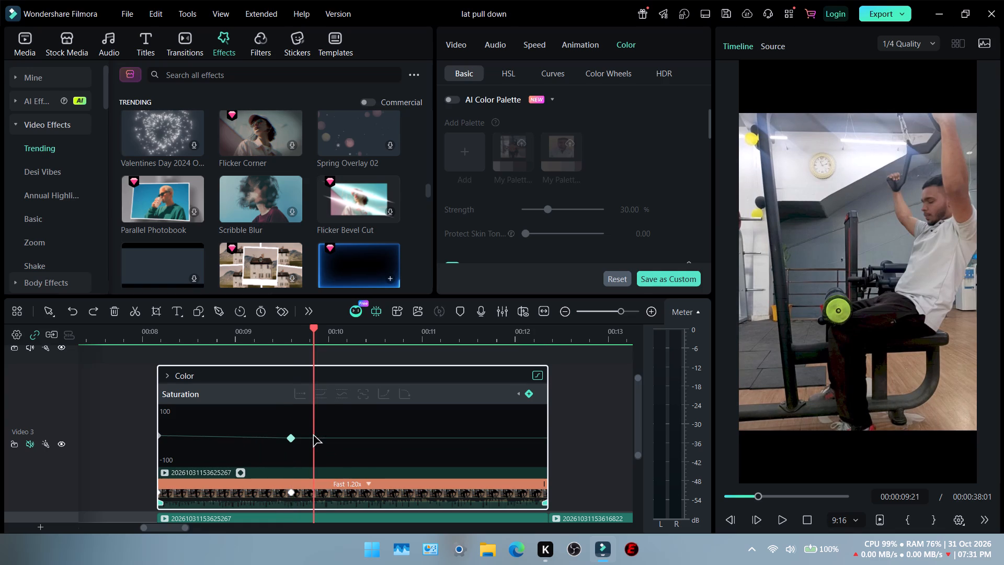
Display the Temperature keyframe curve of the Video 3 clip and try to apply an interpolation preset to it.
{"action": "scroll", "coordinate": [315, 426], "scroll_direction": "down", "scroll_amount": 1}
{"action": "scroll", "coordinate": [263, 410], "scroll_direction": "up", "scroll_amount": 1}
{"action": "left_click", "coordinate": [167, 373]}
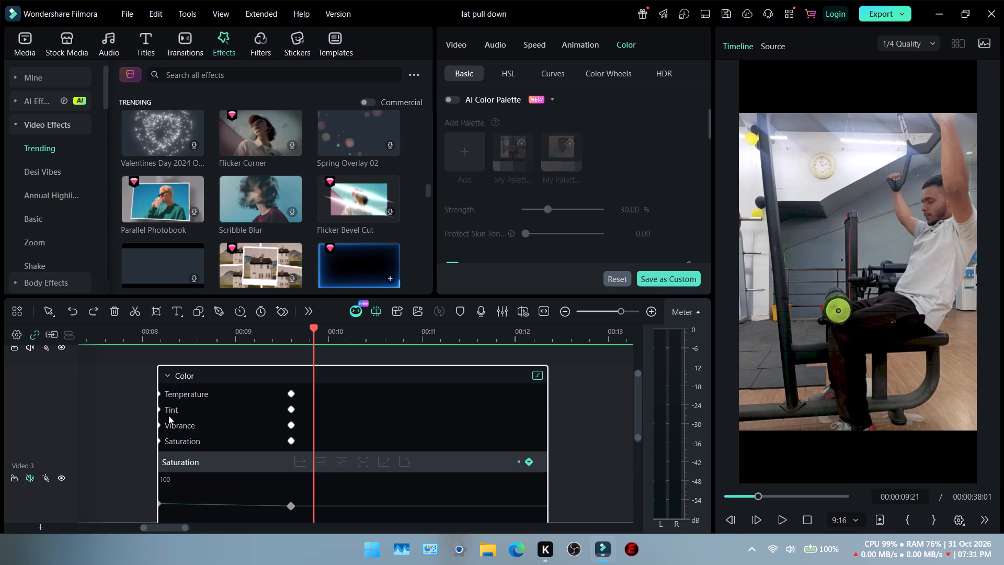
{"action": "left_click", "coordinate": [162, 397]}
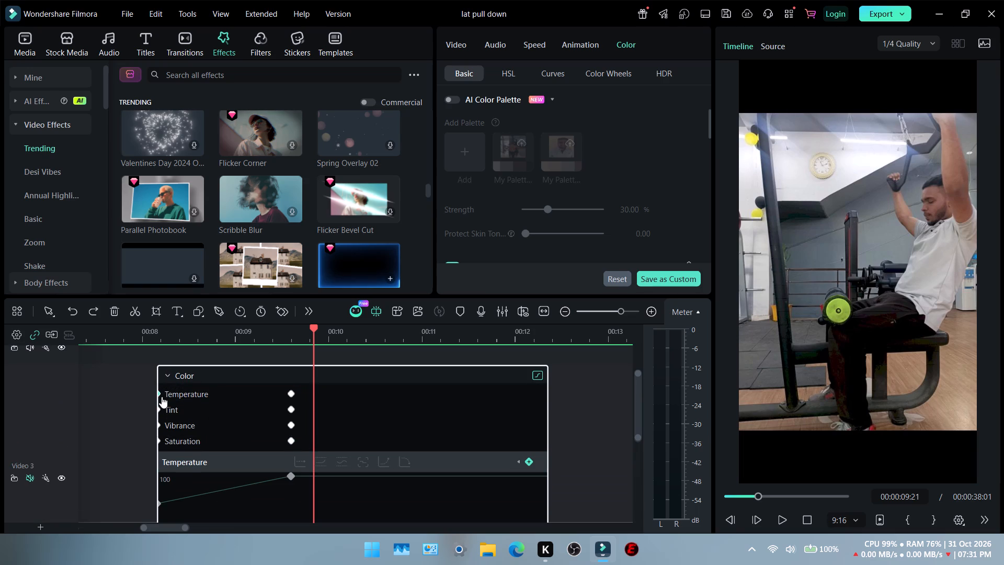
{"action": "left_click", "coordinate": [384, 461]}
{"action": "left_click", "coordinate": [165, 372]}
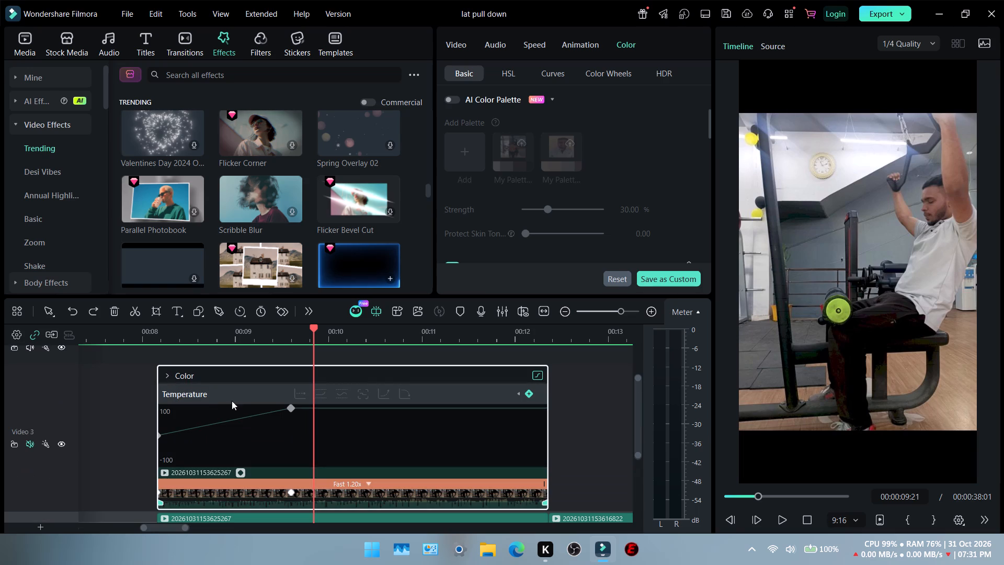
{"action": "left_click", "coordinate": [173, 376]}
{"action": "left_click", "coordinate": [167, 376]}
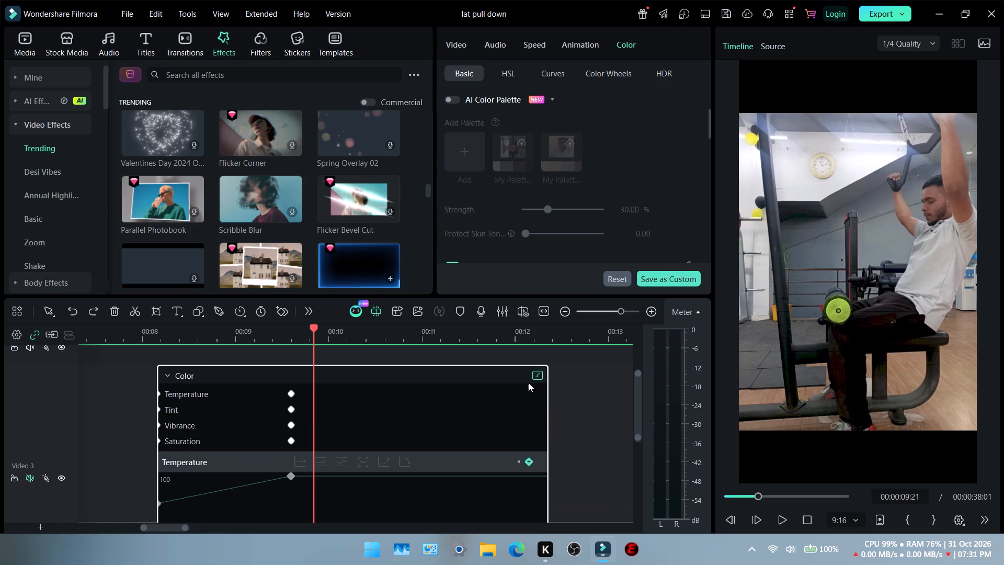
Close the keyframe curve view of the Video 3 clip on the timeline.
{"action": "scroll", "coordinate": [303, 427], "scroll_direction": "down", "scroll_amount": 1}
{"action": "scroll", "coordinate": [197, 388], "scroll_direction": "down", "scroll_amount": 1}
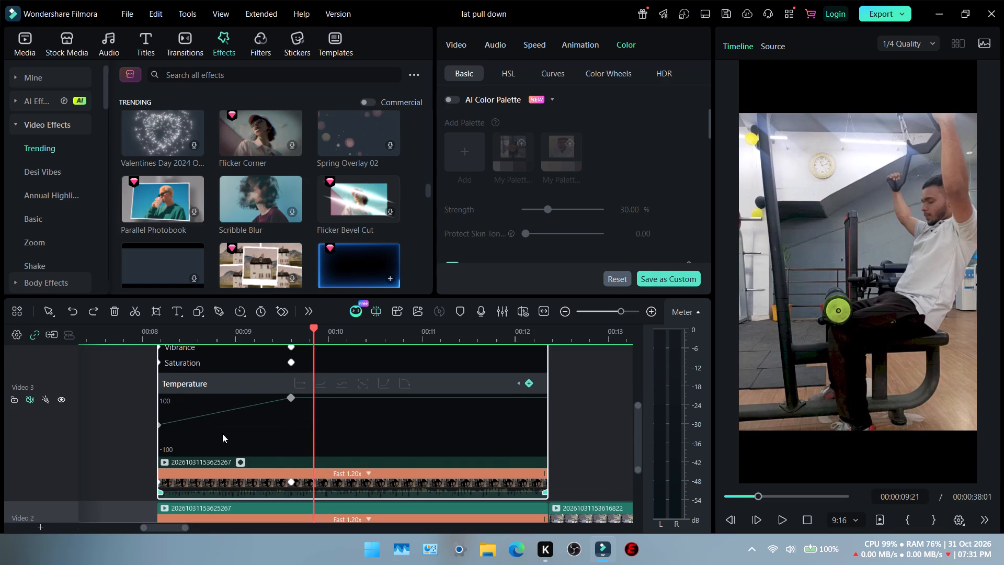
{"action": "left_click", "coordinate": [242, 463]}
{"action": "scroll", "coordinate": [299, 442], "scroll_direction": "down", "scroll_amount": 5, "text": "ctrl"}
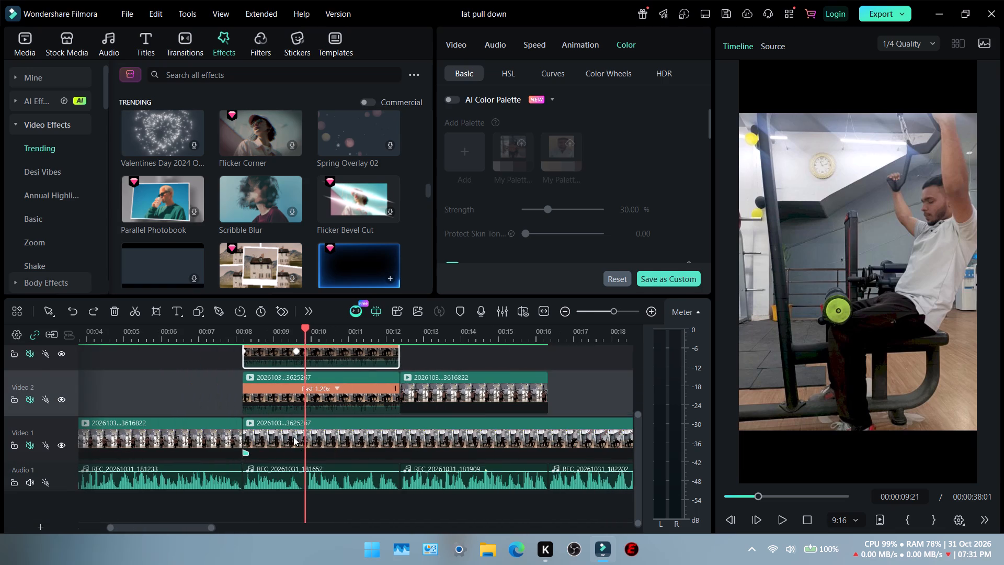
{"action": "scroll", "coordinate": [293, 437], "scroll_direction": "up", "scroll_amount": 2}
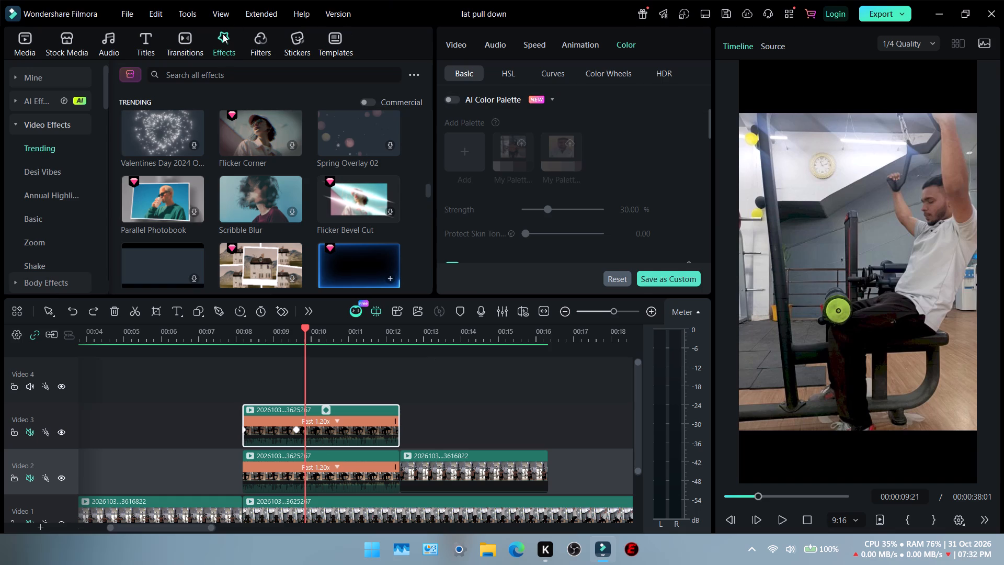
Search the sticker library for "arrow".
{"action": "left_click", "coordinate": [300, 36]}
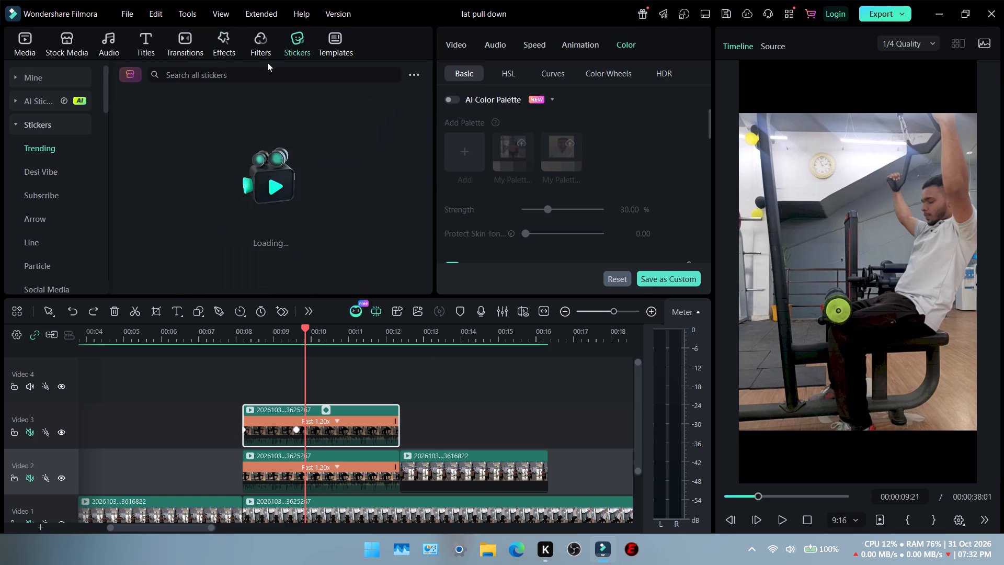
{"action": "left_click", "coordinate": [255, 72]}
{"action": "type", "text": "arrow"}
{"action": "key", "text": "Return"}
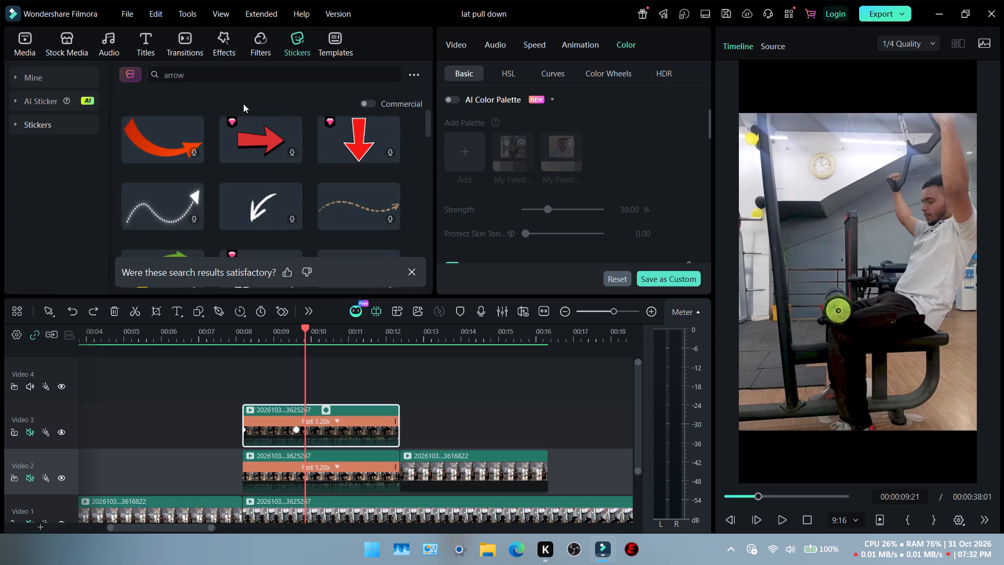
Browse the arrow stickers for a design suited to overlaying on the lat pull down clip.
{"action": "scroll", "coordinate": [246, 138], "scroll_direction": "down", "scroll_amount": 6}
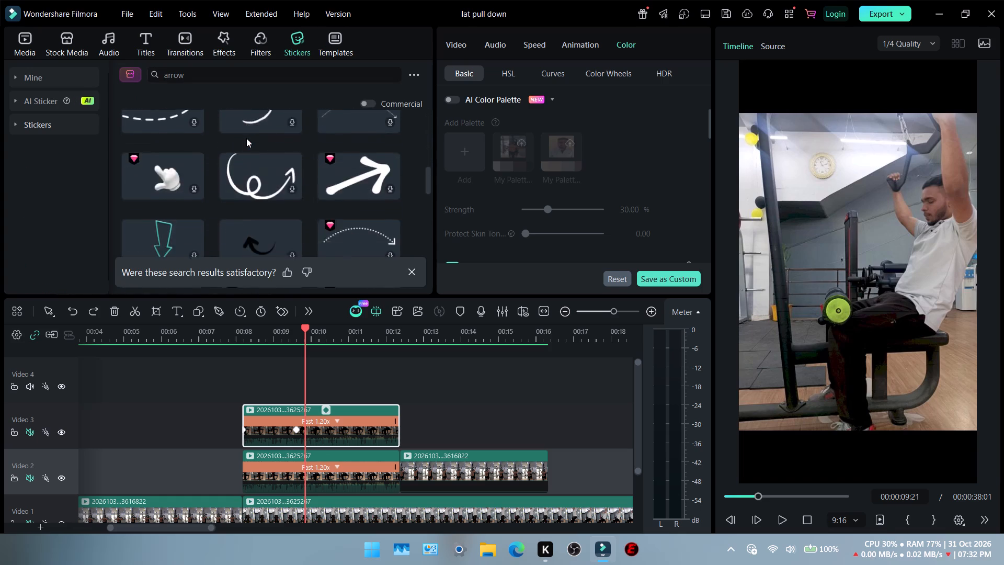
{"action": "scroll", "coordinate": [246, 138], "scroll_direction": "down", "scroll_amount": 4}
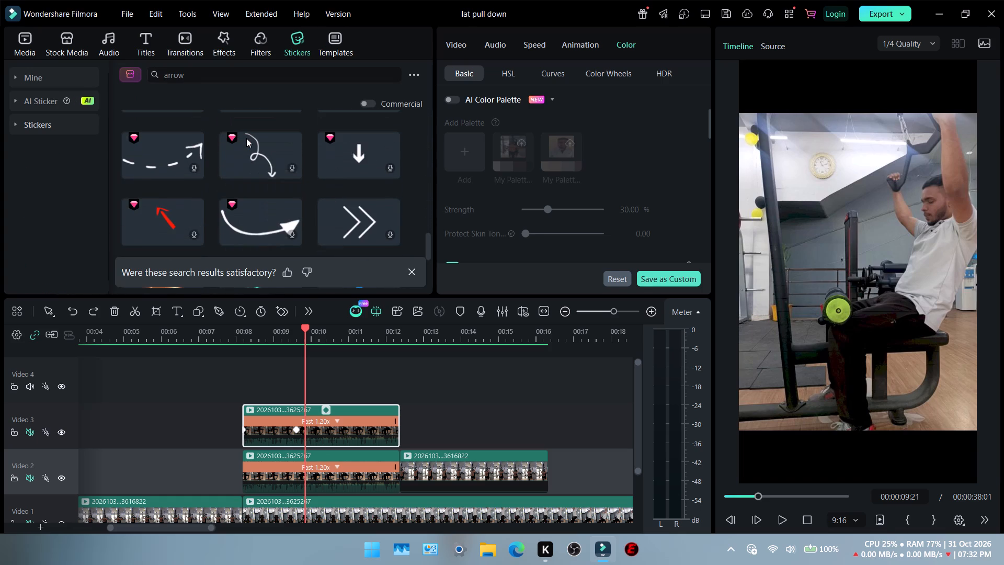
{"action": "scroll", "coordinate": [246, 138], "scroll_direction": "up", "scroll_amount": 1}
{"action": "scroll", "coordinate": [246, 138], "scroll_direction": "down", "scroll_amount": 3}
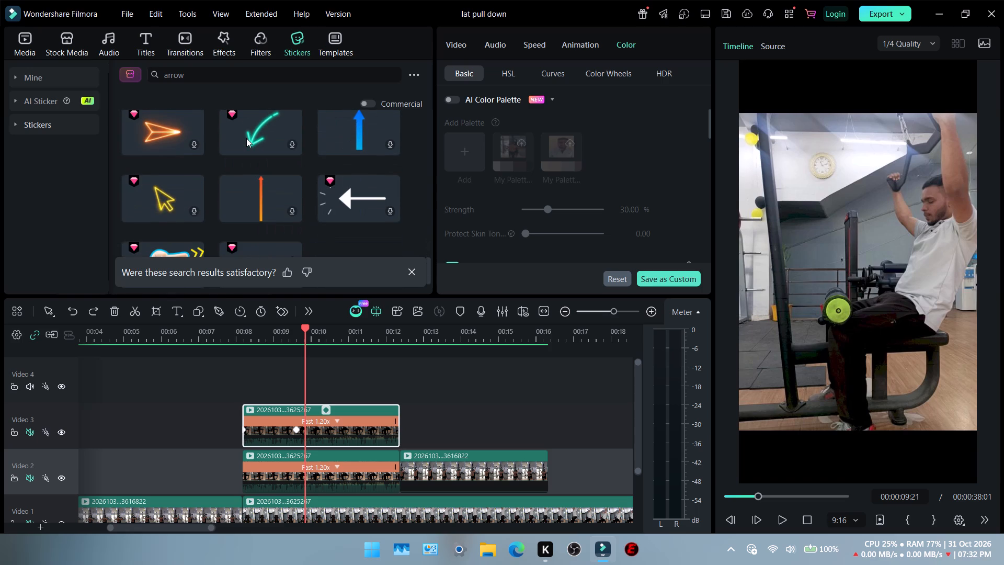
{"action": "scroll", "coordinate": [246, 138], "scroll_direction": "down", "scroll_amount": 2}
{"action": "scroll", "coordinate": [246, 138], "scroll_direction": "up", "scroll_amount": 2}
{"action": "scroll", "coordinate": [246, 138], "scroll_direction": "down", "scroll_amount": 1}
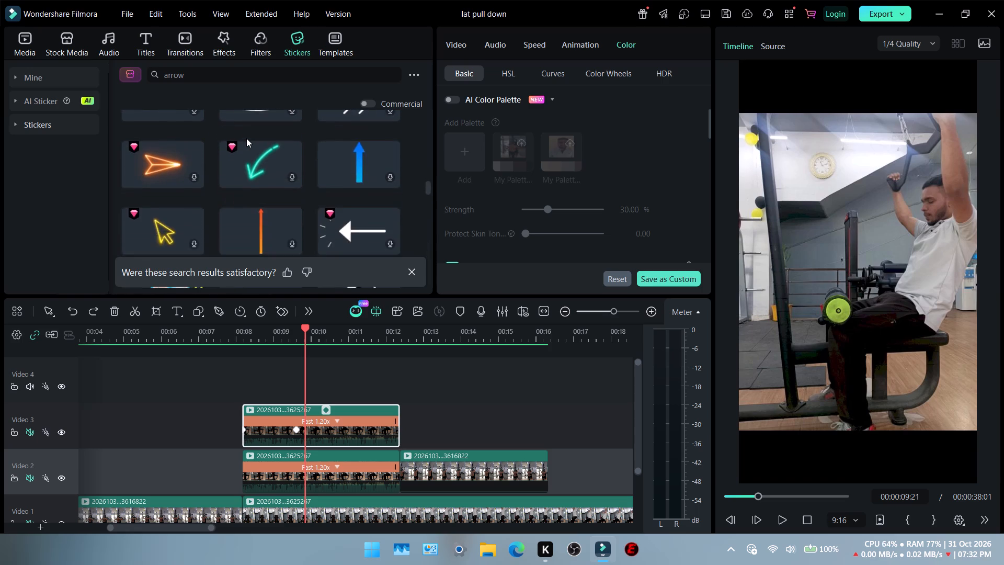
{"action": "scroll", "coordinate": [246, 138], "scroll_direction": "down", "scroll_amount": 3}
{"action": "scroll", "coordinate": [246, 138], "scroll_direction": "up", "scroll_amount": 1}
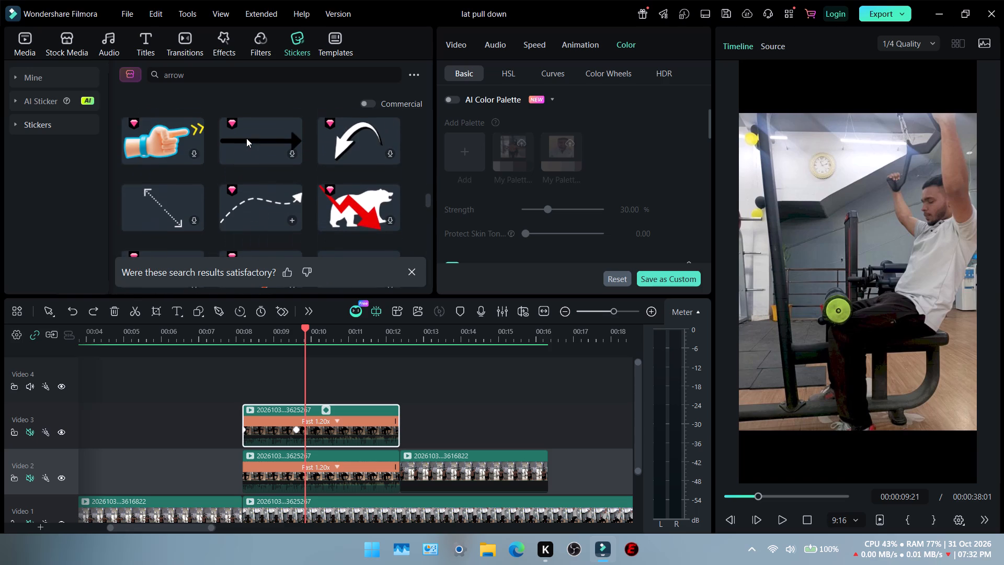
{"action": "scroll", "coordinate": [246, 138], "scroll_direction": "up", "scroll_amount": 1}
{"action": "scroll", "coordinate": [246, 138], "scroll_direction": "down", "scroll_amount": 2}
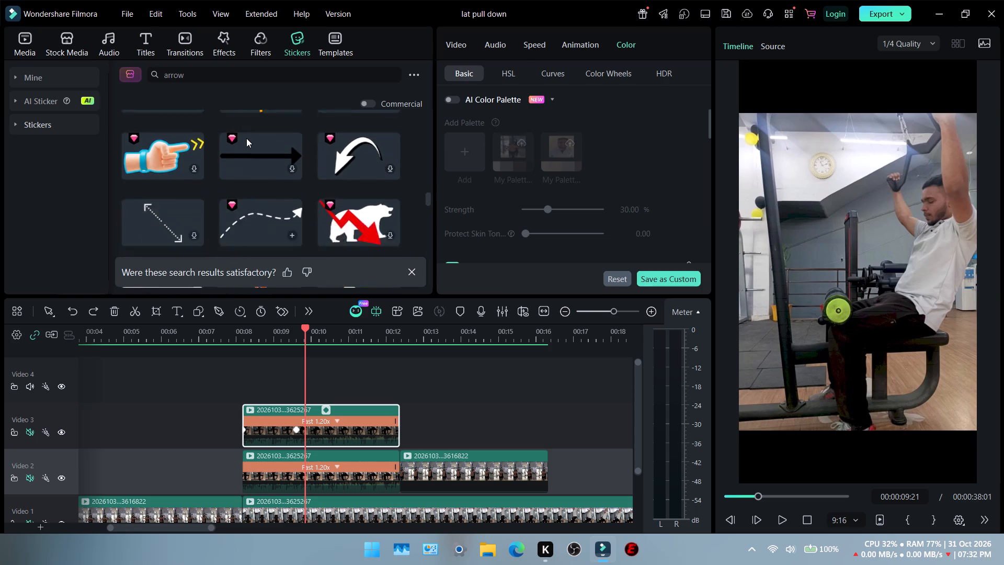
{"action": "scroll", "coordinate": [246, 138], "scroll_direction": "down", "scroll_amount": 4}
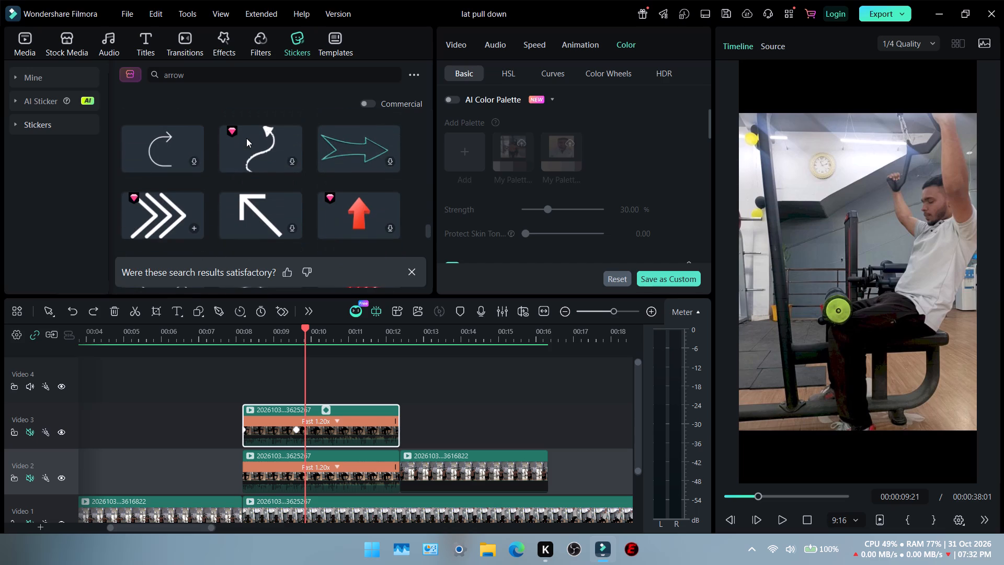
{"action": "scroll", "coordinate": [246, 138], "scroll_direction": "down", "scroll_amount": 2}
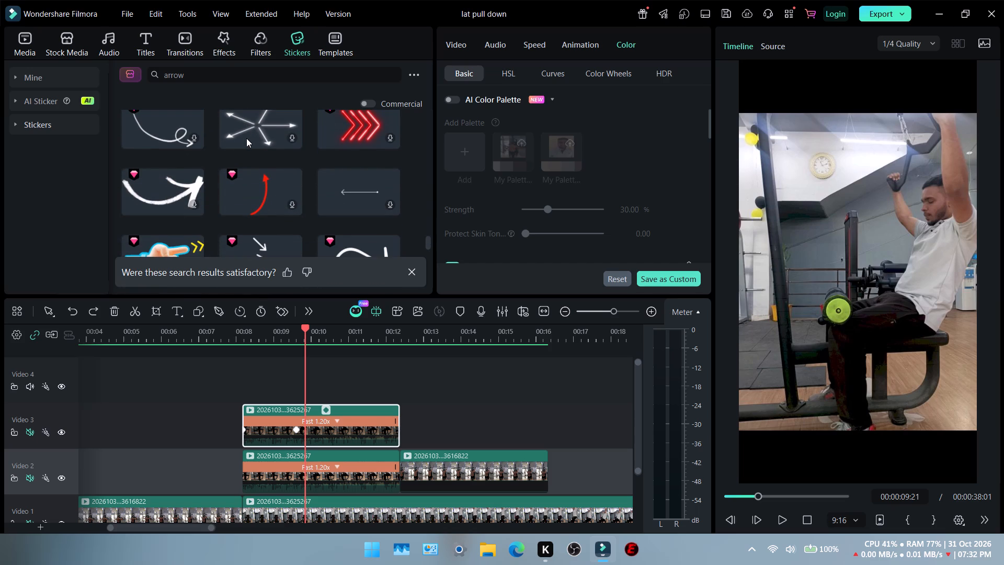
{"action": "scroll", "coordinate": [350, 130], "scroll_direction": "down", "scroll_amount": 6}
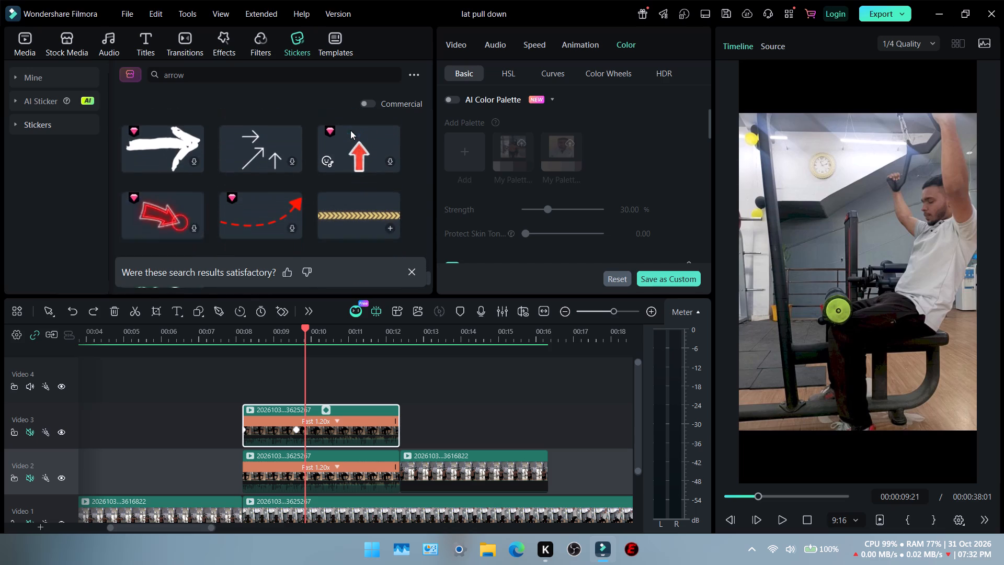
{"action": "scroll", "coordinate": [350, 130], "scroll_direction": "down", "scroll_amount": 3}
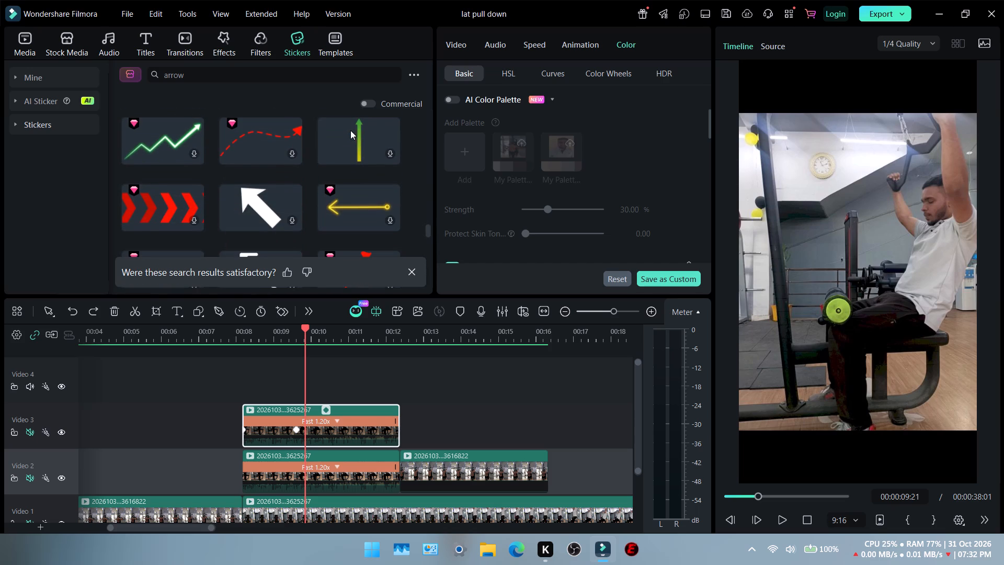
{"action": "scroll", "coordinate": [350, 130], "scroll_direction": "up", "scroll_amount": 1}
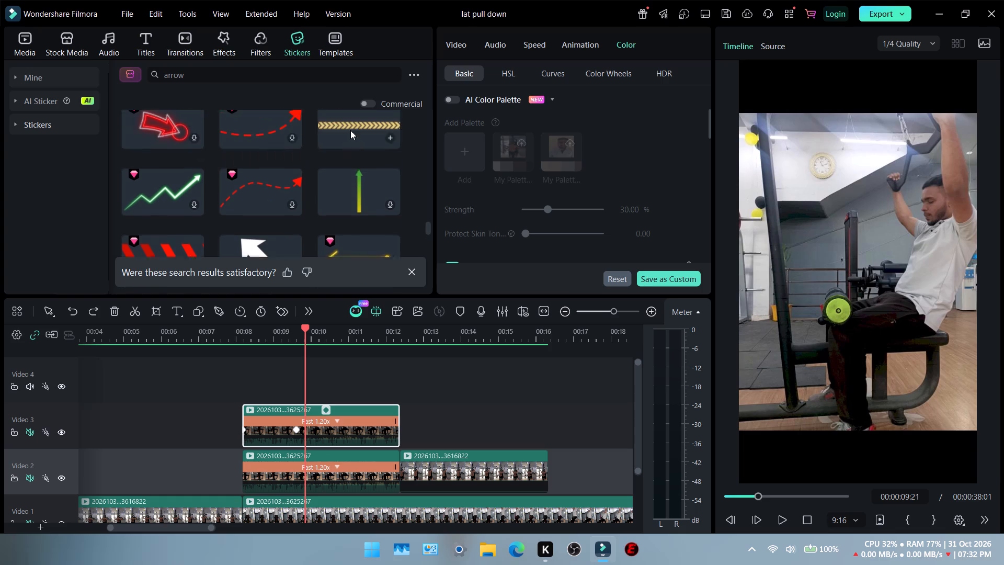
{"action": "scroll", "coordinate": [350, 130], "scroll_direction": "up", "scroll_amount": 2}
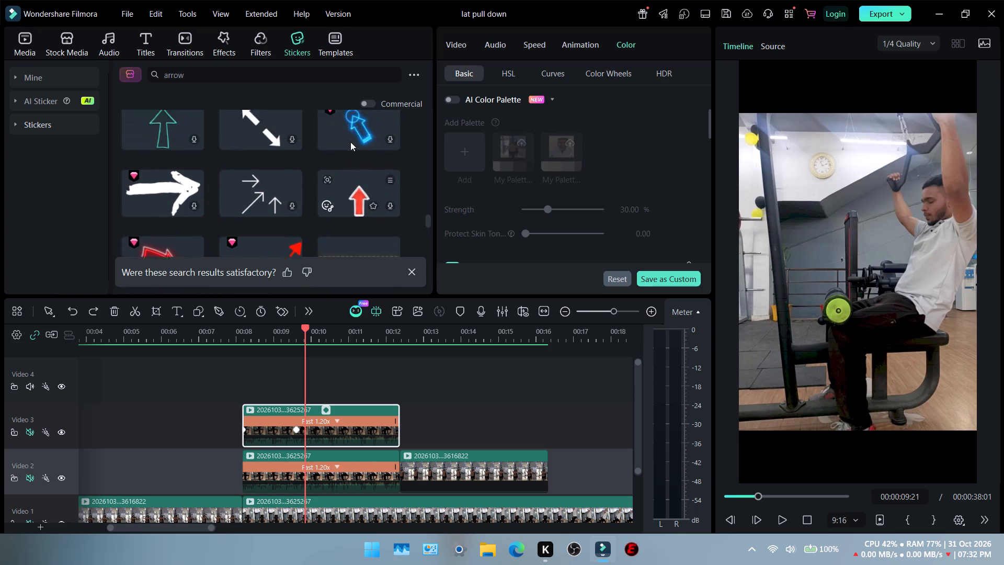
{"action": "scroll", "coordinate": [355, 159], "scroll_direction": "up", "scroll_amount": 6}
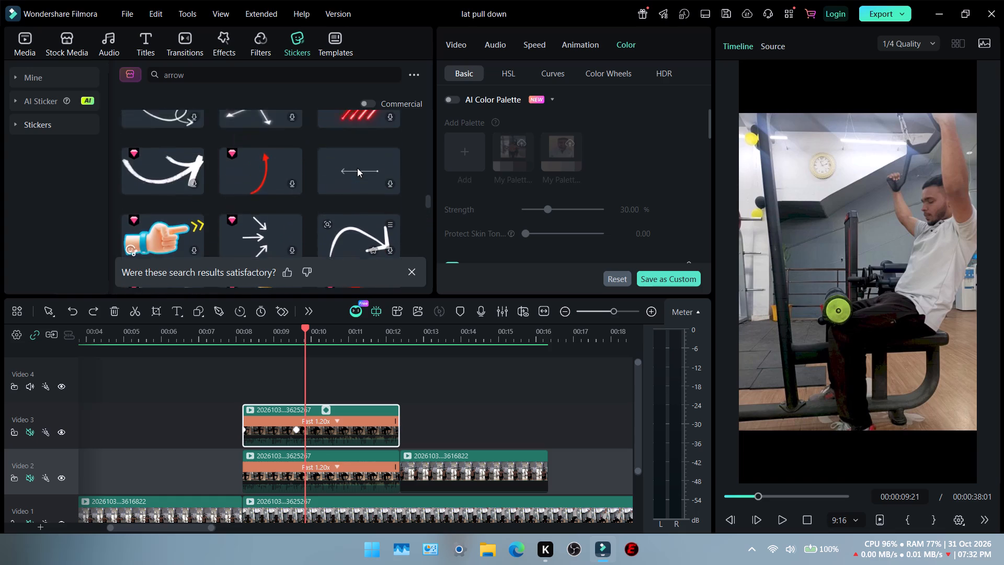
{"action": "scroll", "coordinate": [355, 172], "scroll_direction": "down", "scroll_amount": 1}
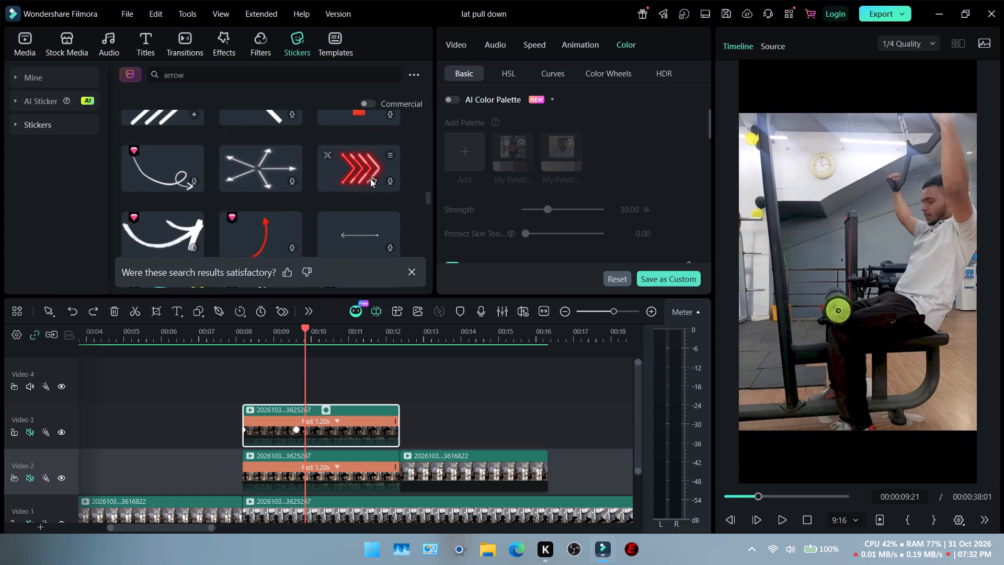
{"action": "scroll", "coordinate": [370, 178], "scroll_direction": "down", "scroll_amount": 4}
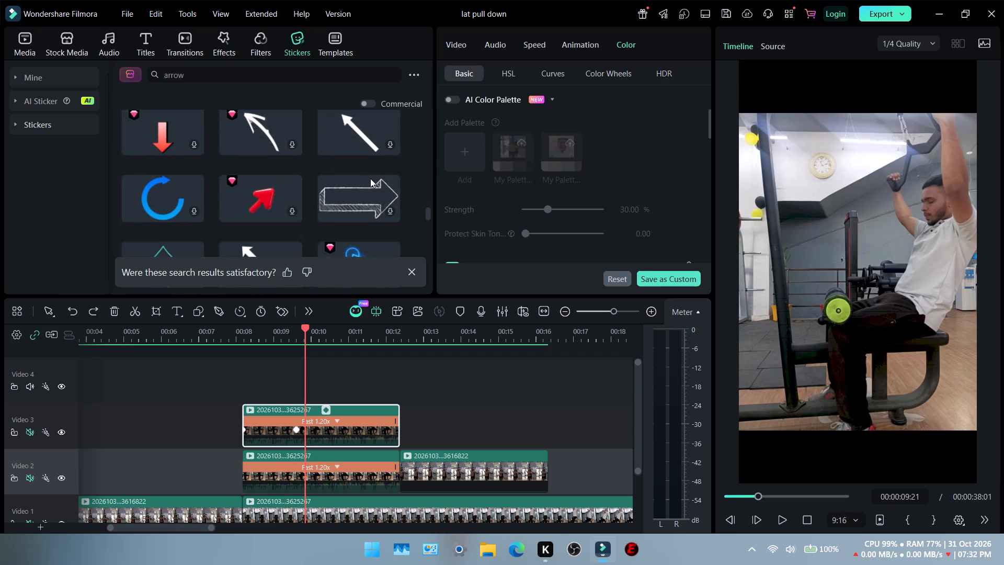
{"action": "scroll", "coordinate": [370, 178], "scroll_direction": "down", "scroll_amount": 2}
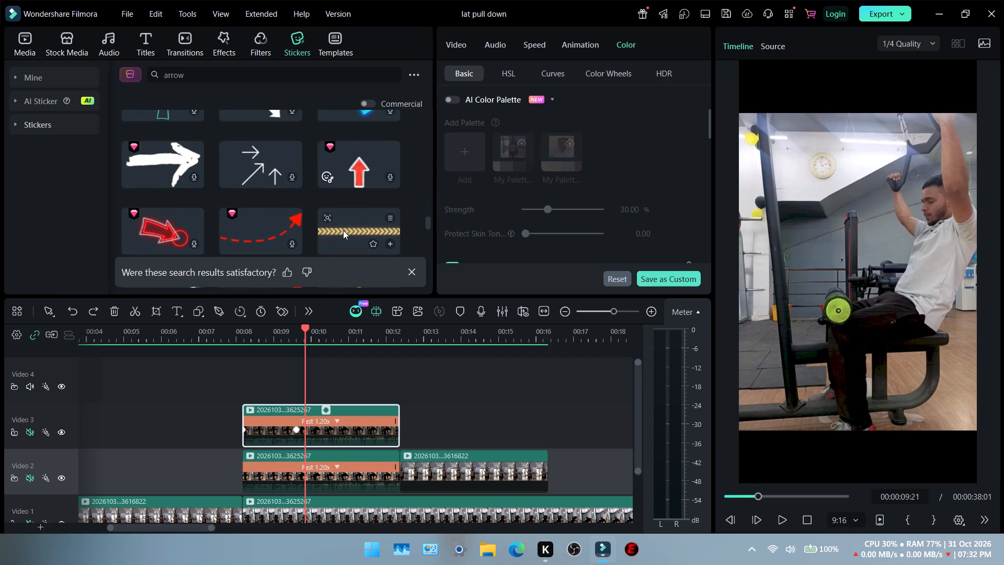
Add the yellow chevron-band arrow sticker to the Video 4 track, starting at about 9 seconds.
{"action": "left_click_drag", "start_coordinate": [344, 230], "coordinate": [247, 378]}
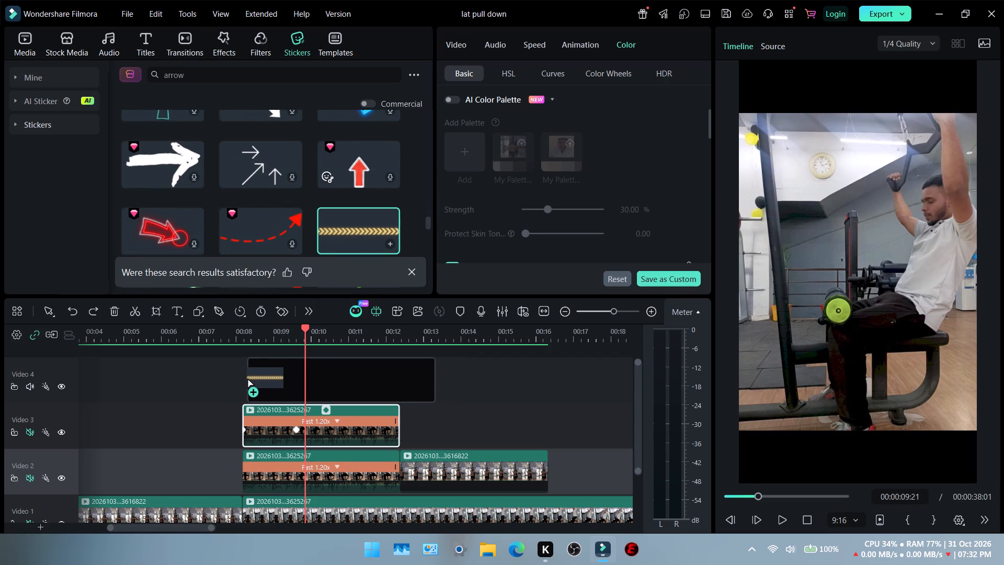
{"action": "left_click_drag", "start_coordinate": [247, 378], "coordinate": [246, 379]}
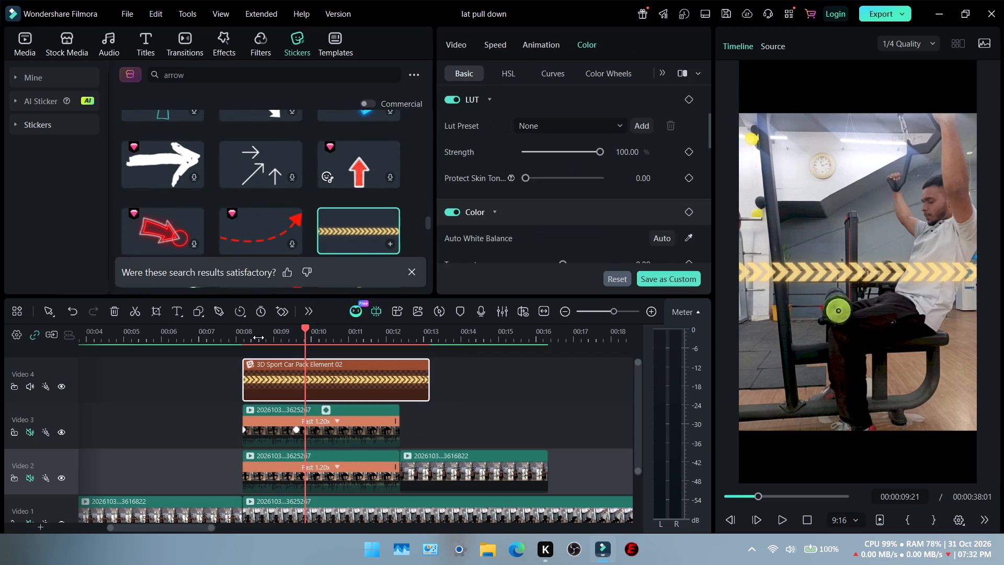
{"action": "left_click_drag", "start_coordinate": [279, 363], "coordinate": [311, 361]}
Step through the frames between 00:00:09:09 and 00:00:10:18 to examine the chevron sticker against the pull-down movement.
{"action": "key", "text": "Left"}
{"action": "key", "text": "Left"}
{"action": "key", "text": "Left"}
{"action": "key", "text": "Left"}
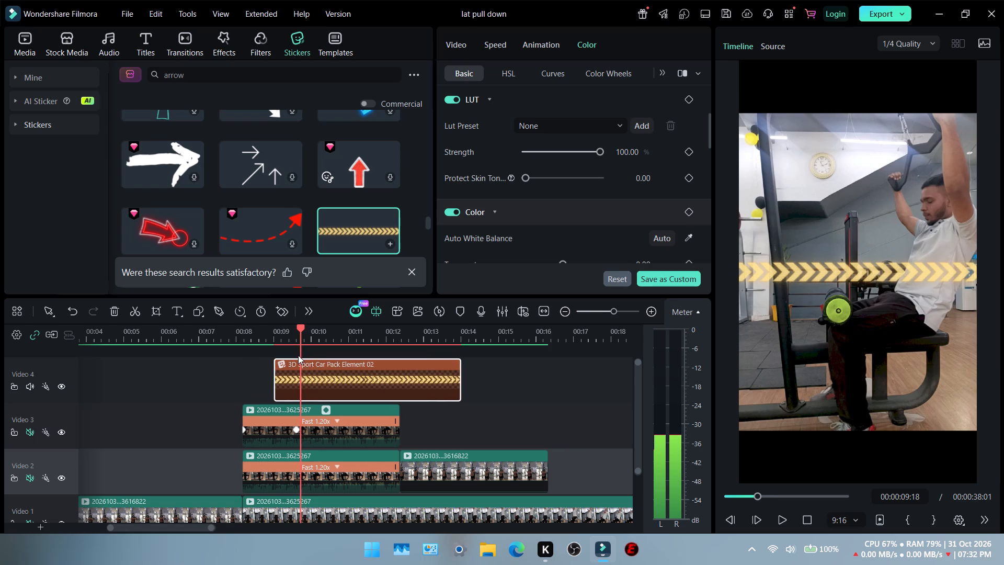
{"action": "key", "text": "Left"}
{"action": "key", "text": "Left"}
{"action": "key", "text": "Left"}
{"action": "key", "text": "Left"}
{"action": "key", "text": "Left"}
{"action": "key", "text": "Left"}
{"action": "key", "text": "Left"}
{"action": "key", "text": "Left"}
{"action": "key", "text": "Left"}
{"action": "key", "text": "Left"}
{"action": "key", "text": "Left"}
{"action": "key", "text": "Left"}
{"action": "key", "text": "Left"}
{"action": "key", "text": "Left"}
{"action": "key", "text": "Left"}
{"action": "key", "text": "Left"}
{"action": "key", "text": "Left"}
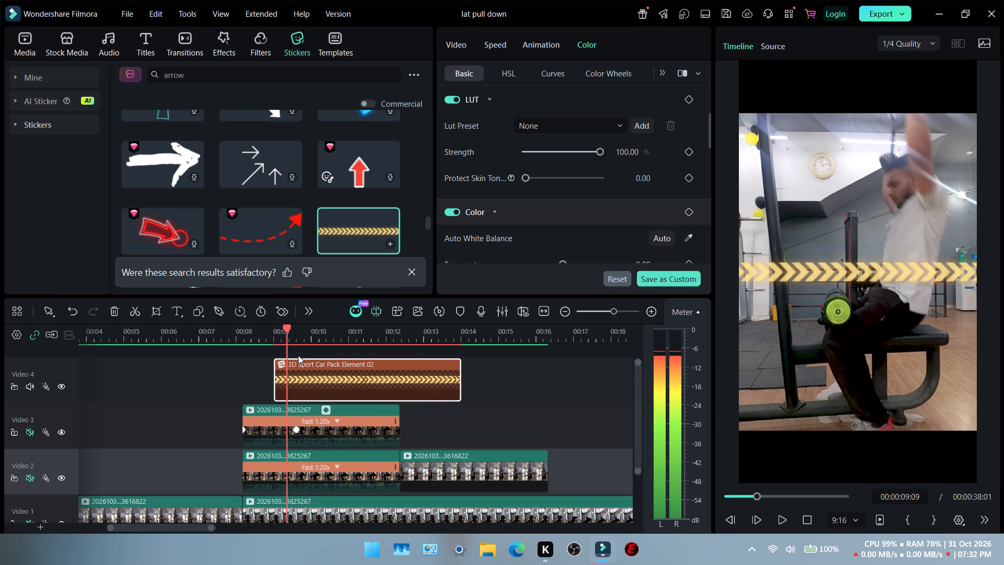
{"action": "key", "text": "Right"}
{"action": "key", "text": "Right"}
{"action": "key", "text": "Right"}
{"action": "key", "text": "Right"}
{"action": "key", "text": "Right"}
{"action": "key", "text": "Right"}
{"action": "key", "text": "Right"}
{"action": "key", "text": "Right"}
{"action": "key", "text": "Right"}
{"action": "key", "text": "Right"}
{"action": "key", "text": "Right"}
{"action": "key", "text": "Right"}
{"action": "key", "text": "Right"}
{"action": "key", "text": "Right"}
{"action": "key", "text": "Right"}
{"action": "key", "text": "Right"}
{"action": "key", "text": "Right"}
{"action": "key", "text": "Right"}
{"action": "key", "text": "Right"}
{"action": "key", "text": "Right"}
{"action": "key", "text": "Right"}
{"action": "key", "text": "Right"}
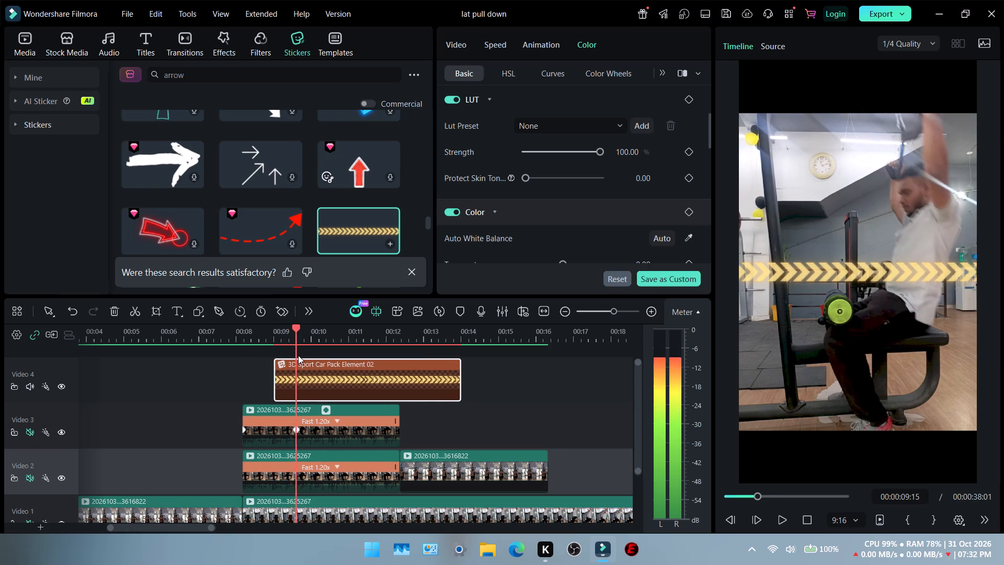
{"action": "key", "text": "Right"}
{"action": "key", "text": "Right"}
{"action": "key", "text": "Right"}
{"action": "key", "text": "Right"}
{"action": "key", "text": "Right"}
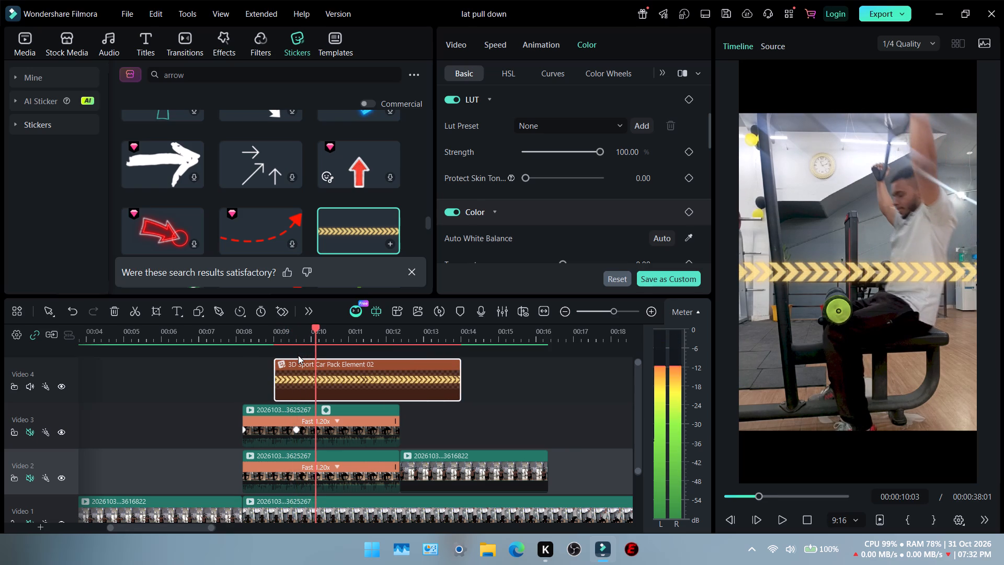
{"action": "key", "text": "Right"}
{"action": "key", "text": "Right"}
{"action": "key", "text": "Right"}
{"action": "key", "text": "Right"}
{"action": "key", "text": "Right"}
{"action": "key", "text": "Right"}
{"action": "key", "text": "Right"}
{"action": "key", "text": "Right"}
{"action": "key", "text": "Right"}
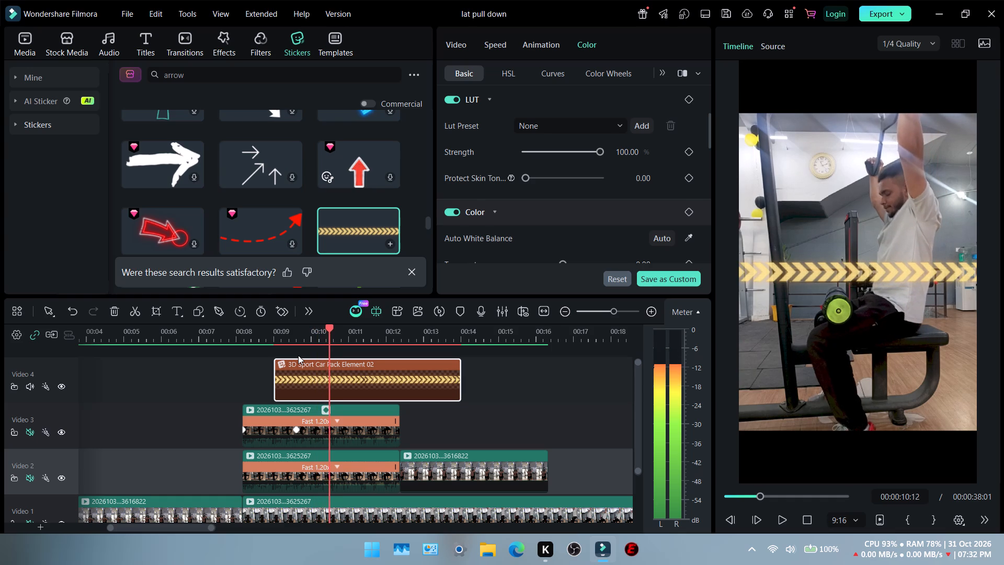
{"action": "key", "text": "Right"}
{"action": "key", "text": "Right"}
{"action": "key", "text": "Right"}
{"action": "key", "text": "Right"}
{"action": "key", "text": "Right"}
{"action": "key", "text": "Right"}
{"action": "key", "text": "Right"}
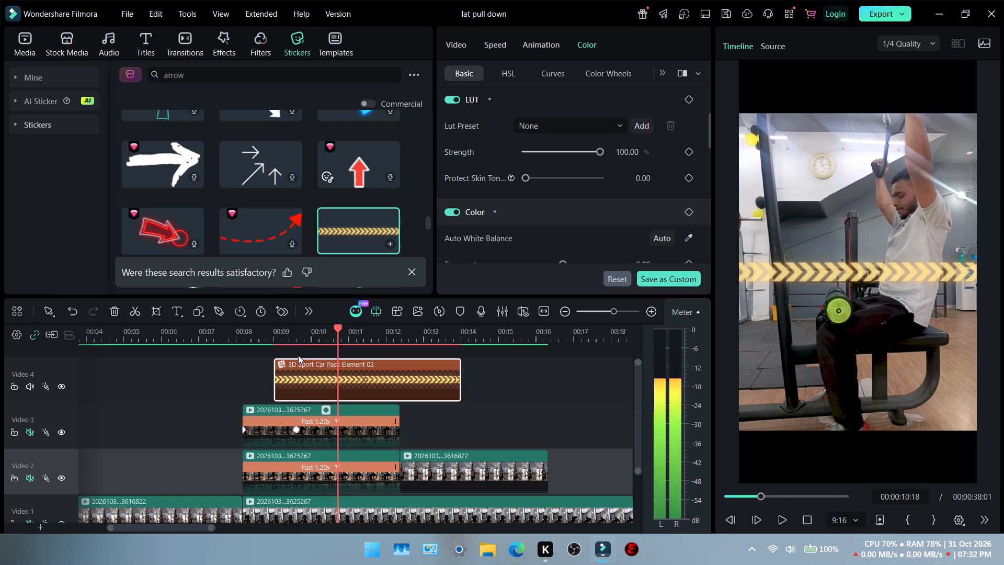
Move the chevron sticker on the Video 4 track so that it starts at 00:00:10:23.
{"action": "key", "text": "Right"}
{"action": "key", "text": "Right"}
{"action": "key", "text": "Right"}
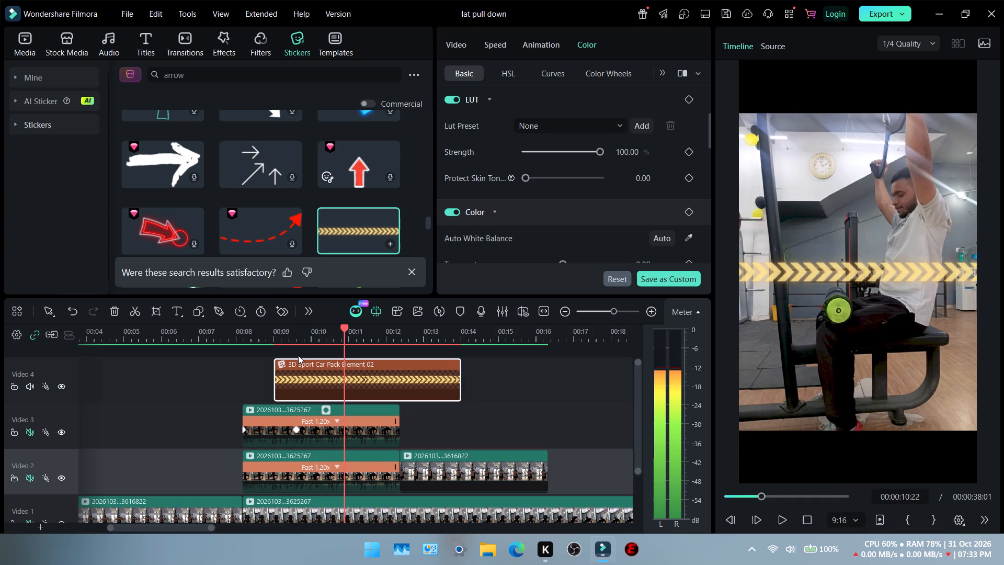
{"action": "key", "text": "Right"}
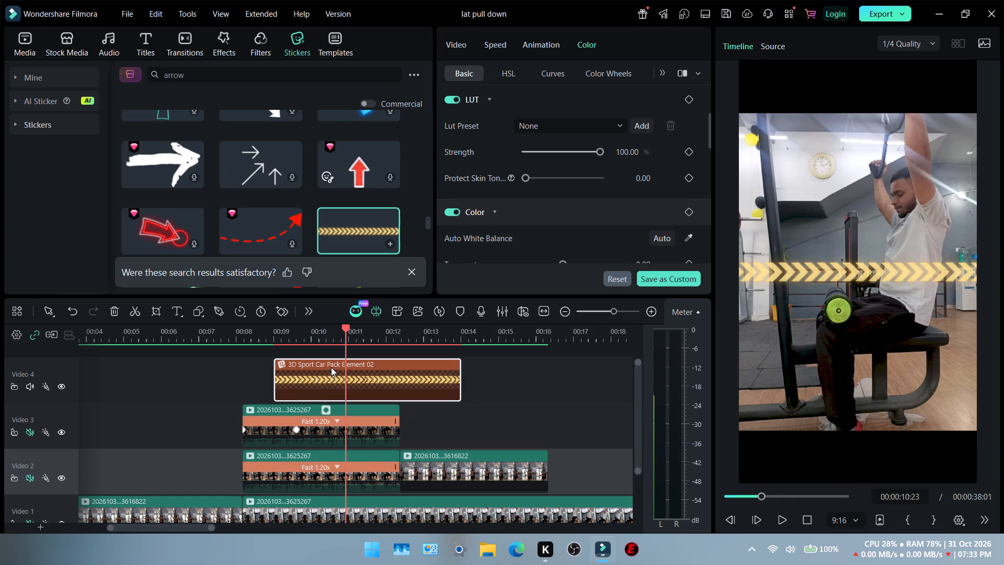
{"action": "left_click_drag", "start_coordinate": [331, 367], "coordinate": [402, 364]}
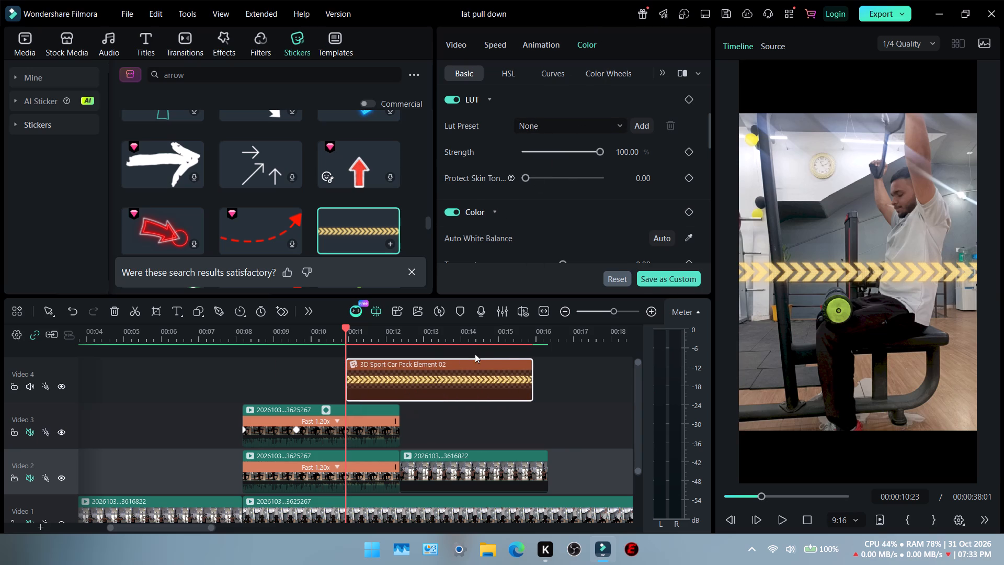
Set the chevron sticker's rotation to 90° so the band runs vertically.
{"action": "left_click", "coordinate": [420, 375]}
{"action": "scroll", "coordinate": [489, 140], "scroll_direction": "up", "scroll_amount": 4}
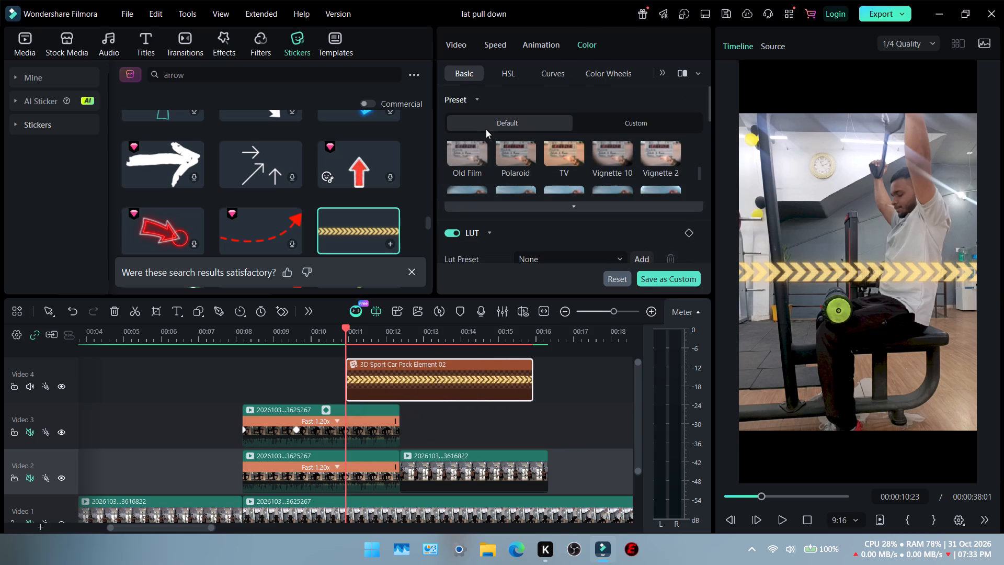
{"action": "scroll", "coordinate": [438, 162], "scroll_direction": "up", "scroll_amount": 7}
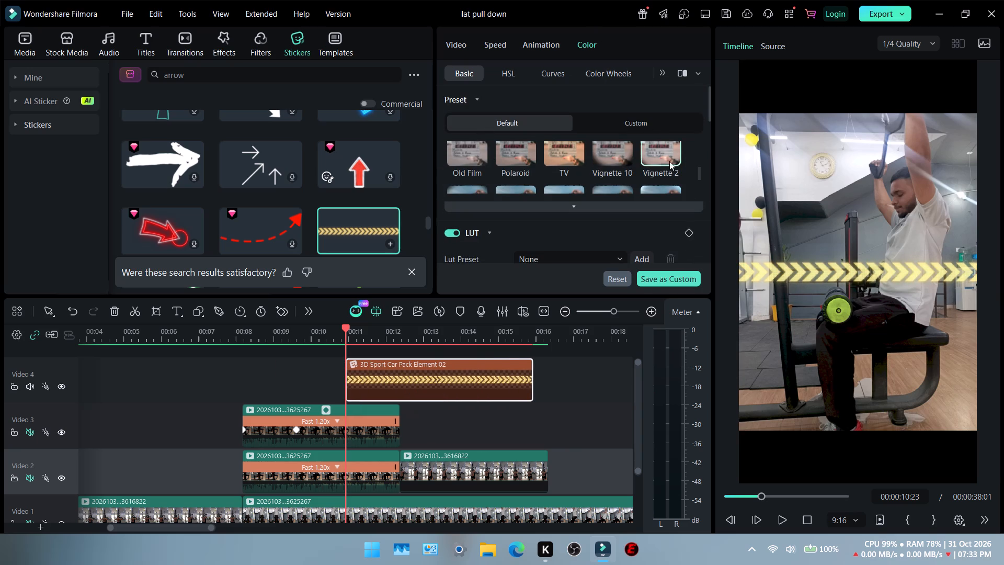
{"action": "scroll", "coordinate": [697, 162], "scroll_direction": "up", "scroll_amount": 14}
{"action": "scroll", "coordinate": [686, 225], "scroll_direction": "up", "scroll_amount": 7}
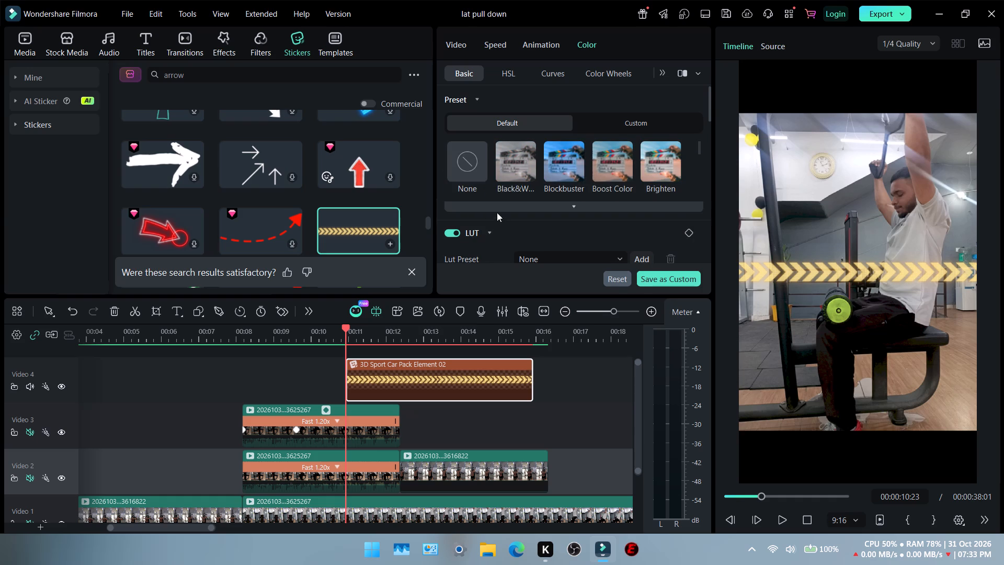
{"action": "scroll", "coordinate": [477, 207], "scroll_direction": "up", "scroll_amount": 14}
{"action": "left_click", "coordinate": [458, 49]}
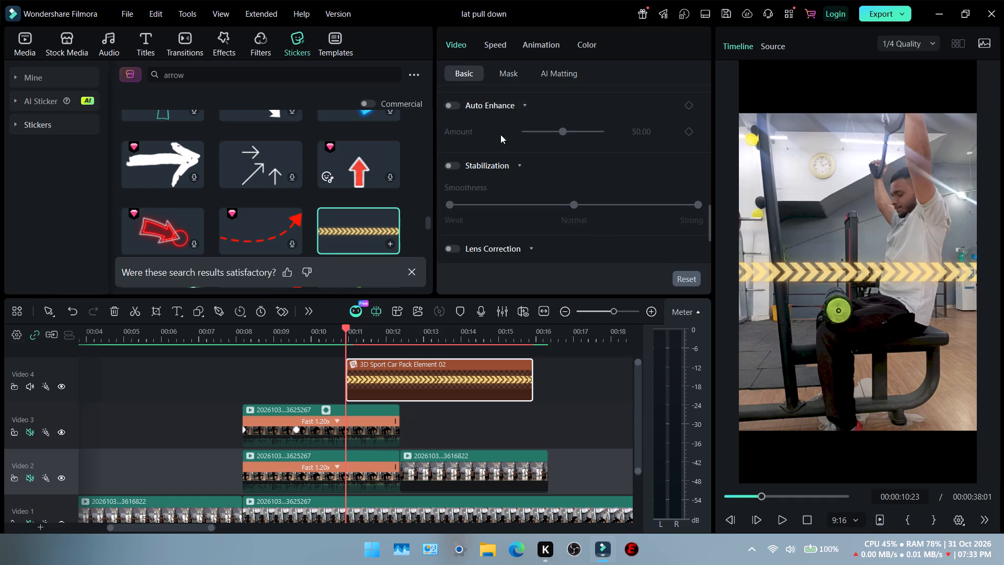
{"action": "scroll", "coordinate": [500, 134], "scroll_direction": "up", "scroll_amount": 13}
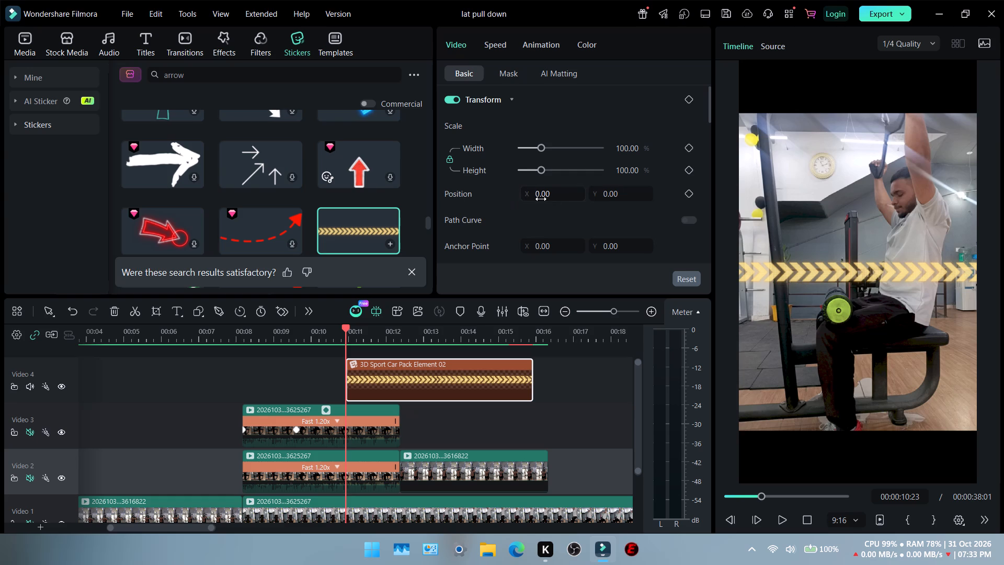
{"action": "scroll", "coordinate": [512, 224], "scroll_direction": "down", "scroll_amount": 1}
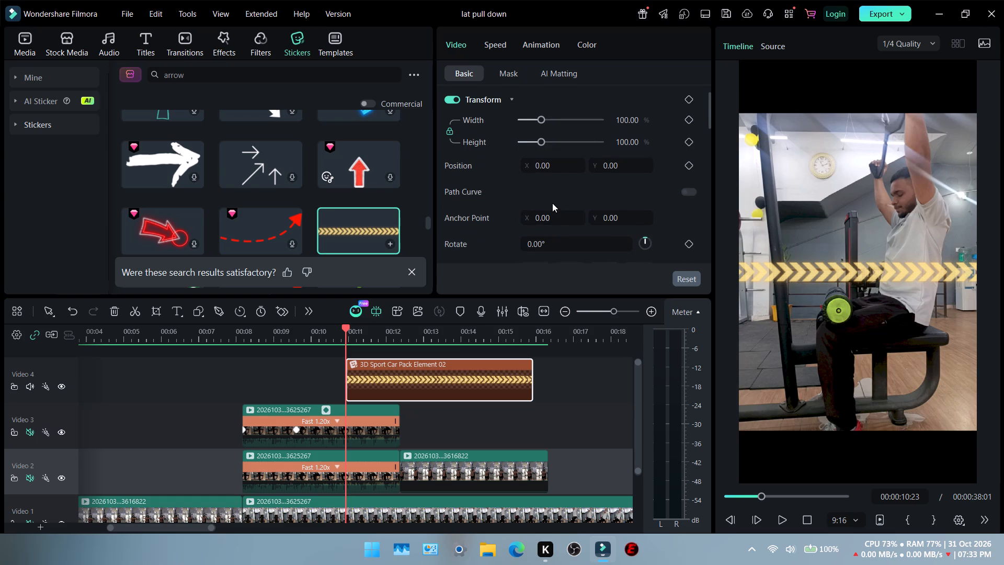
{"action": "left_click", "coordinate": [538, 246]}
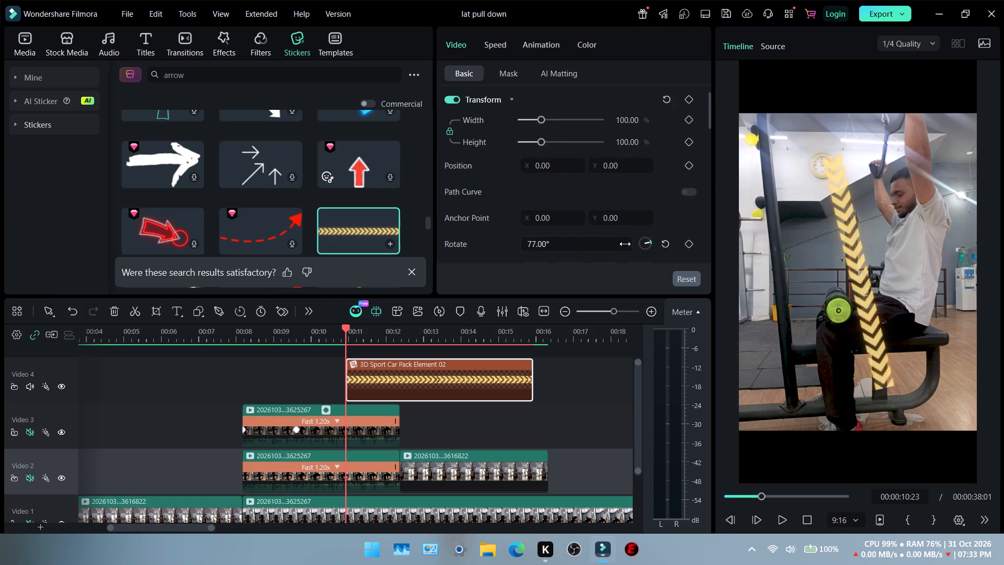
{"action": "left_click", "coordinate": [650, 242]}
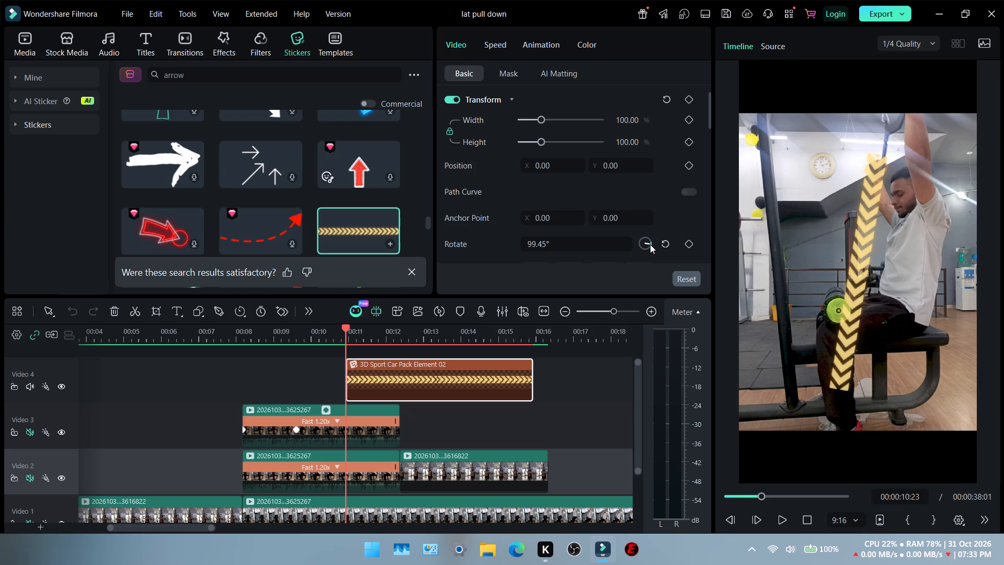
{"action": "left_click", "coordinate": [543, 247]}
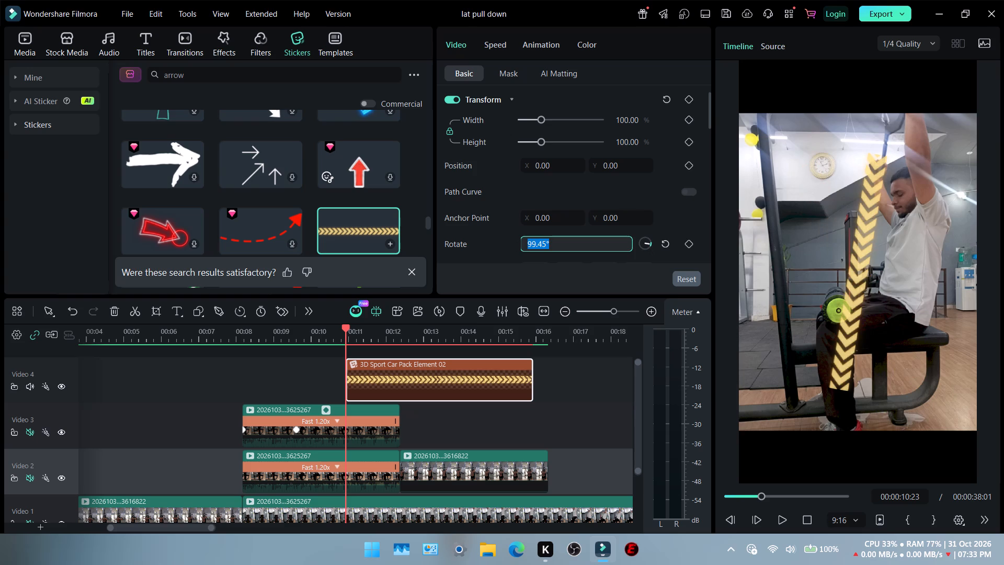
{"action": "type", "text": "90"}
{"action": "left_click", "coordinate": [456, 219]}
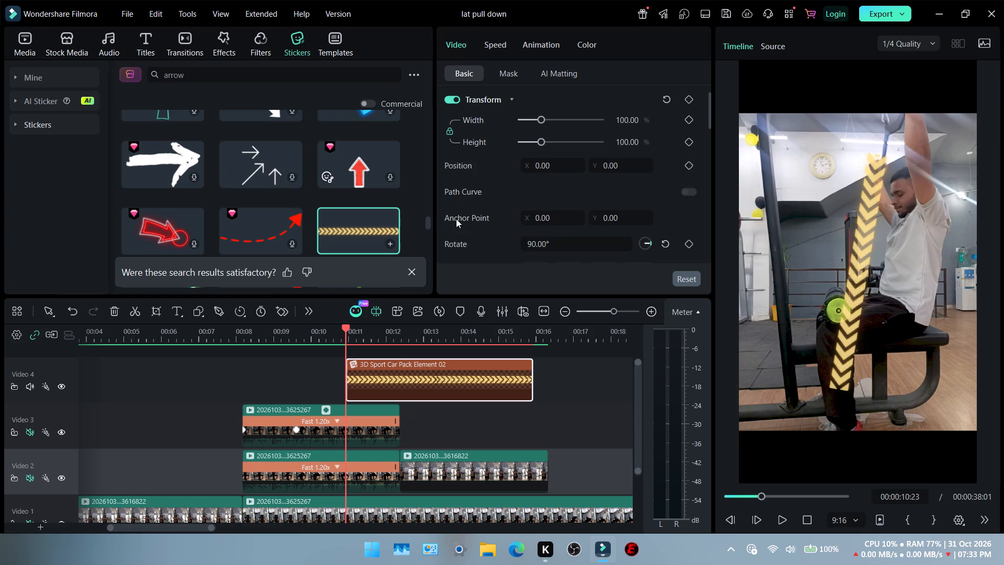
Position the vertical chevron band below the green weight plate, at about X -90, Y -792.
{"action": "left_click", "coordinate": [859, 223]}
{"action": "left_click_drag", "start_coordinate": [860, 256], "coordinate": [843, 336]}
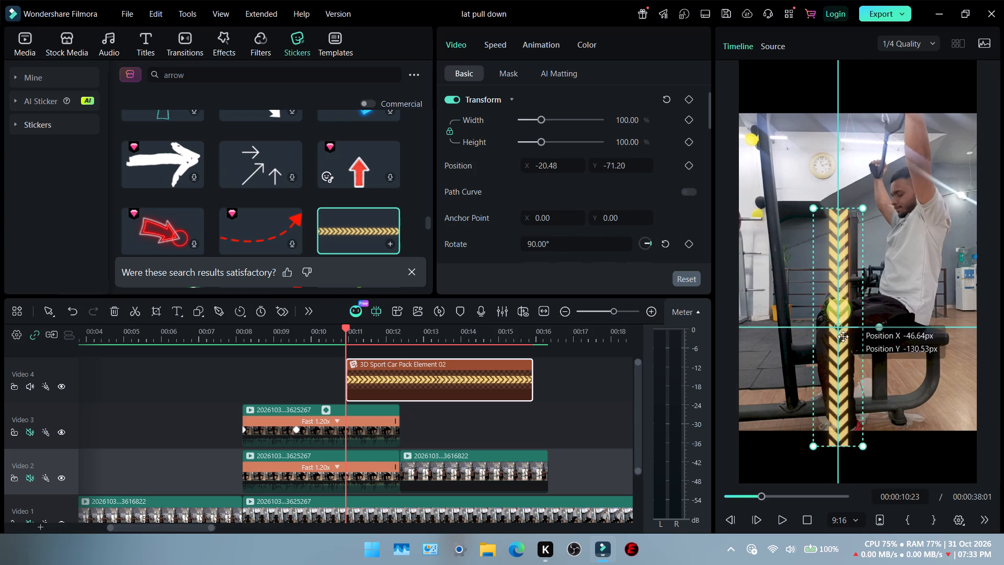
{"action": "left_click_drag", "start_coordinate": [843, 336], "coordinate": [841, 383]}
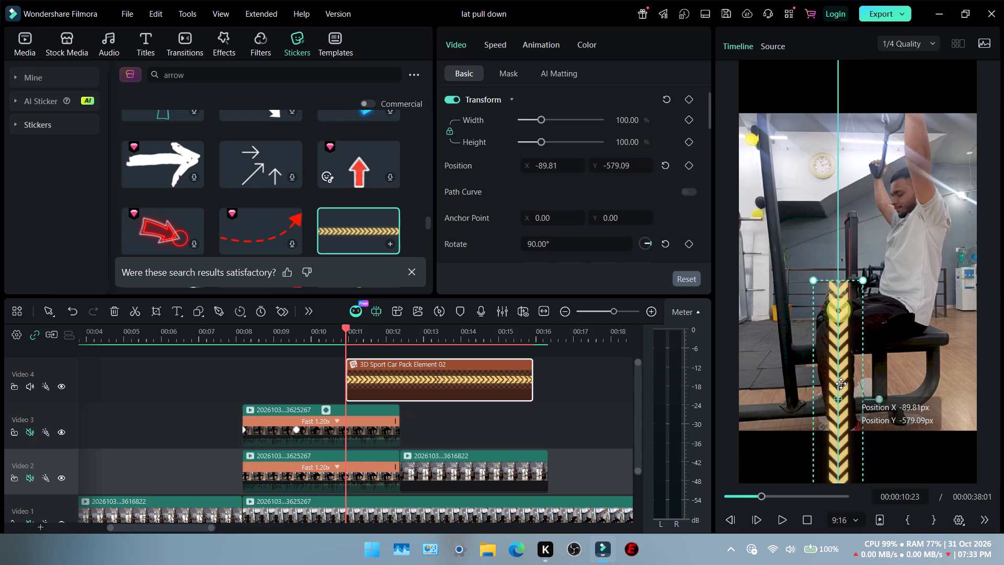
{"action": "left_click_drag", "start_coordinate": [841, 383], "coordinate": [842, 429]}
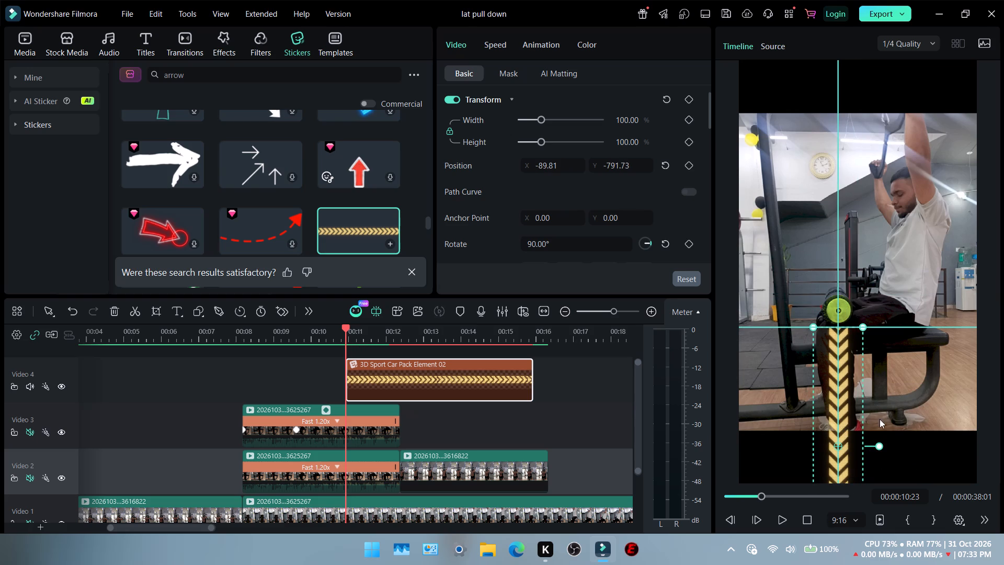
Crop the chevron sticker with a Custom ratio to about 1131 x 400, cutting off the tip end of the band.
{"action": "scroll", "coordinate": [921, 403], "scroll_direction": "down", "scroll_amount": 4}
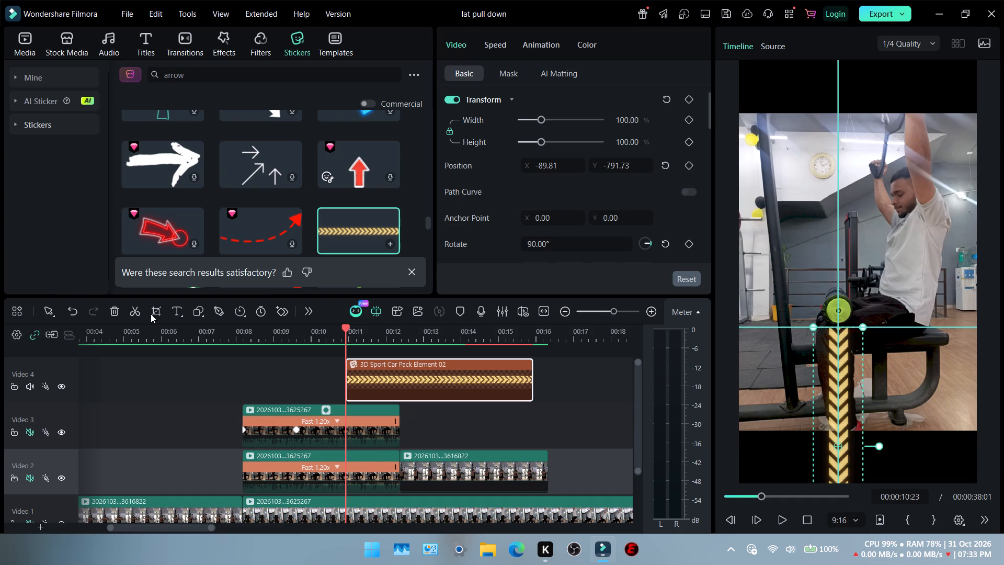
{"action": "left_click", "coordinate": [152, 314]}
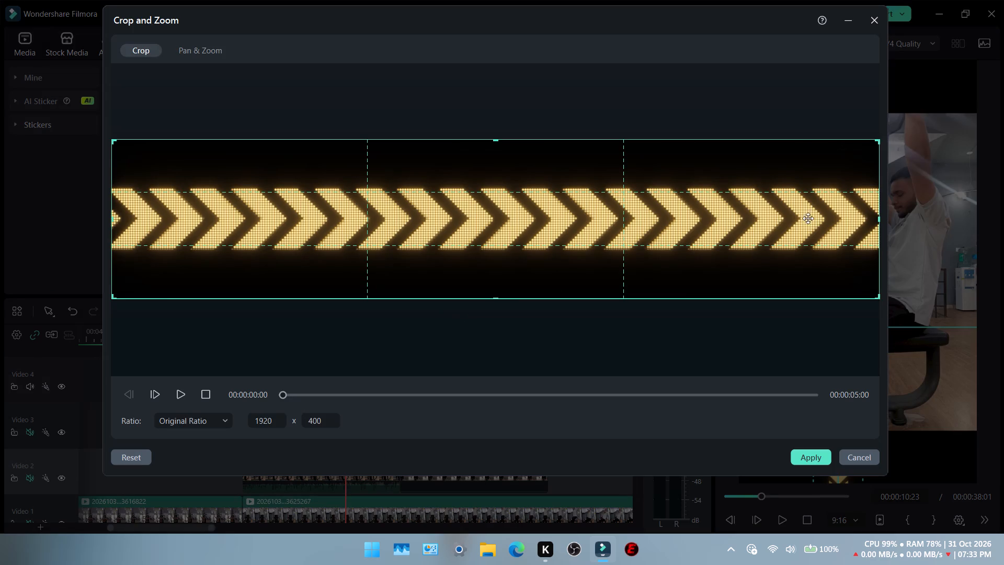
{"action": "left_click_drag", "start_coordinate": [877, 222], "coordinate": [644, 241]}
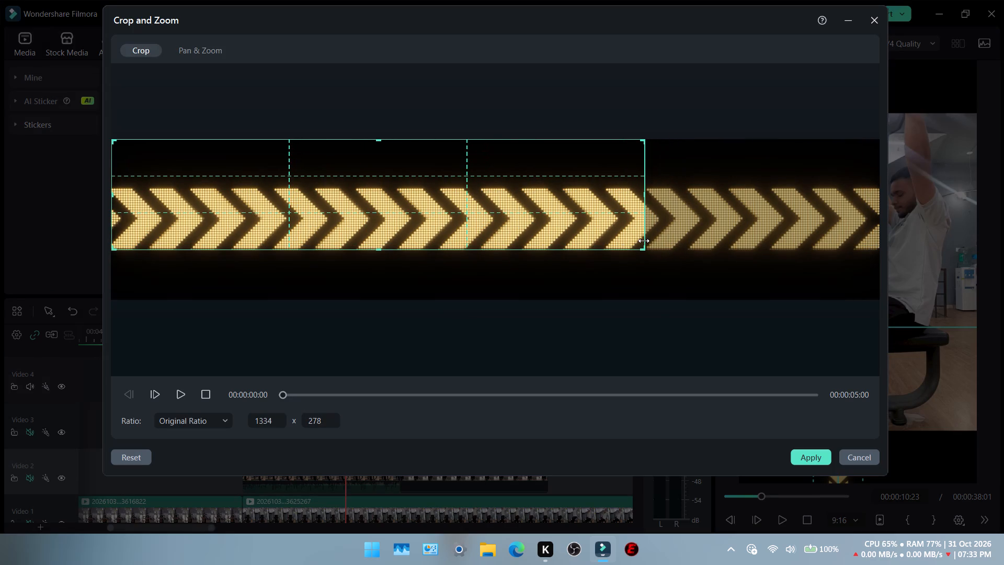
{"action": "left_click_drag", "start_coordinate": [644, 241], "coordinate": [949, 282]}
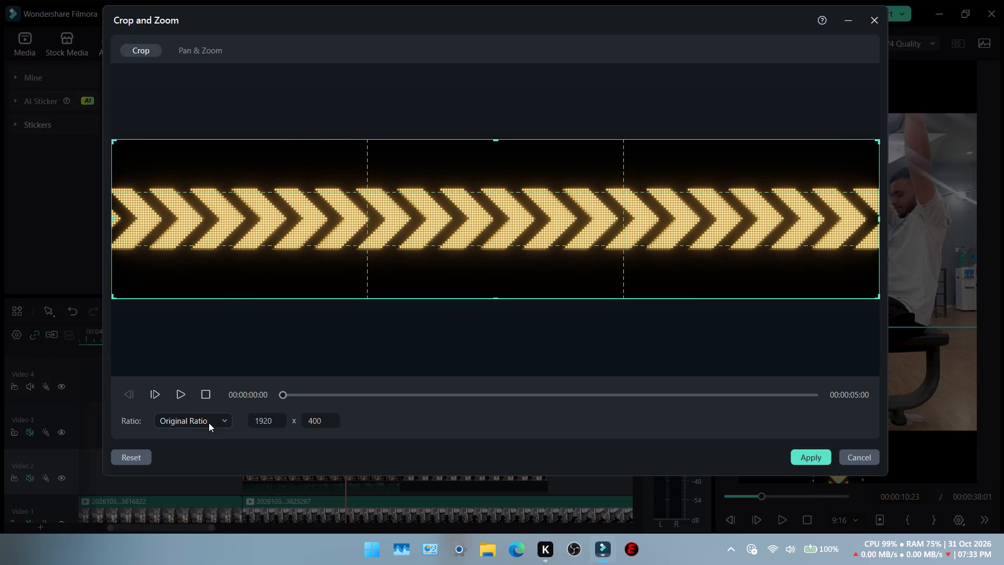
{"action": "left_click", "coordinate": [209, 422]}
{"action": "left_click", "coordinate": [197, 392]}
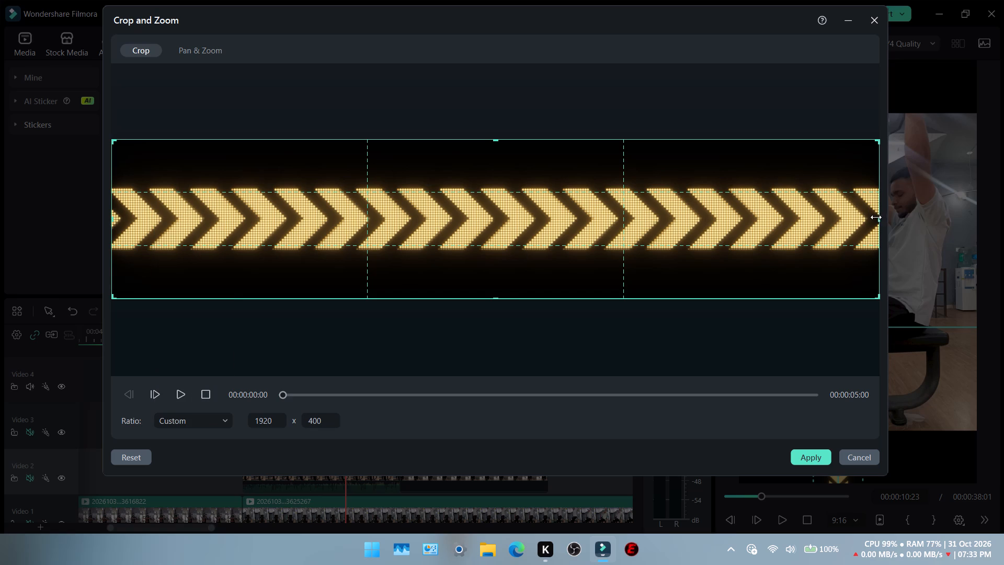
{"action": "left_click_drag", "start_coordinate": [877, 218], "coordinate": [563, 232]}
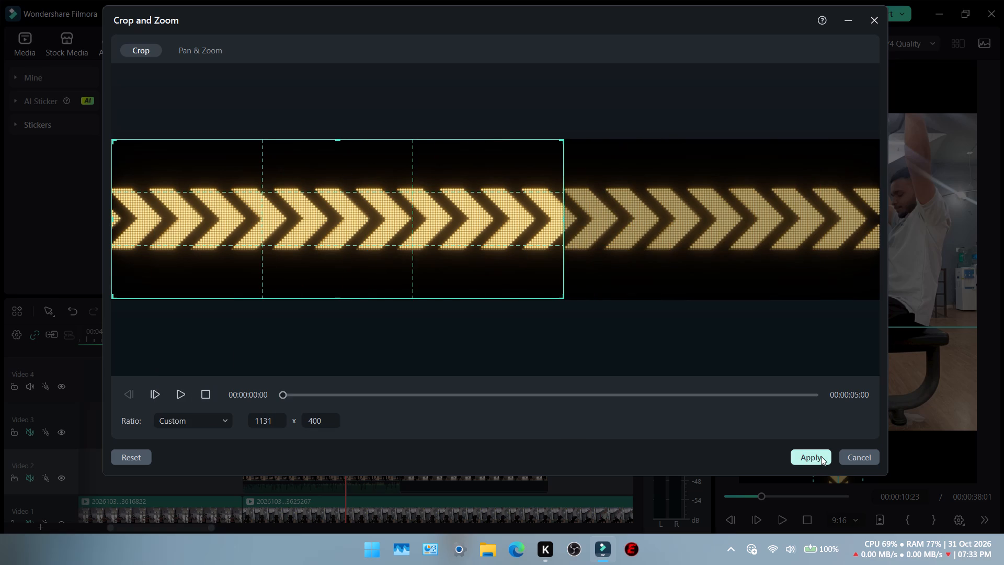
{"action": "left_click", "coordinate": [821, 456]}
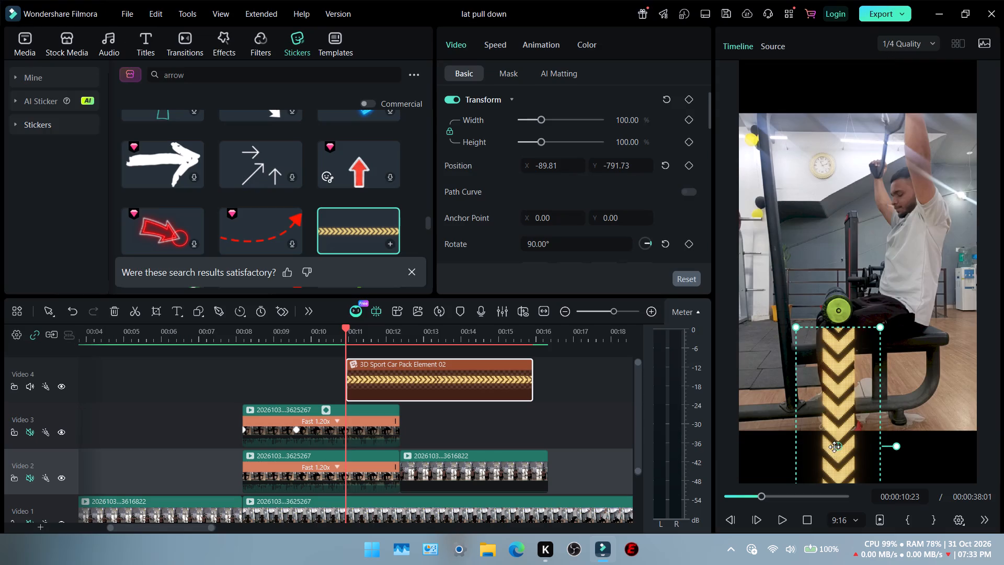
Scale the cropped chevron sticker to about 39% and place it directly under the green weight plate, at about Y -463.
{"action": "scroll", "coordinate": [849, 425], "scroll_direction": "down", "scroll_amount": 2}
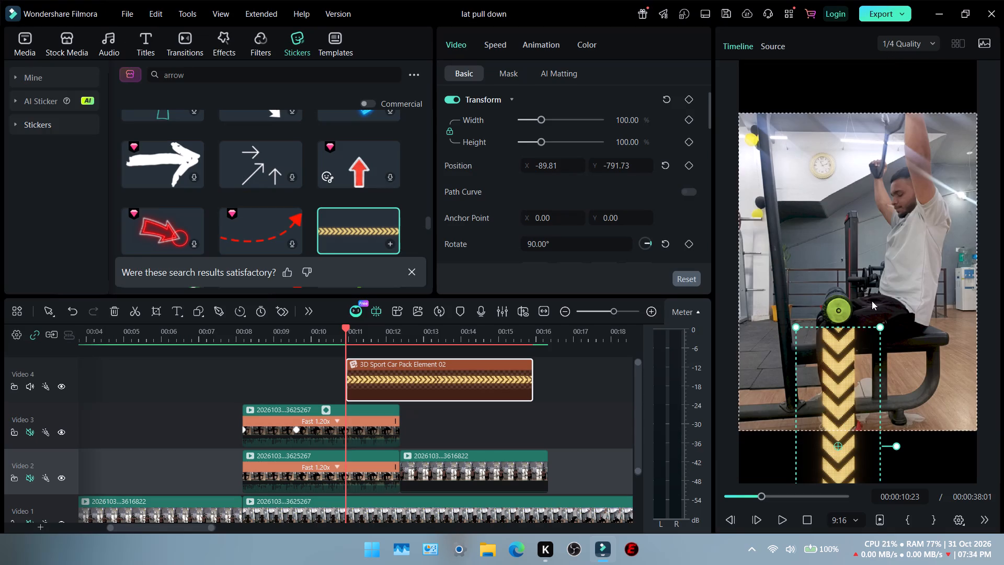
{"action": "left_click_drag", "start_coordinate": [880, 327], "coordinate": [854, 346]}
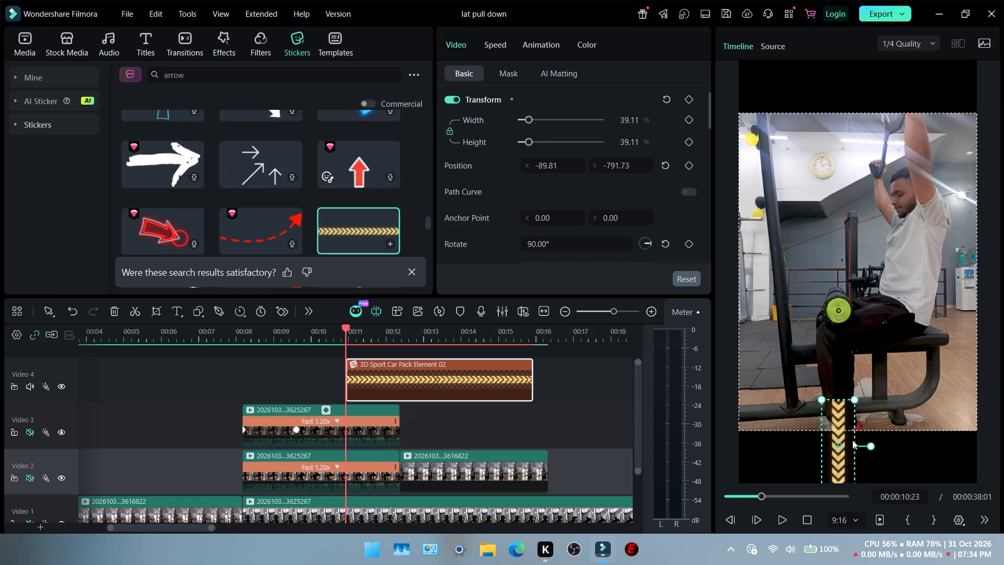
{"action": "left_click_drag", "start_coordinate": [841, 463], "coordinate": [841, 390]}
{"action": "left_click", "coordinate": [902, 473]}
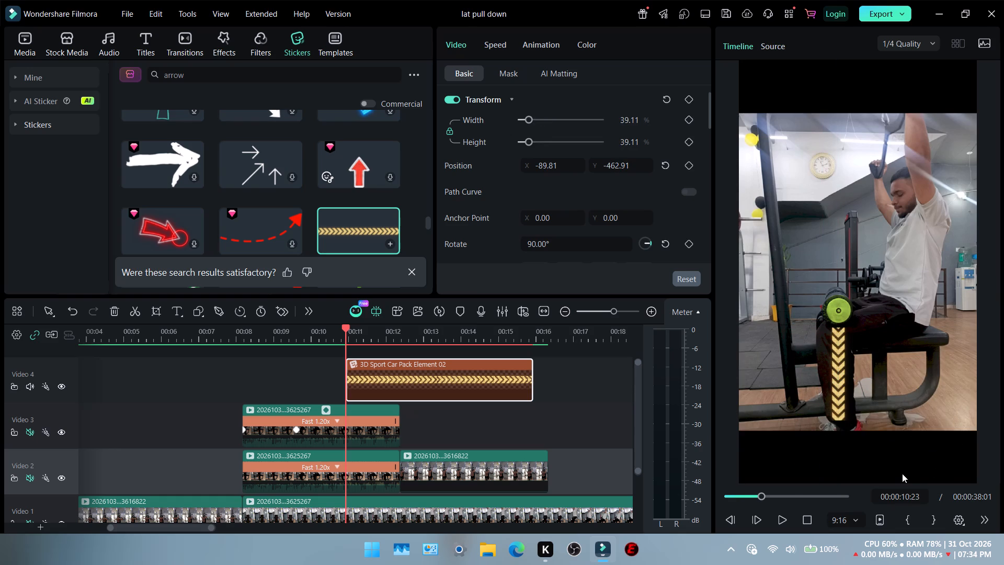
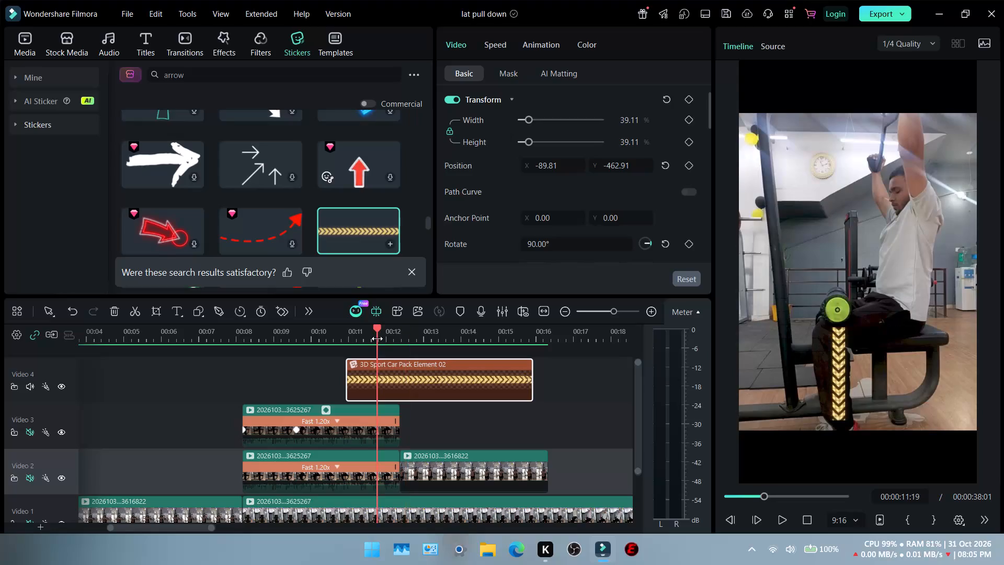
Enlarge the chevron sticker below the green weight plate to about 43%.
{"action": "left_click", "coordinate": [840, 400]}
{"action": "left_click_drag", "start_coordinate": [852, 421], "coordinate": [852, 426]}
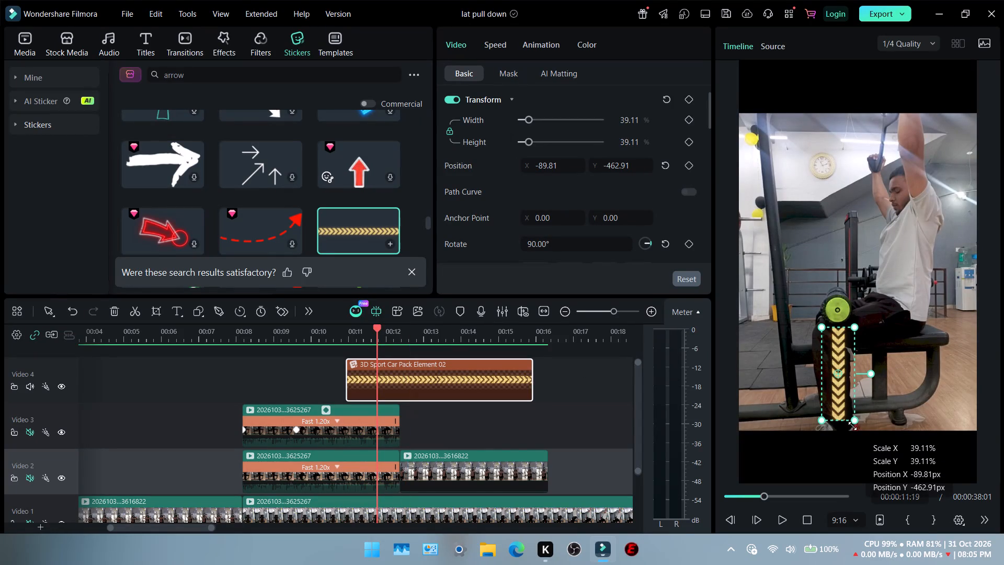
{"action": "left_click_drag", "start_coordinate": [852, 426], "coordinate": [854, 442]}
Move the chevron sticker's anchor point toward the lower end of the band, to about X 377, Y -28.
{"action": "left_click_drag", "start_coordinate": [840, 374], "coordinate": [840, 384]}
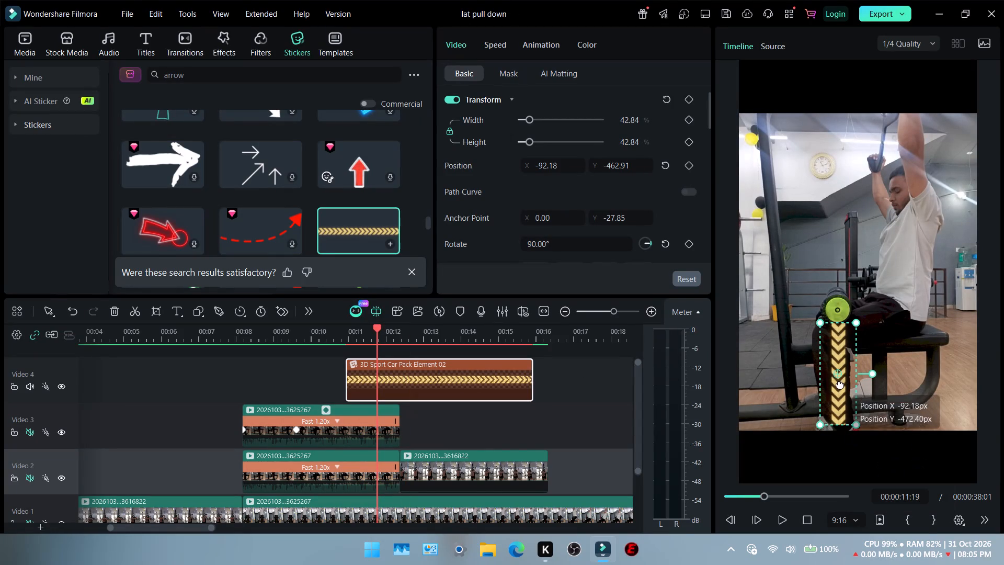
{"action": "left_click_drag", "start_coordinate": [840, 384], "coordinate": [839, 406]}
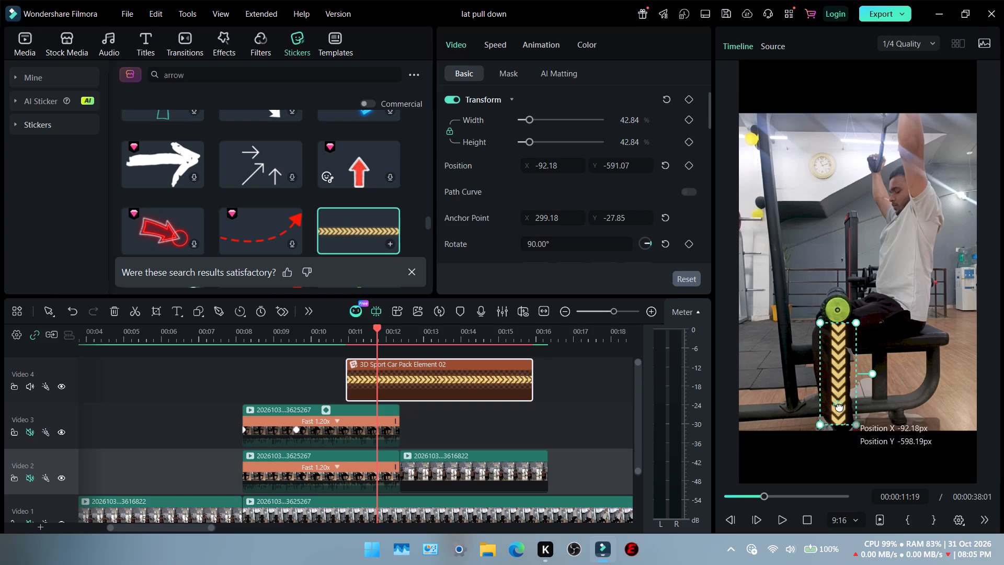
{"action": "left_click_drag", "start_coordinate": [839, 406], "coordinate": [839, 409]}
{"action": "left_click_drag", "start_coordinate": [839, 409], "coordinate": [839, 414]}
{"action": "right_click", "coordinate": [839, 409]}
{"action": "left_click", "coordinate": [801, 463]}
Shift the chevron sticker down so its top sits just below the green plate, at about X -92, Y -650.
{"action": "left_click", "coordinate": [838, 371]}
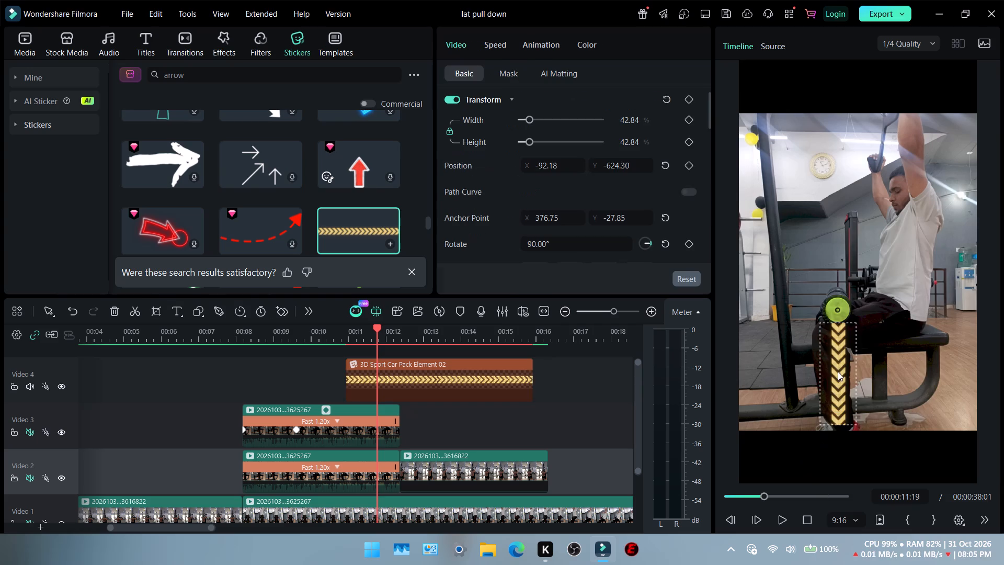
{"action": "left_click_drag", "start_coordinate": [839, 365], "coordinate": [837, 377]}
{"action": "left_click", "coordinate": [837, 377]}
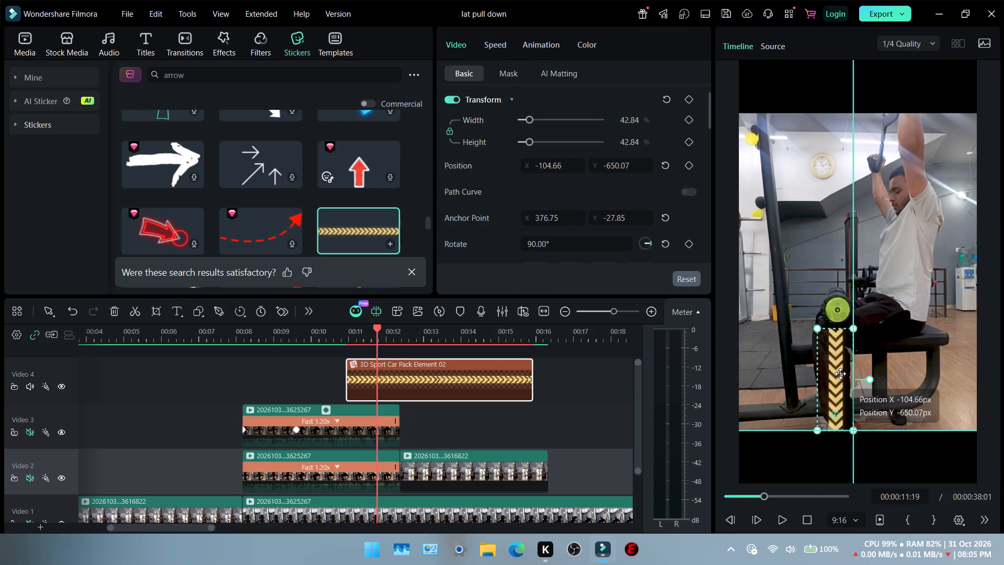
{"action": "right_click", "coordinate": [840, 374]}
{"action": "left_click", "coordinate": [813, 462]}
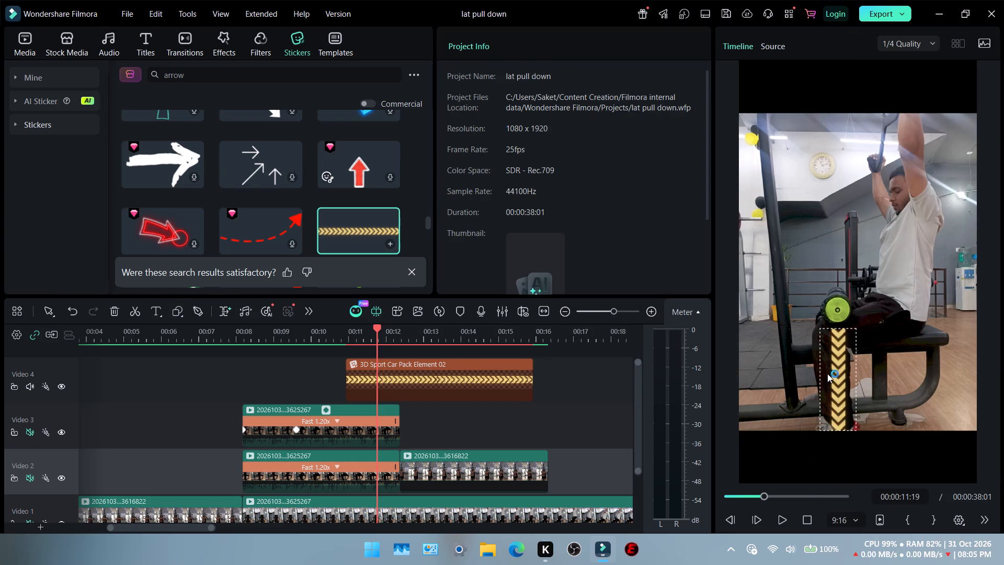
Examine the AI matting and mask options available for the chevron sticker on Video 4.
{"action": "left_click", "coordinate": [403, 375]}
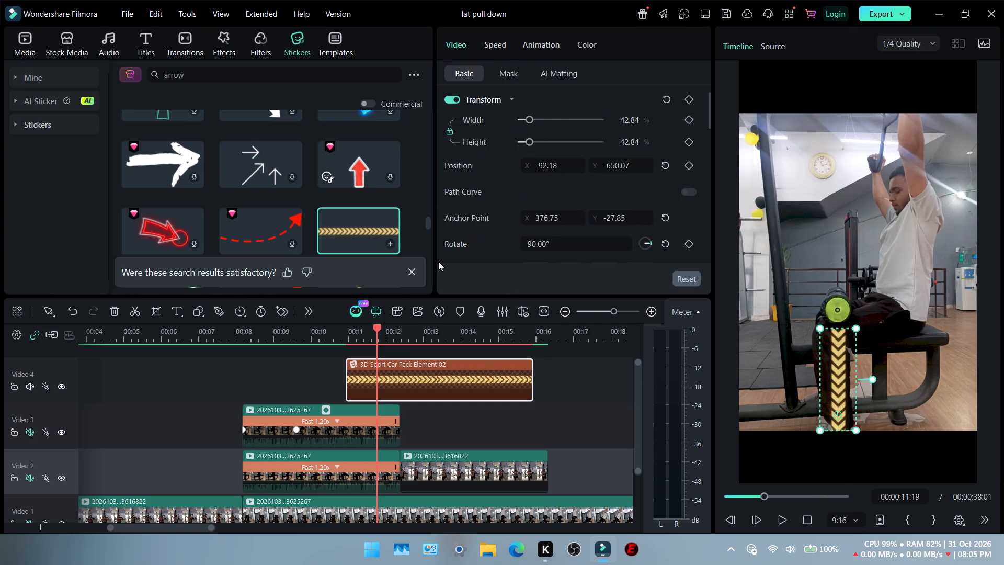
{"action": "left_click", "coordinate": [561, 70]}
{"action": "scroll", "coordinate": [576, 134], "scroll_direction": "down", "scroll_amount": 5}
{"action": "scroll", "coordinate": [546, 129], "scroll_direction": "up", "scroll_amount": 3}
{"action": "left_click", "coordinate": [515, 128]}
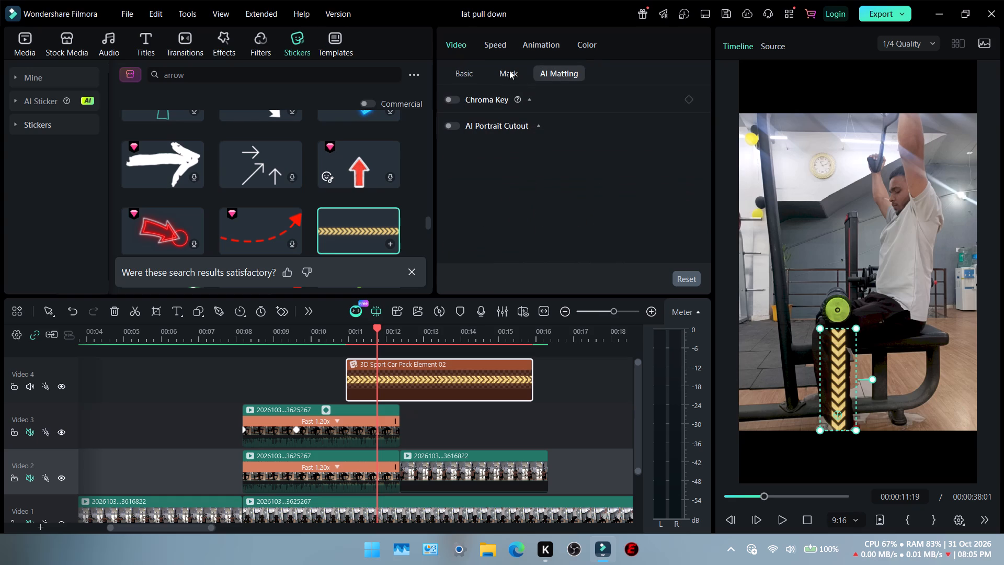
{"action": "left_click", "coordinate": [518, 76]}
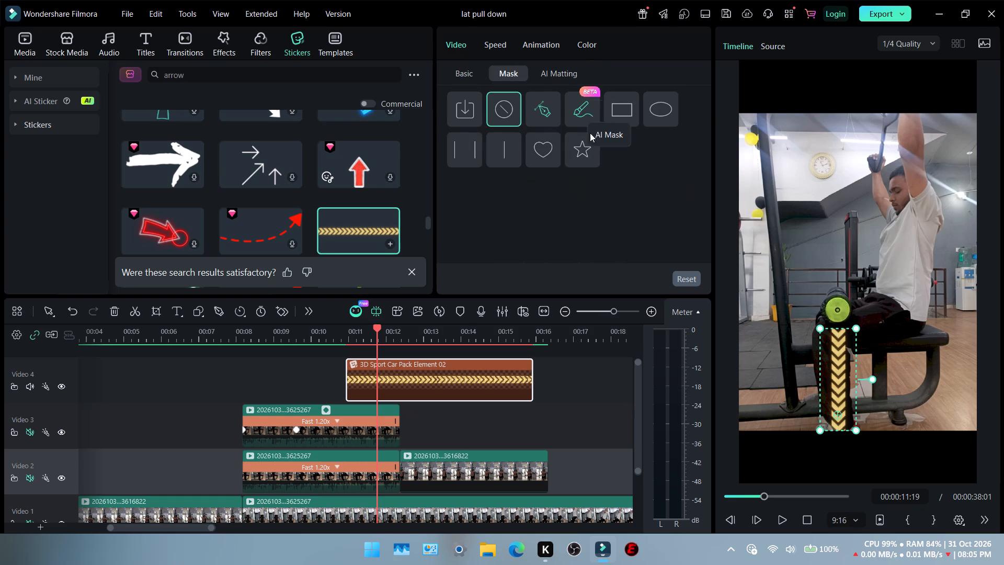
{"action": "left_click", "coordinate": [448, 48]}
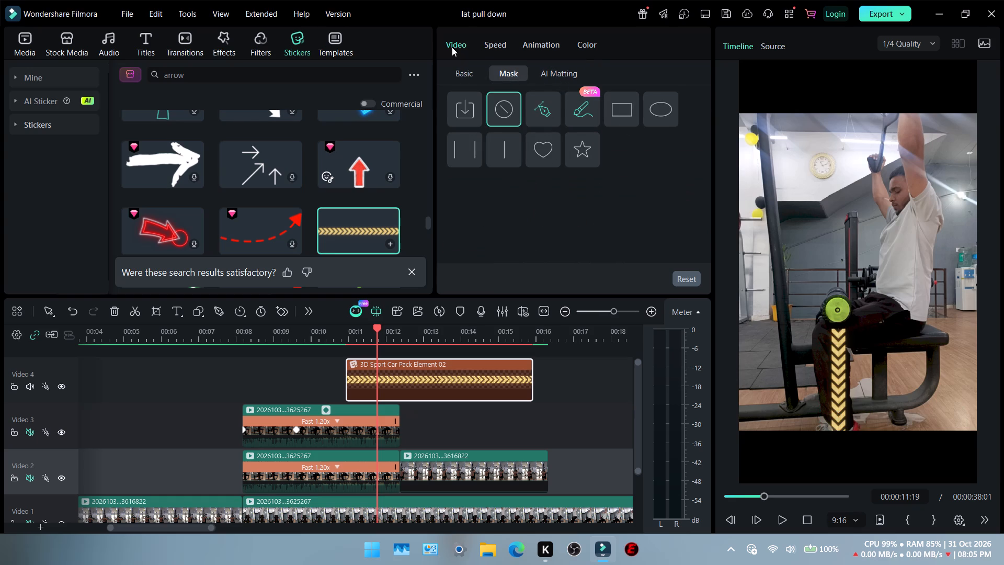
{"action": "left_click", "coordinate": [454, 48]}
{"action": "left_click", "coordinate": [454, 45]}
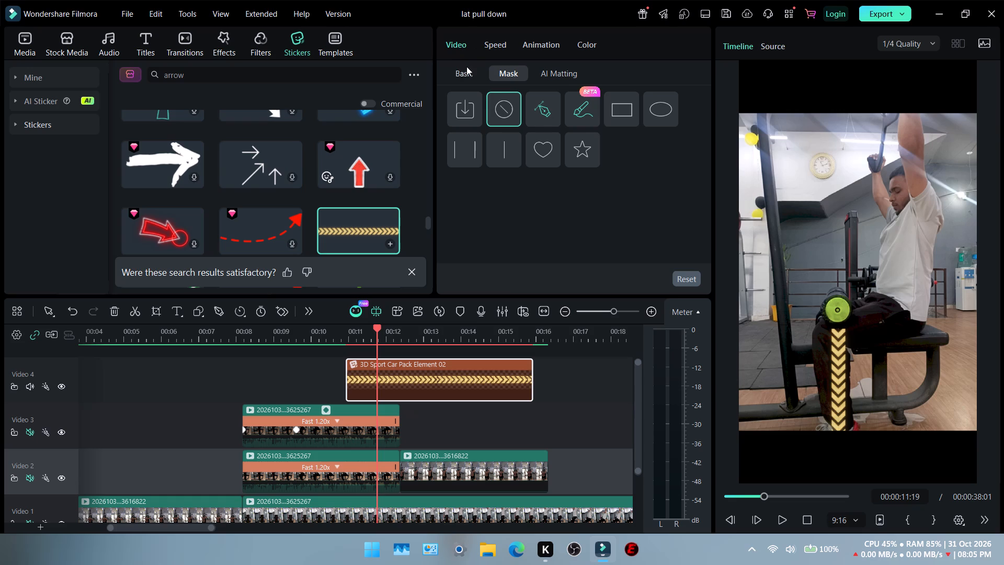
Look through the chevron sticker's basic video properties, from Transform down to Lens Correction.
{"action": "left_click", "coordinate": [466, 75]}
{"action": "left_click", "coordinate": [458, 47]}
{"action": "scroll", "coordinate": [452, 200], "scroll_direction": "down", "scroll_amount": 2}
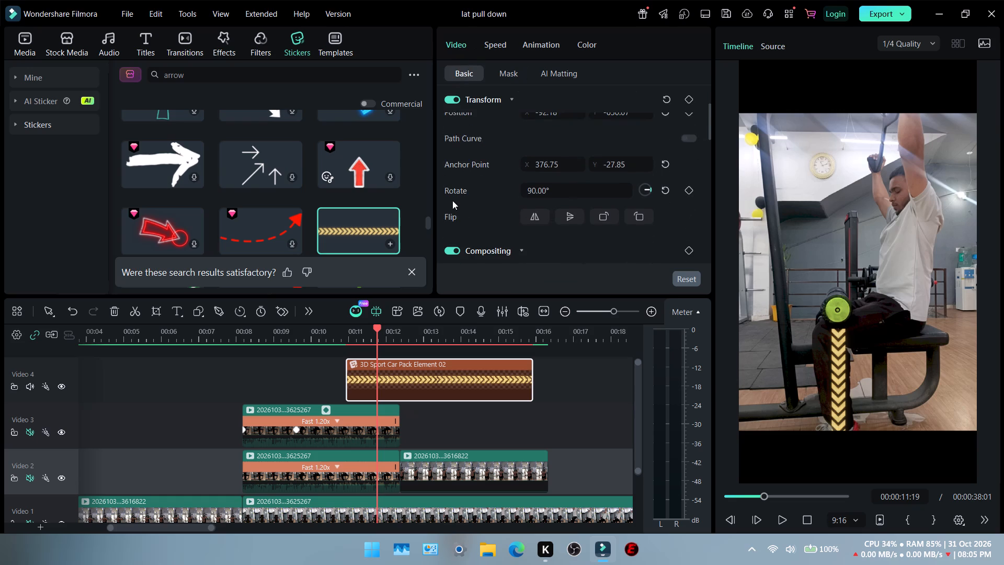
{"action": "scroll", "coordinate": [452, 200], "scroll_direction": "down", "scroll_amount": 9}
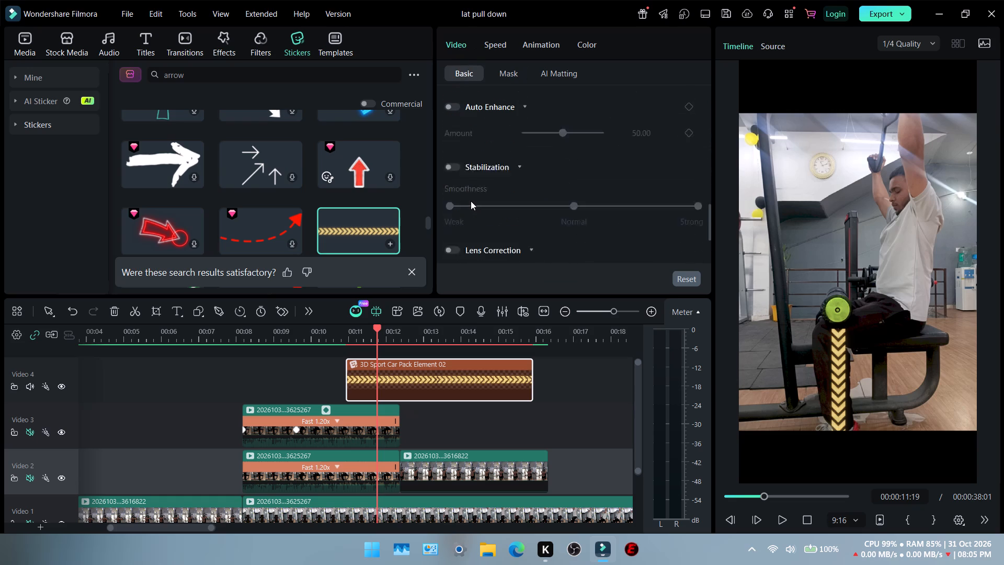
{"action": "scroll", "coordinate": [471, 201], "scroll_direction": "up", "scroll_amount": 5}
{"action": "scroll", "coordinate": [475, 202], "scroll_direction": "down", "scroll_amount": 2}
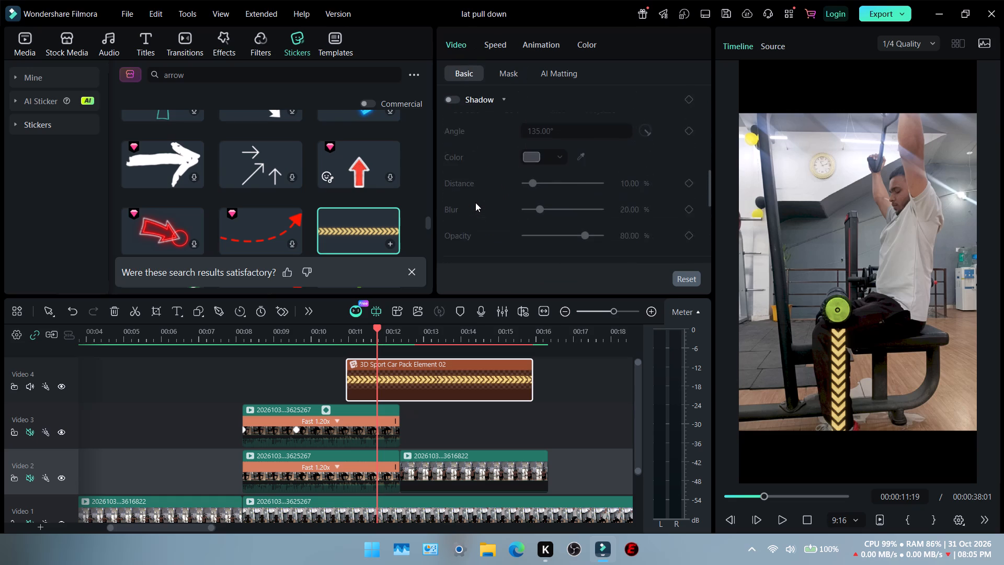
{"action": "scroll", "coordinate": [475, 202], "scroll_direction": "down", "scroll_amount": 6}
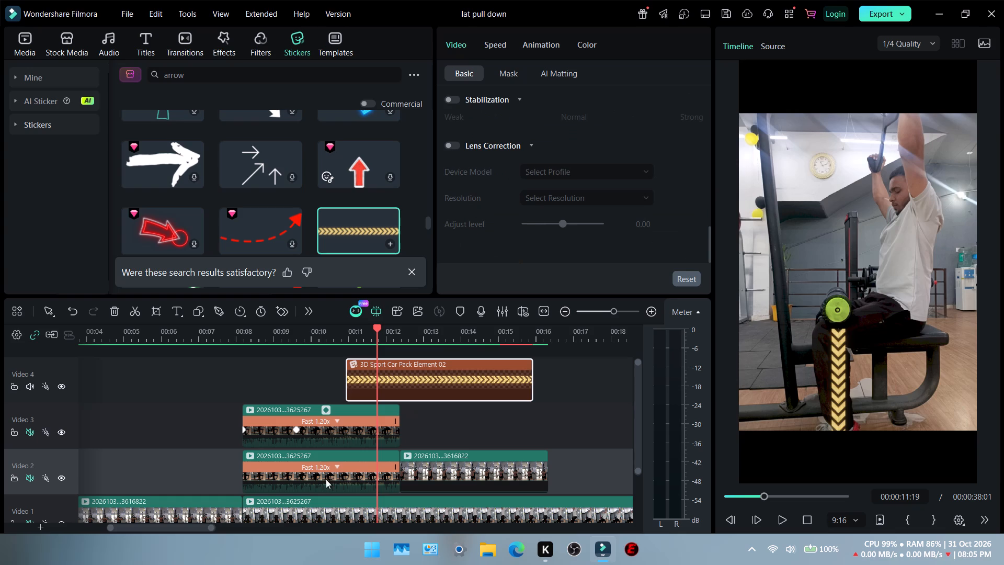
Examine the animation, audio and AI matting options of the 1.20x speed clip on Video 2, including Smart Cutout and AI Portrait Cutout.
{"action": "left_click", "coordinate": [332, 469]}
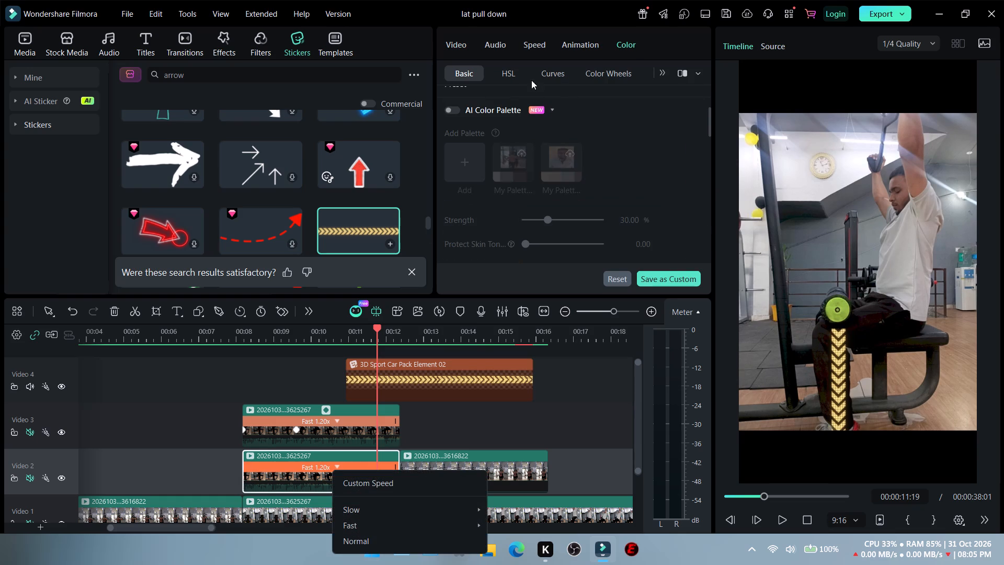
{"action": "left_click", "coordinate": [581, 46]}
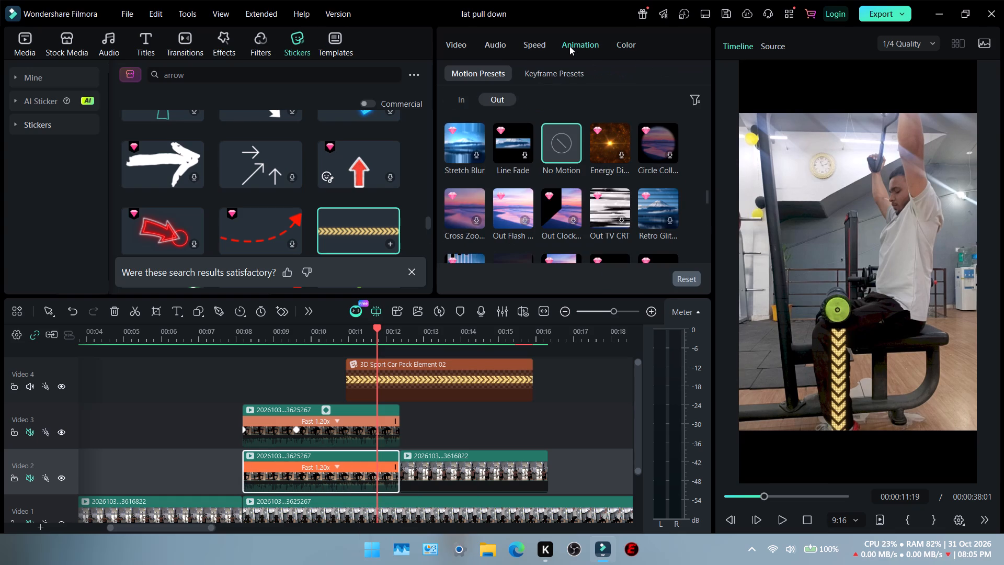
{"action": "left_click", "coordinate": [496, 48]}
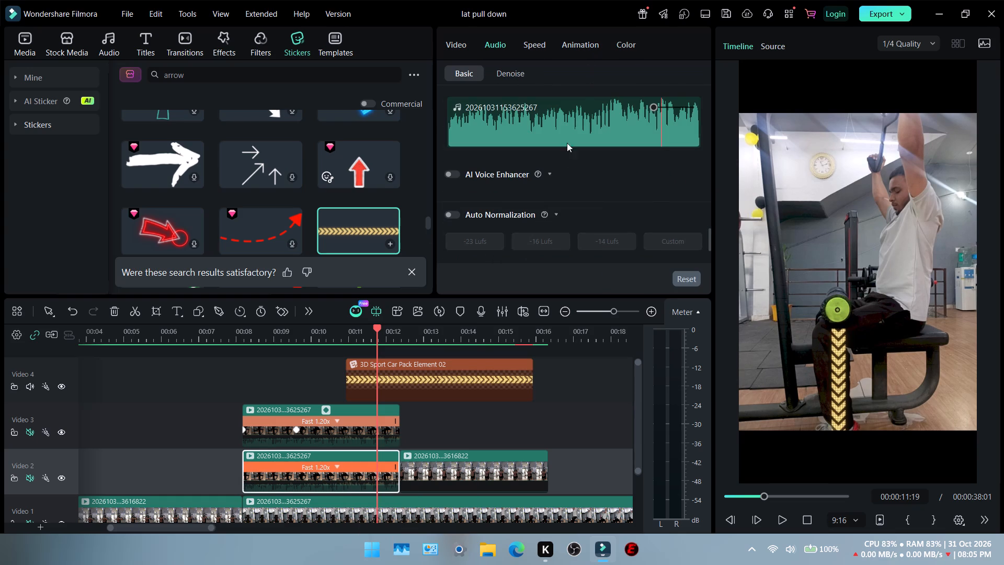
{"action": "scroll", "coordinate": [585, 211], "scroll_direction": "down", "scroll_amount": 5}
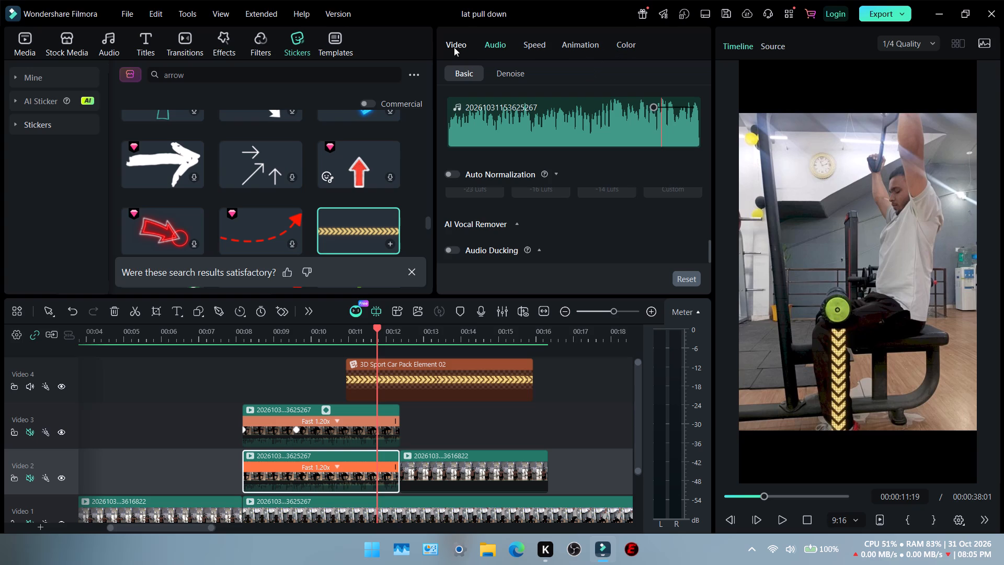
{"action": "left_click", "coordinate": [453, 44]}
{"action": "left_click", "coordinate": [569, 73]}
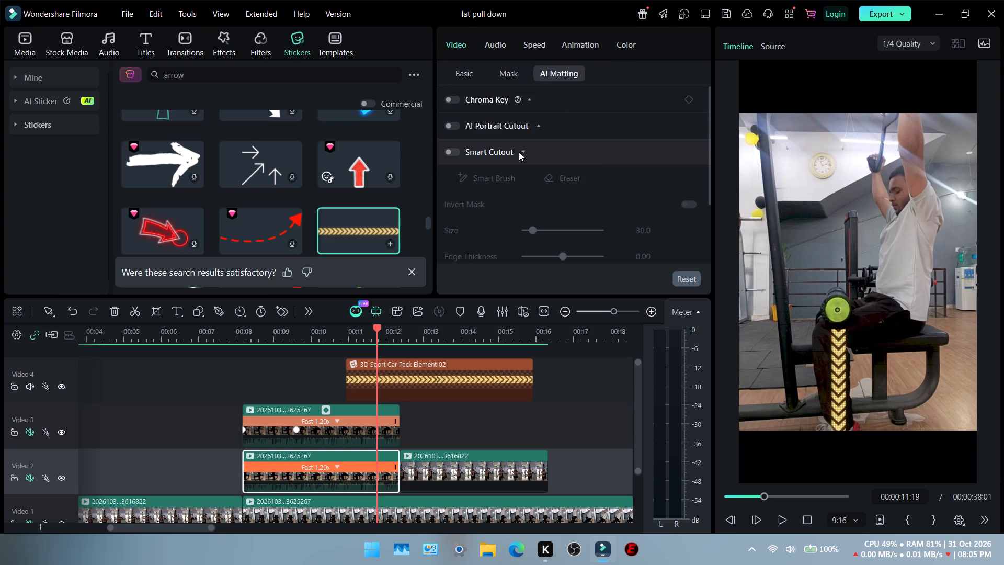
{"action": "left_click", "coordinate": [519, 152]}
{"action": "left_click", "coordinate": [519, 152]}
{"action": "scroll", "coordinate": [514, 191], "scroll_direction": "down", "scroll_amount": 2}
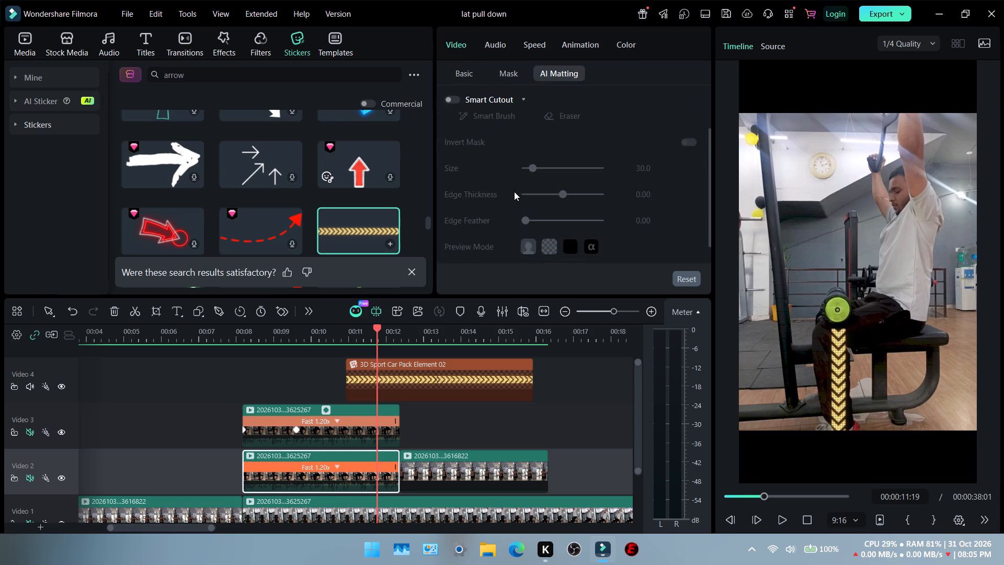
{"action": "scroll", "coordinate": [514, 191], "scroll_direction": "down", "scroll_amount": 1}
{"action": "scroll", "coordinate": [514, 191], "scroll_direction": "up", "scroll_amount": 3}
{"action": "left_click", "coordinate": [517, 122]}
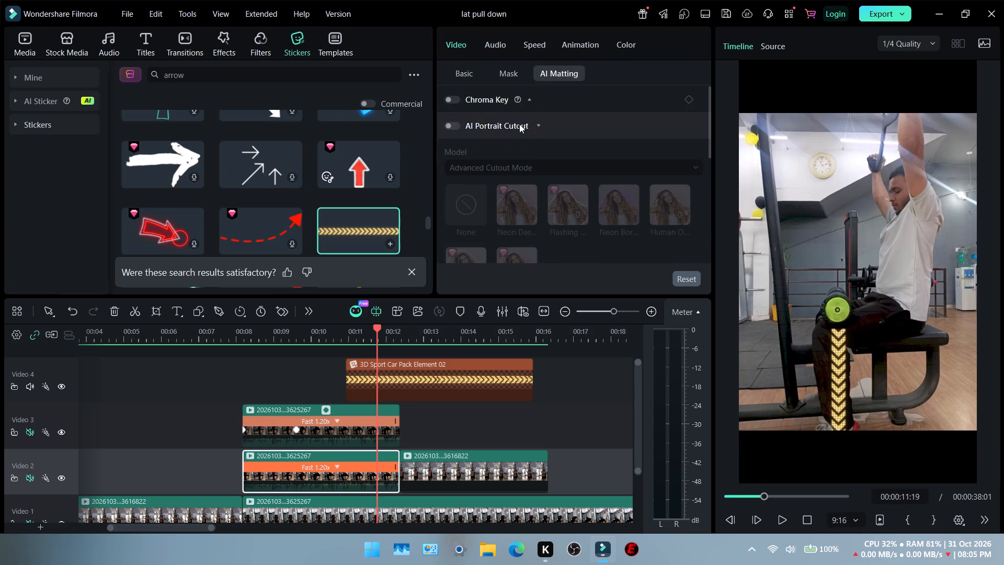
{"action": "scroll", "coordinate": [540, 146], "scroll_direction": "down", "scroll_amount": 6}
{"action": "scroll", "coordinate": [464, 152], "scroll_direction": "up", "scroll_amount": 6}
Look through the Video 2 clip's basic video properties, from Shadow down to Lens Correction.
{"action": "left_click", "coordinate": [502, 71]}
{"action": "left_click", "coordinate": [461, 75]}
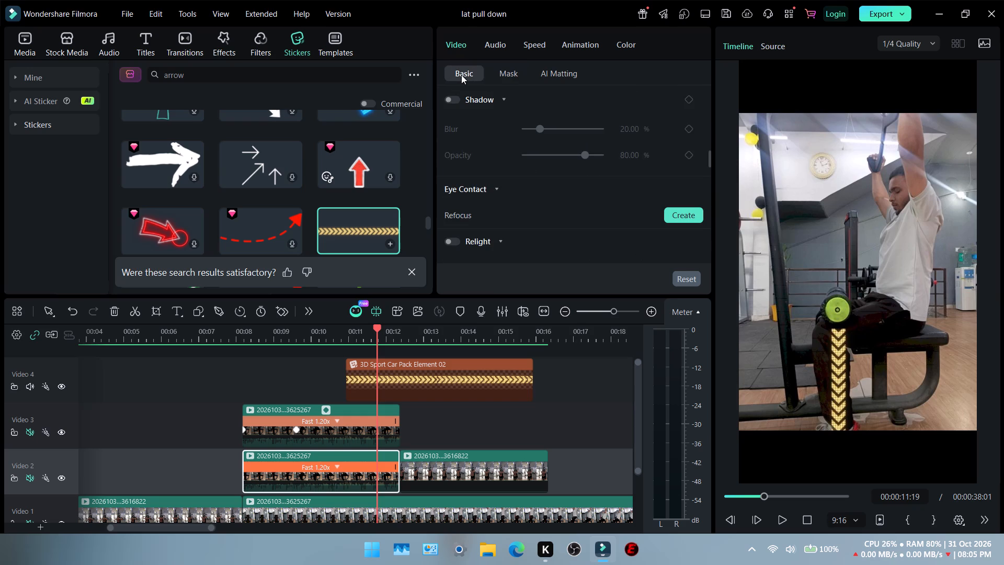
{"action": "scroll", "coordinate": [496, 154], "scroll_direction": "down", "scroll_amount": 5}
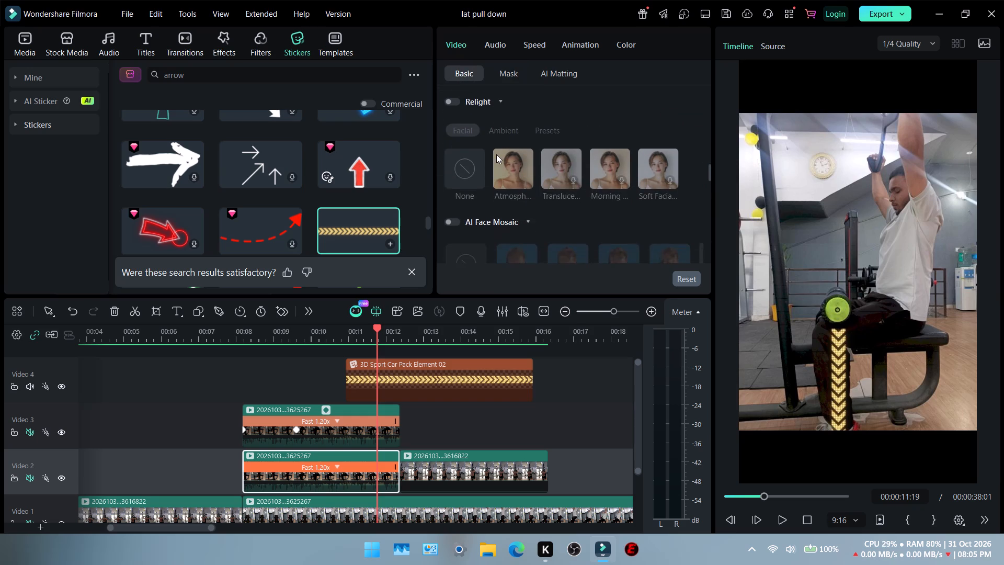
{"action": "scroll", "coordinate": [496, 154], "scroll_direction": "down", "scroll_amount": 12}
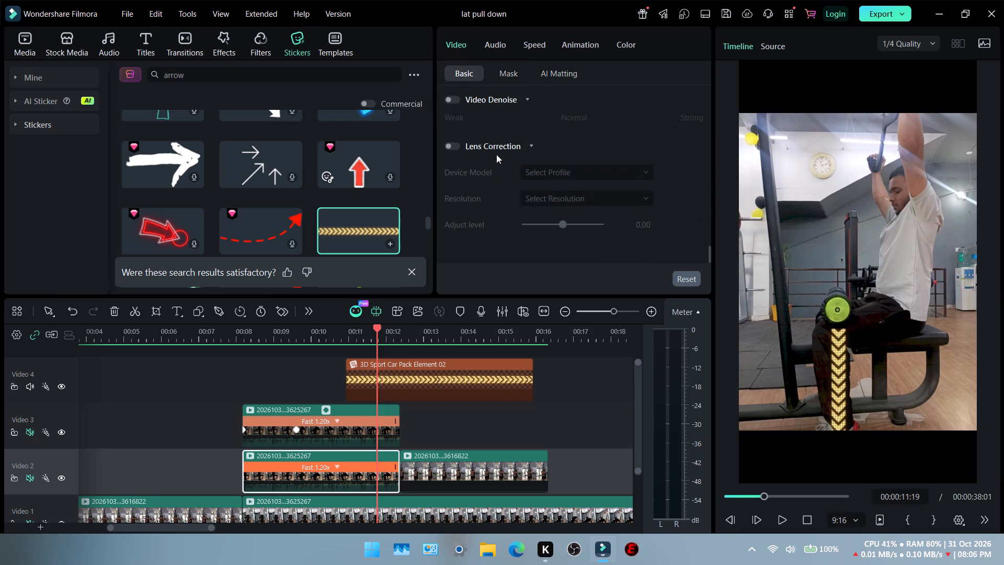
{"action": "scroll", "coordinate": [496, 154], "scroll_direction": "down", "scroll_amount": 2}
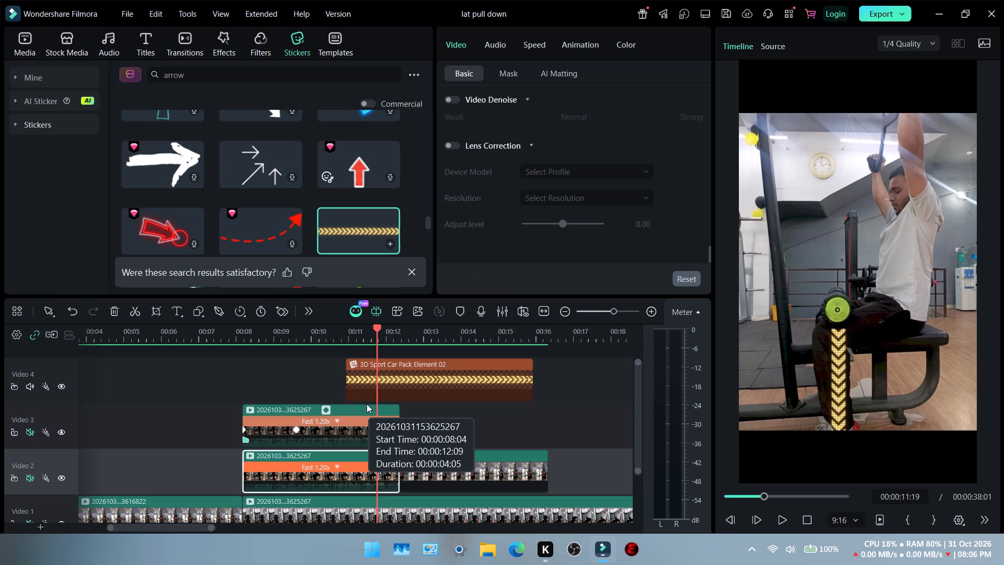